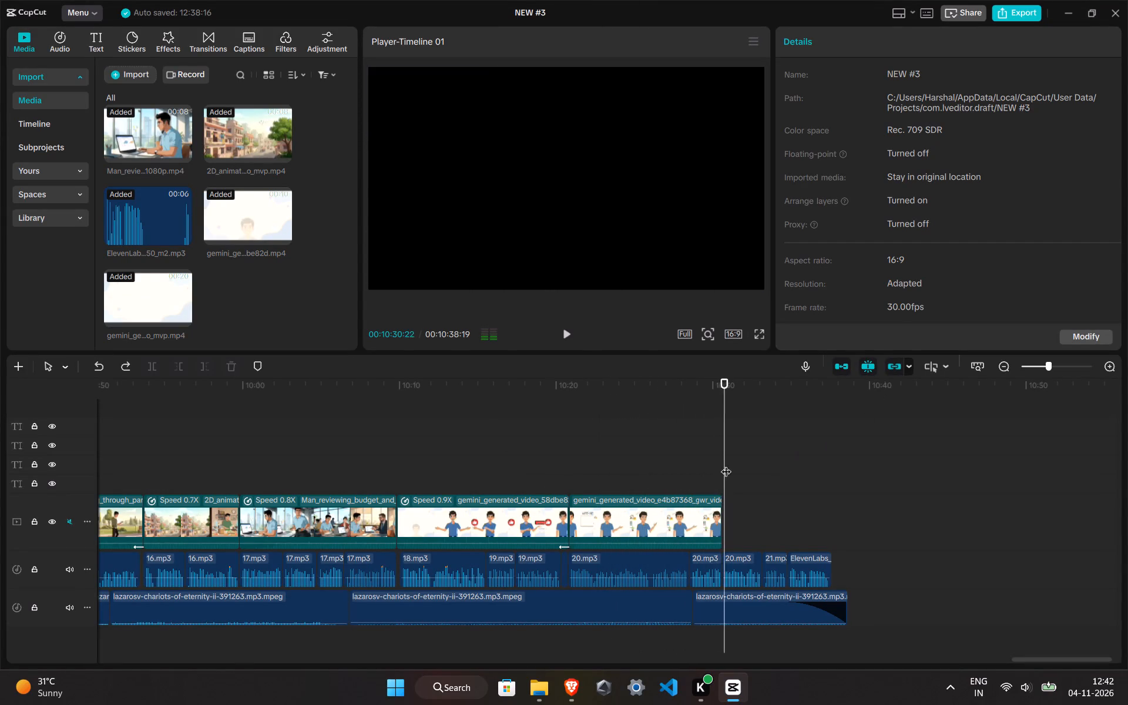
Examine the end of the video track and preview the "WATCH NEXT" outro clip against the remaining voice-over.
left_click(717, 483)
left_click(619, 496)
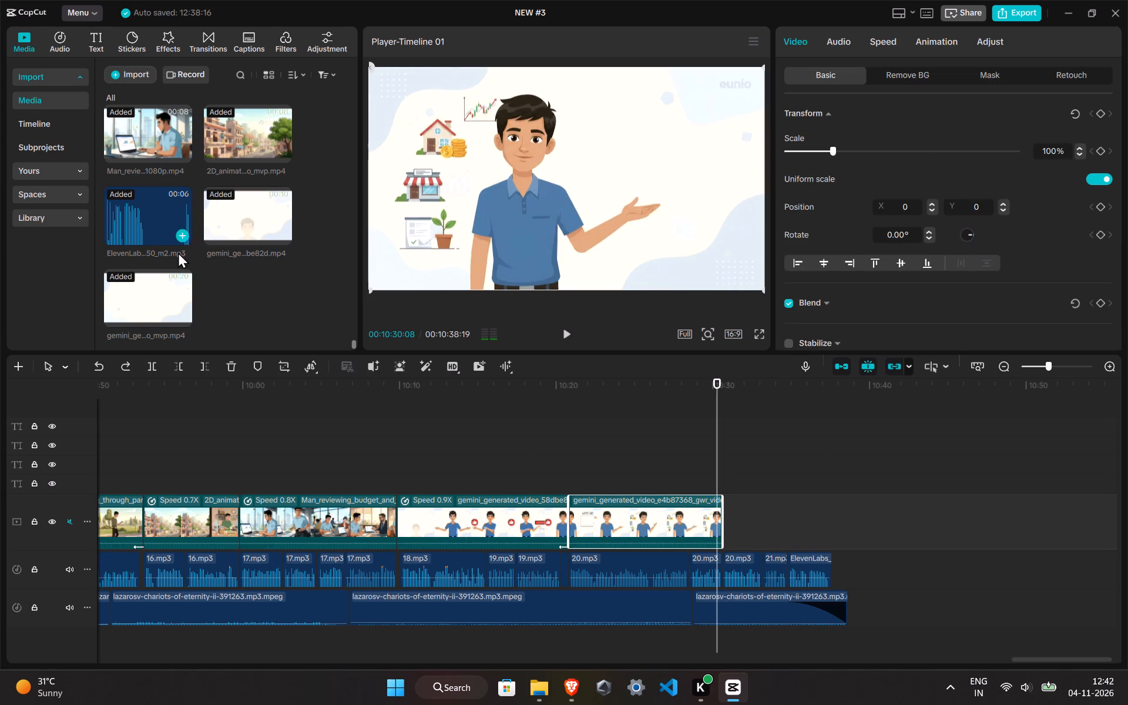
left_click(132, 328)
left_click(149, 308)
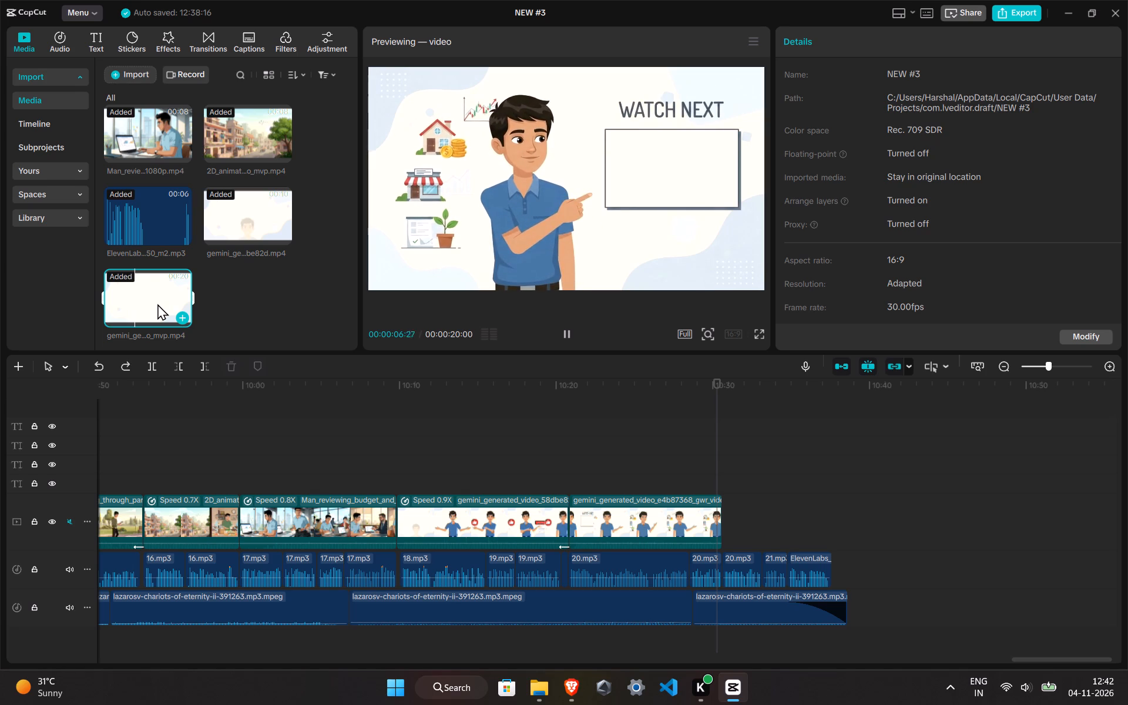
scroll(794, 484, "down", 2)
left_click(737, 456)
double_click(730, 461)
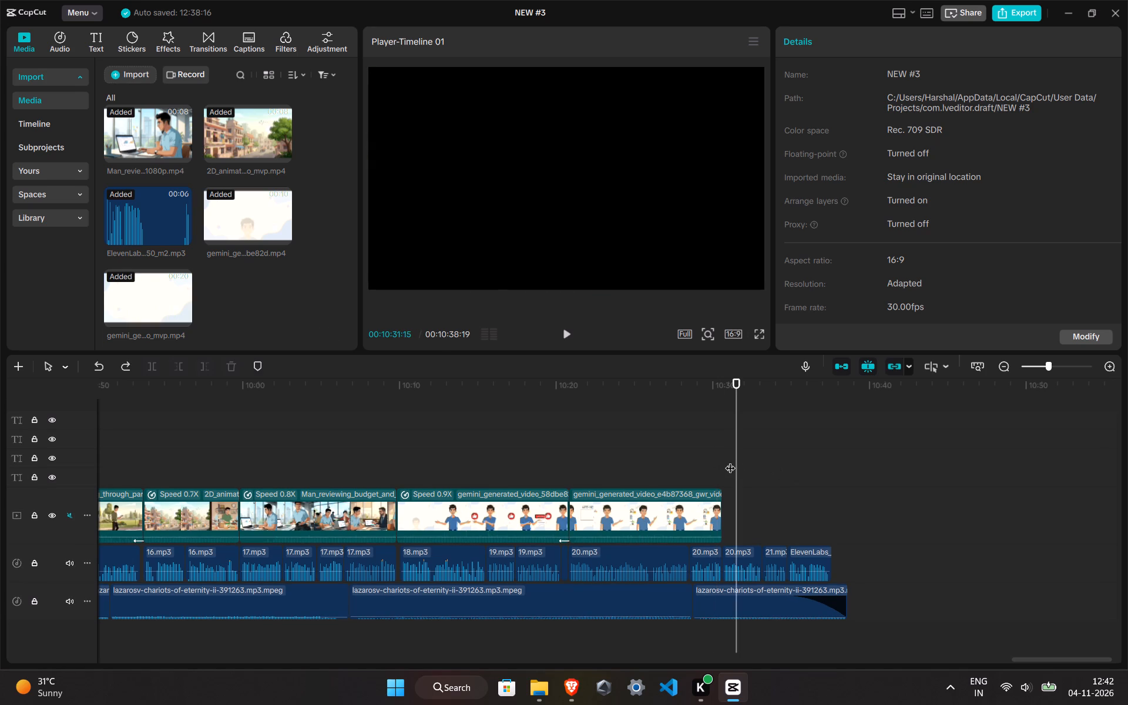
key("space")
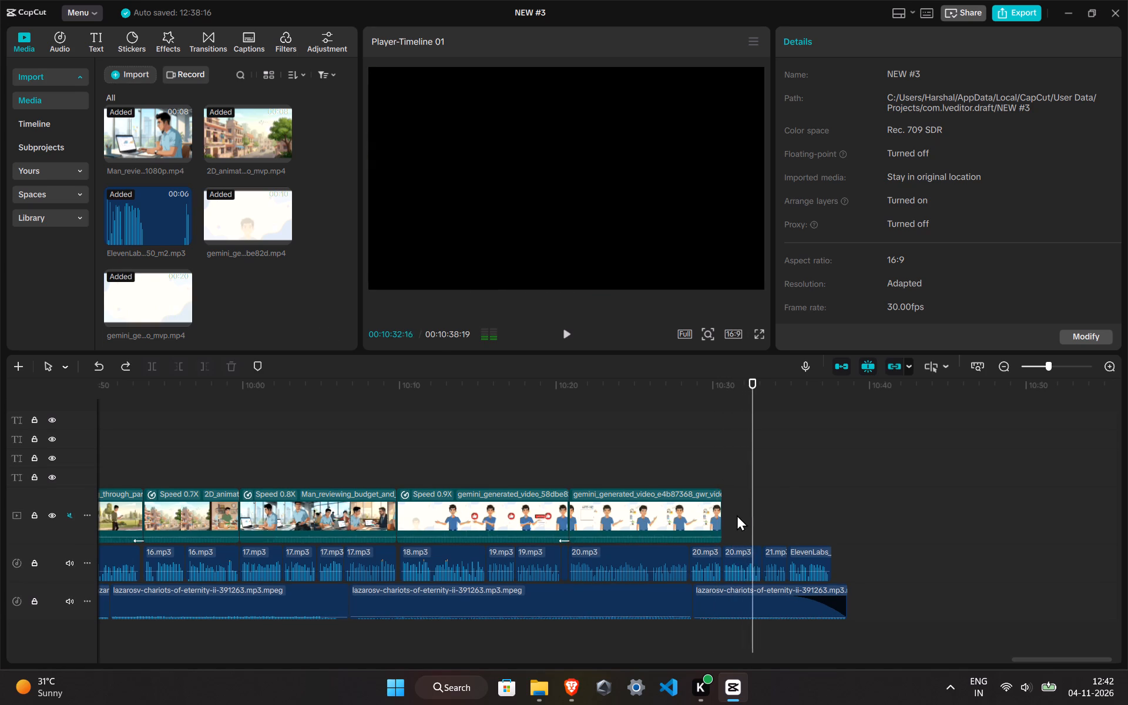
left_click(721, 462)
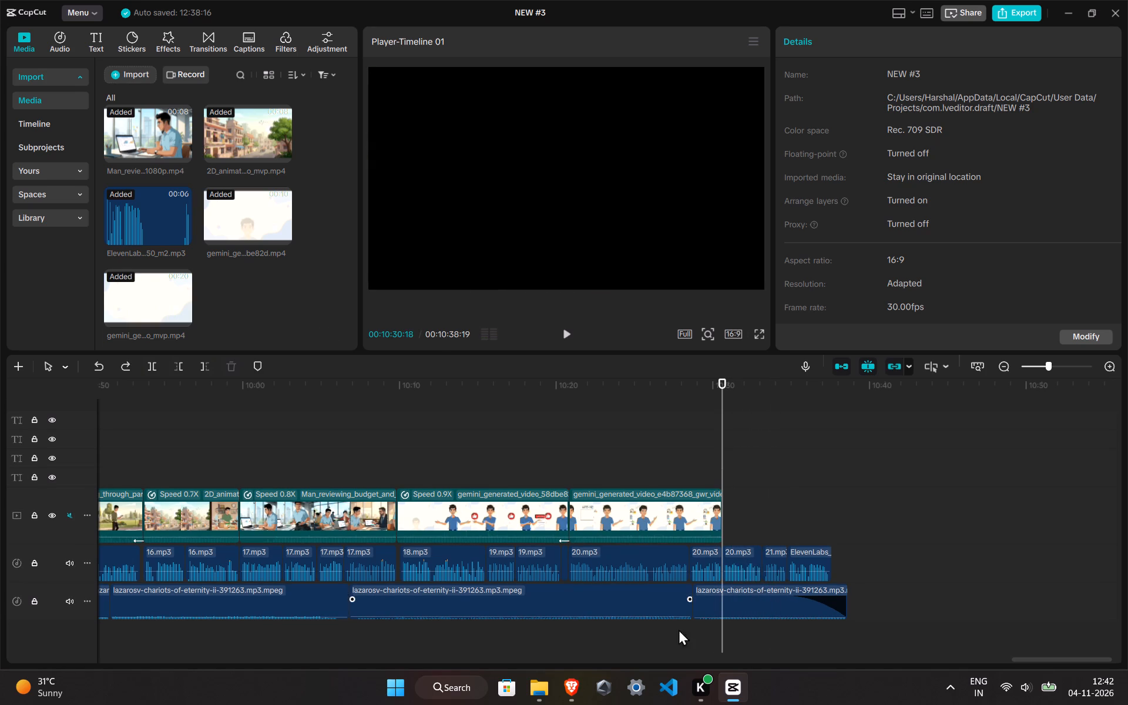
Switch to the script document in Brave and read the closing lines at the end of the Why Middle Class tab.
left_click(566, 678)
scroll(484, 500, "down", 1)
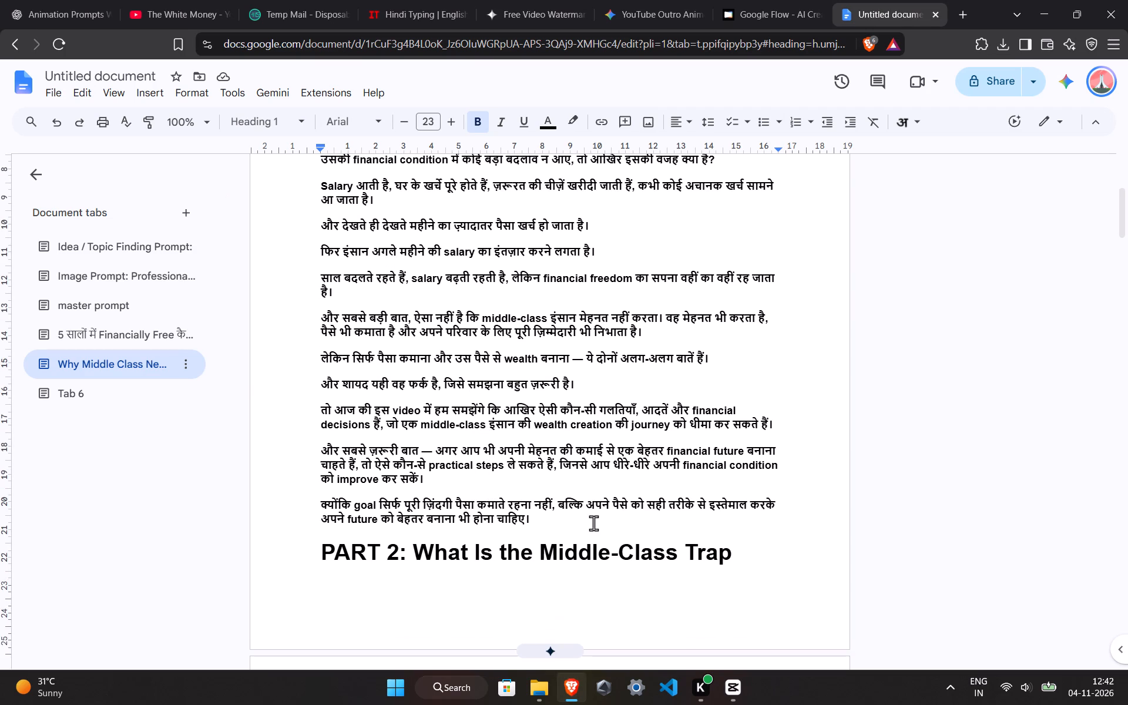
left_click(423, 486)
scroll(516, 507, "down", 1)
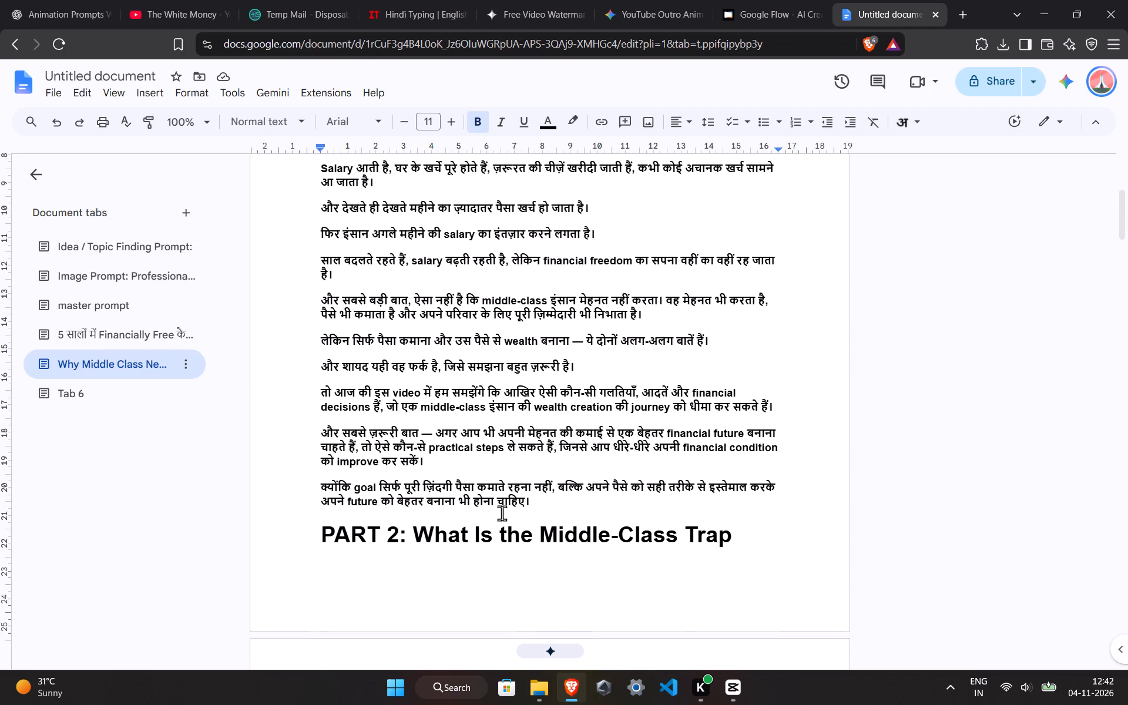
scroll(502, 513, "down", 3)
scroll(502, 500, "down", 20)
scroll(502, 500, "down", 13)
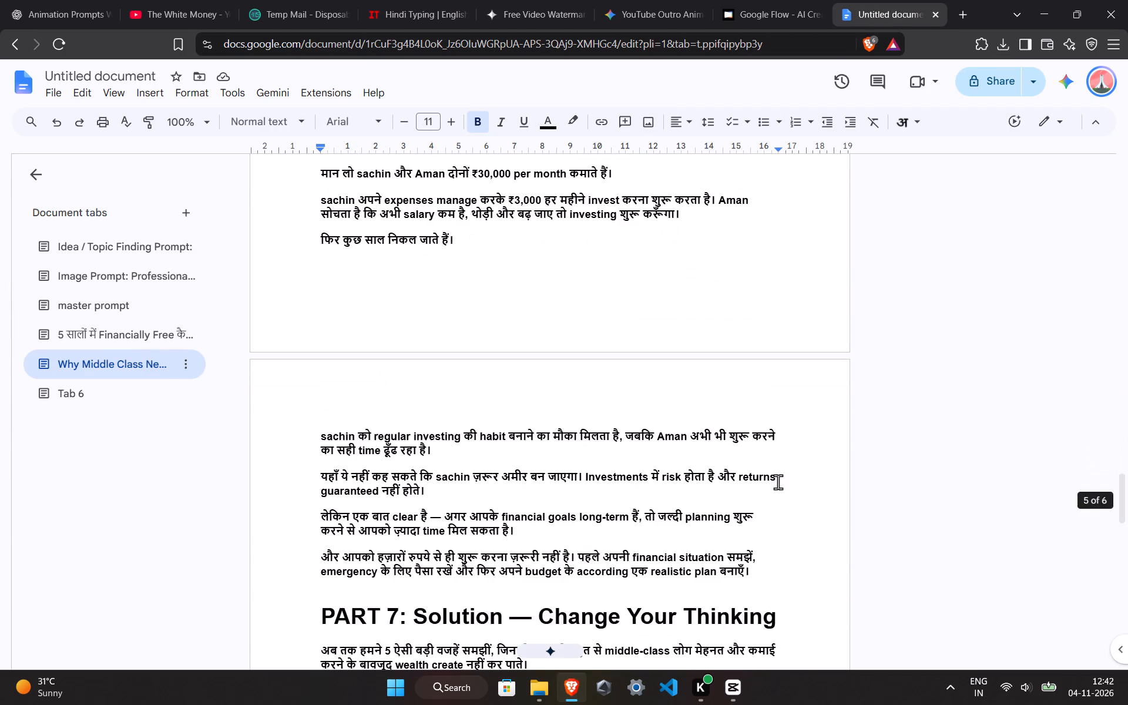
scroll(778, 482, "down", 20)
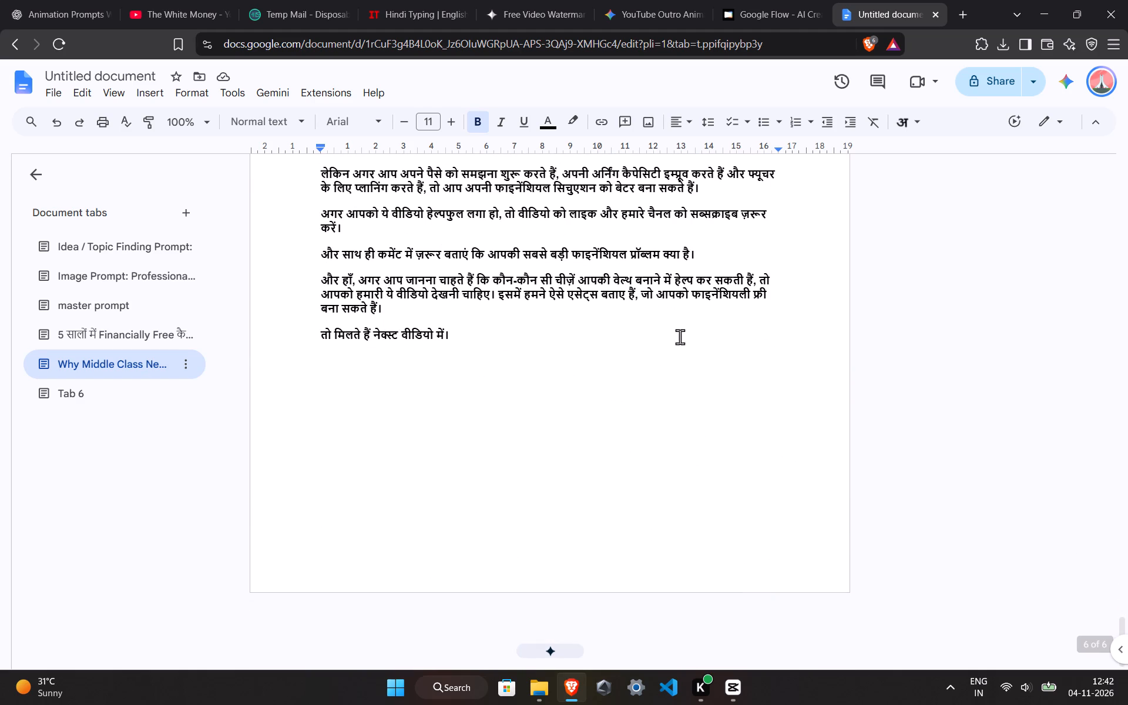
left_click(340, 298)
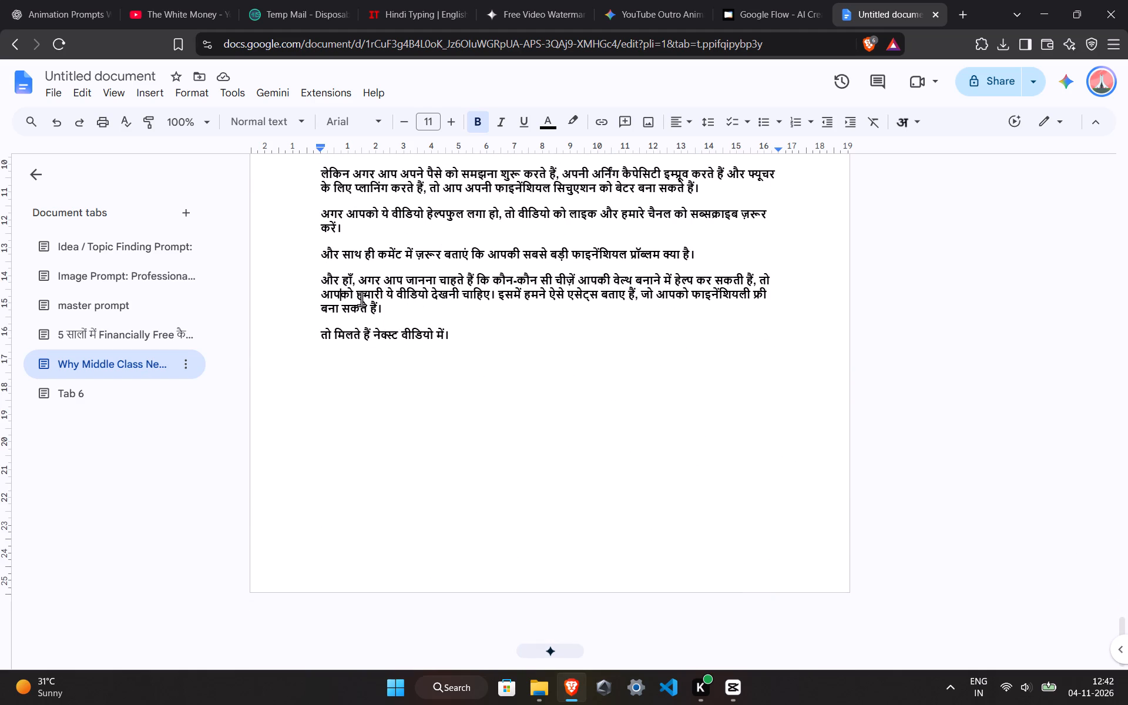
left_click(493, 289)
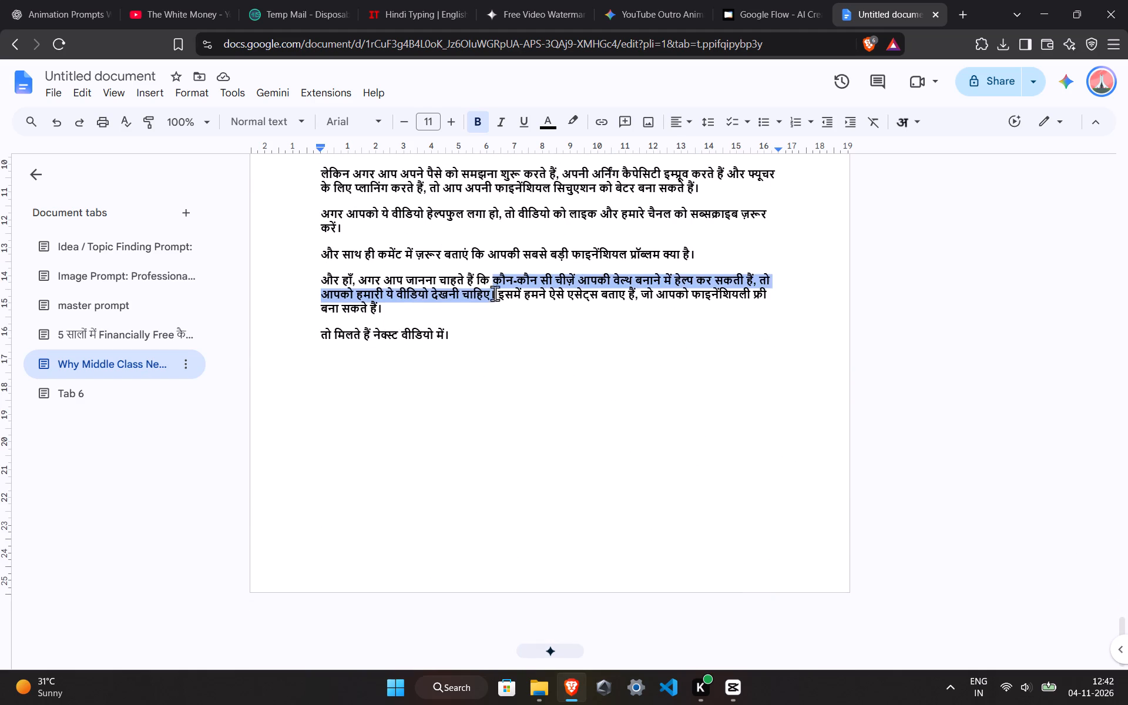
left_click(497, 300)
left_click_drag(498, 302, 536, 324)
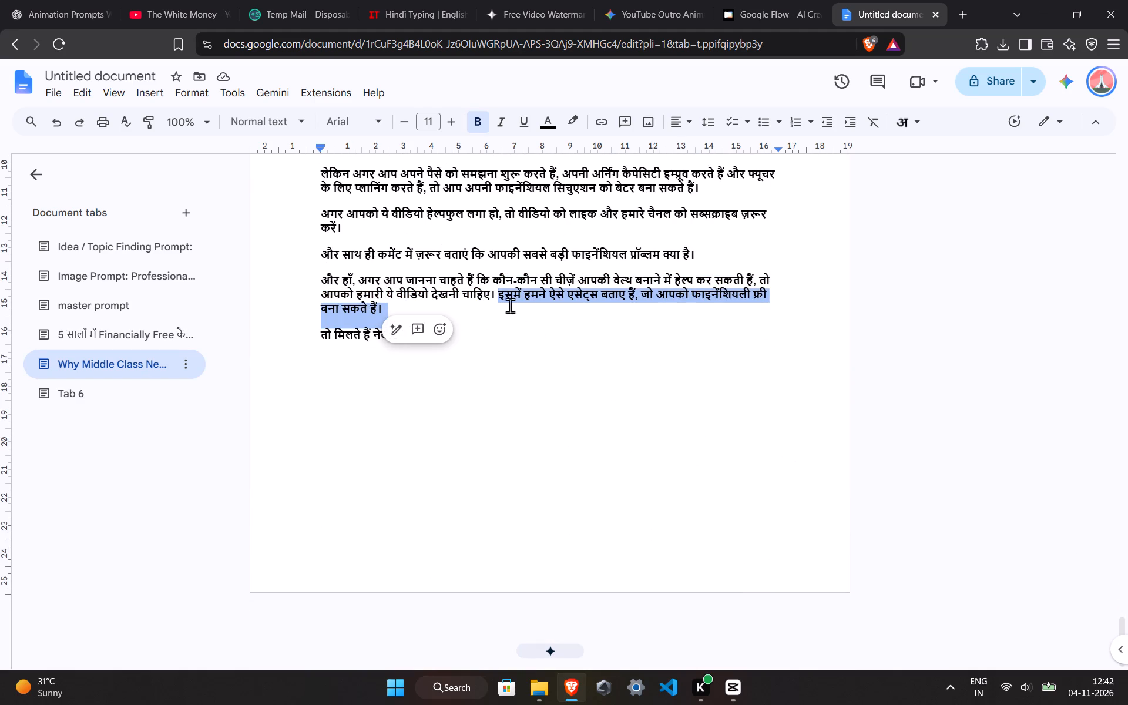
left_click(501, 294)
left_click_drag(499, 295, 593, 363)
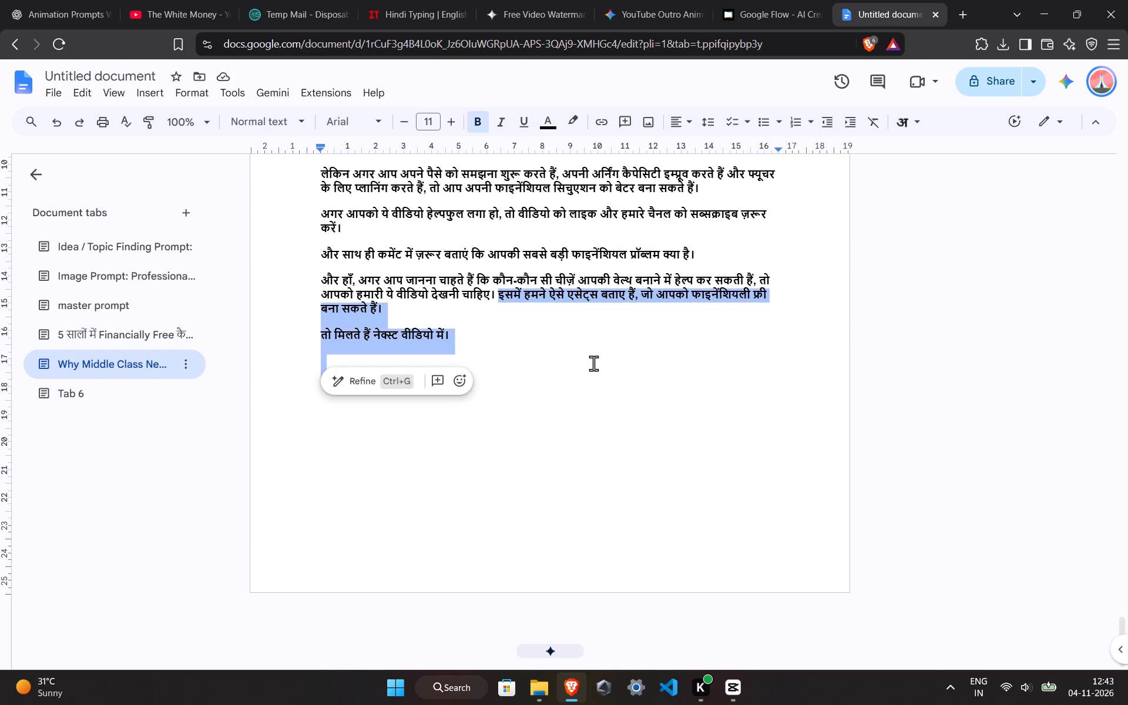
key("ctrl+c")
left_click(580, 371)
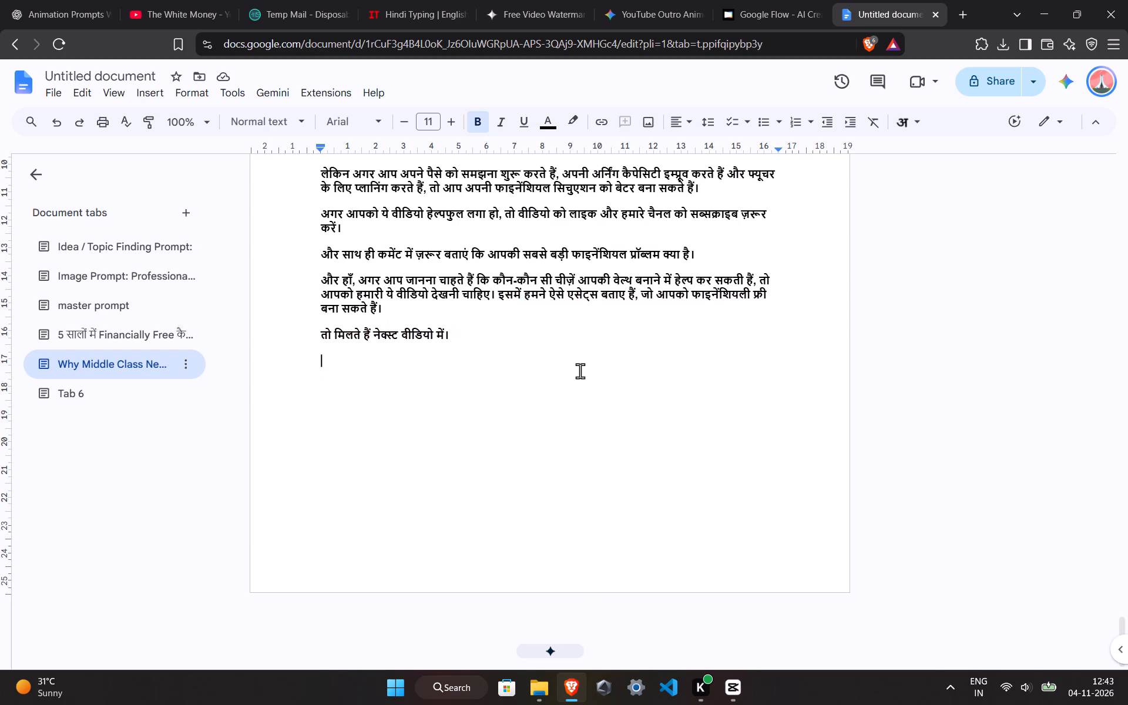
left_click(492, 335)
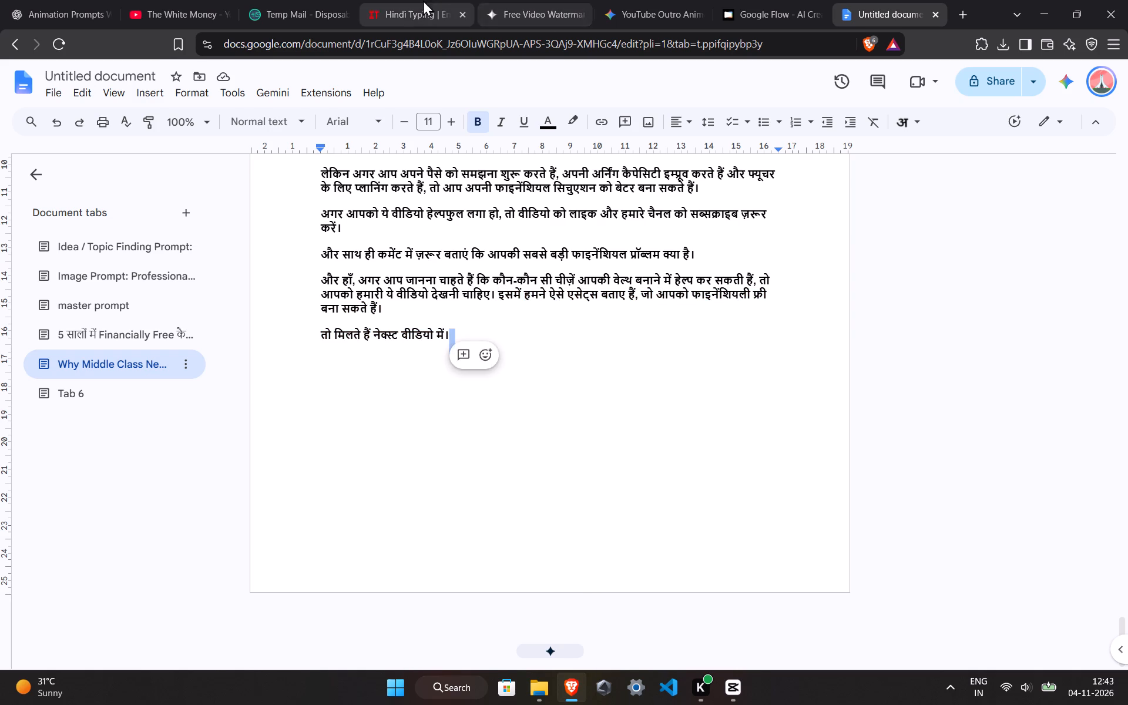
Copy "तब तक सीखते रहिए और आगे ग्रो करते रहिये |" from the Hindi typing page and append it to the script's last line.
left_click(423, 0)
key("ctrl+c")
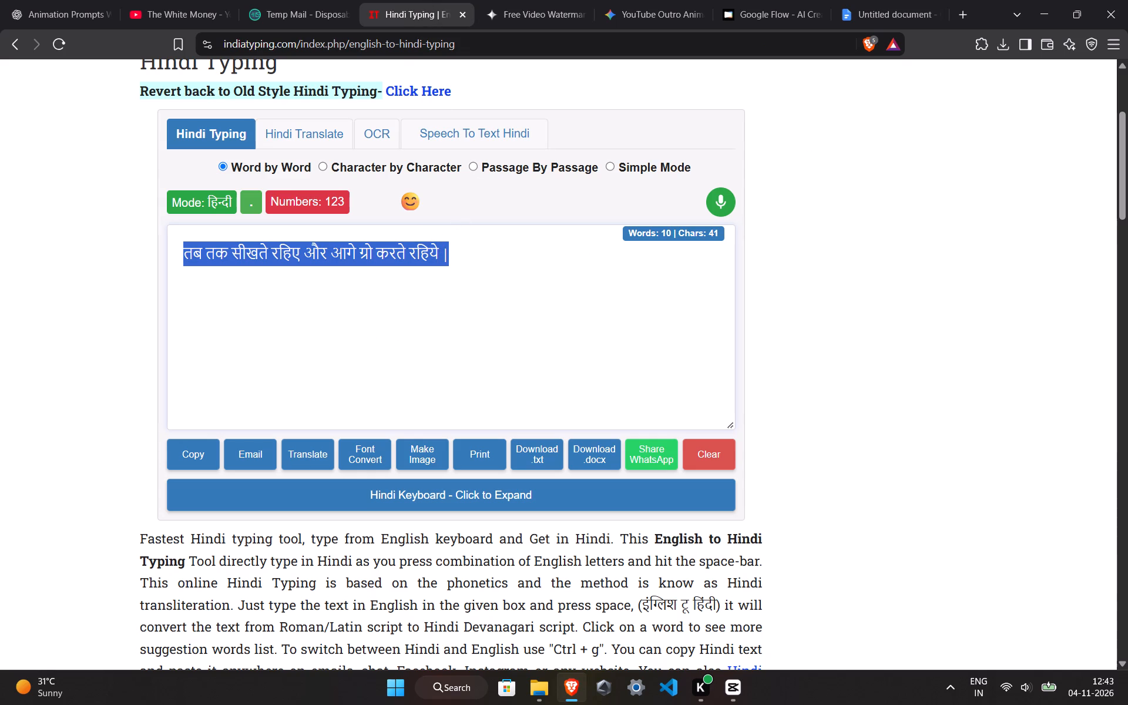
left_click(0, 0)
left_click_drag(875, 0, 0, 0)
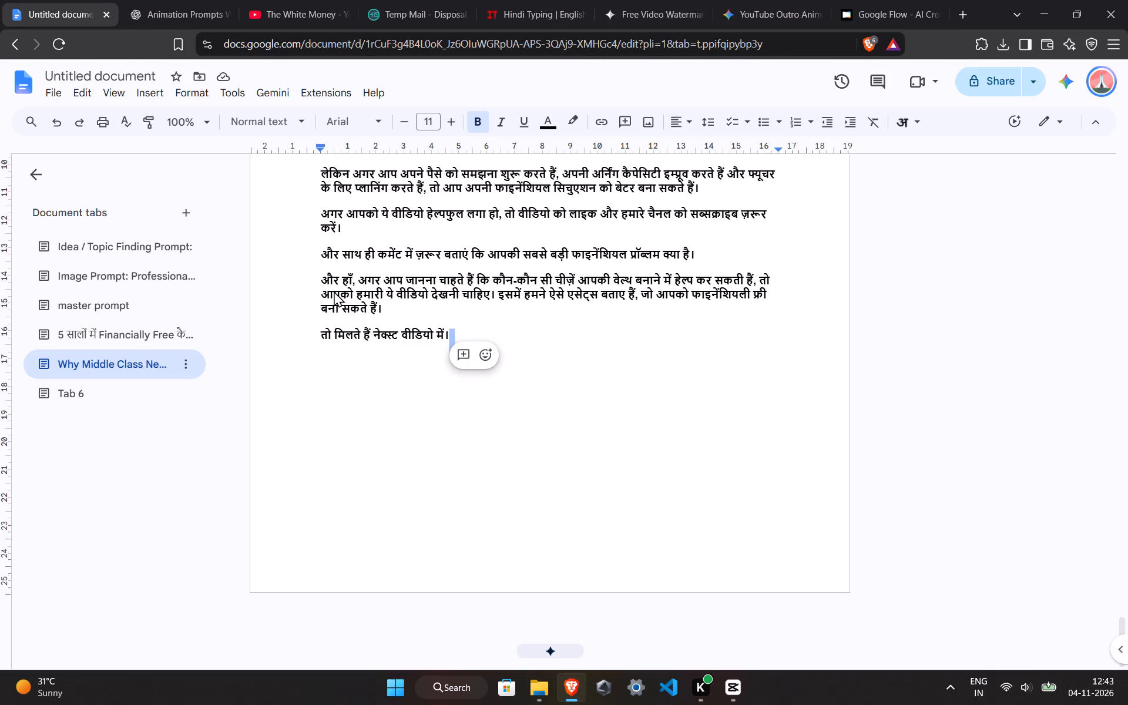
left_click(520, 336)
key("ctrl+v")
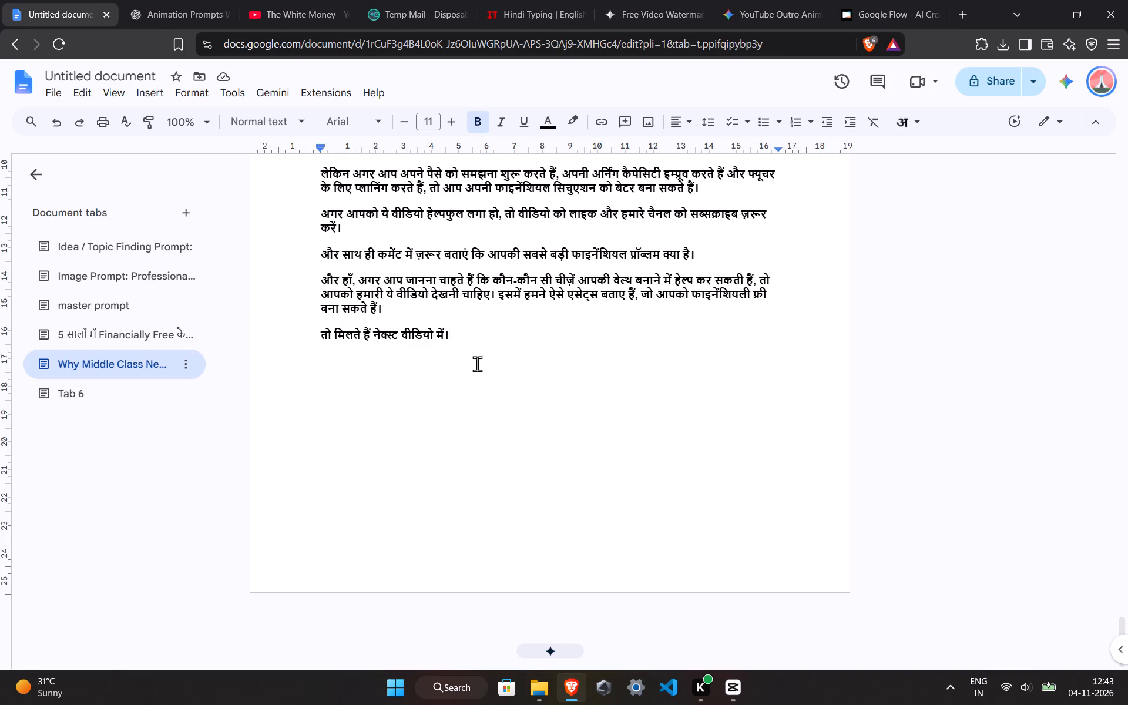
key("space")
left_click(449, 338)
key("space")
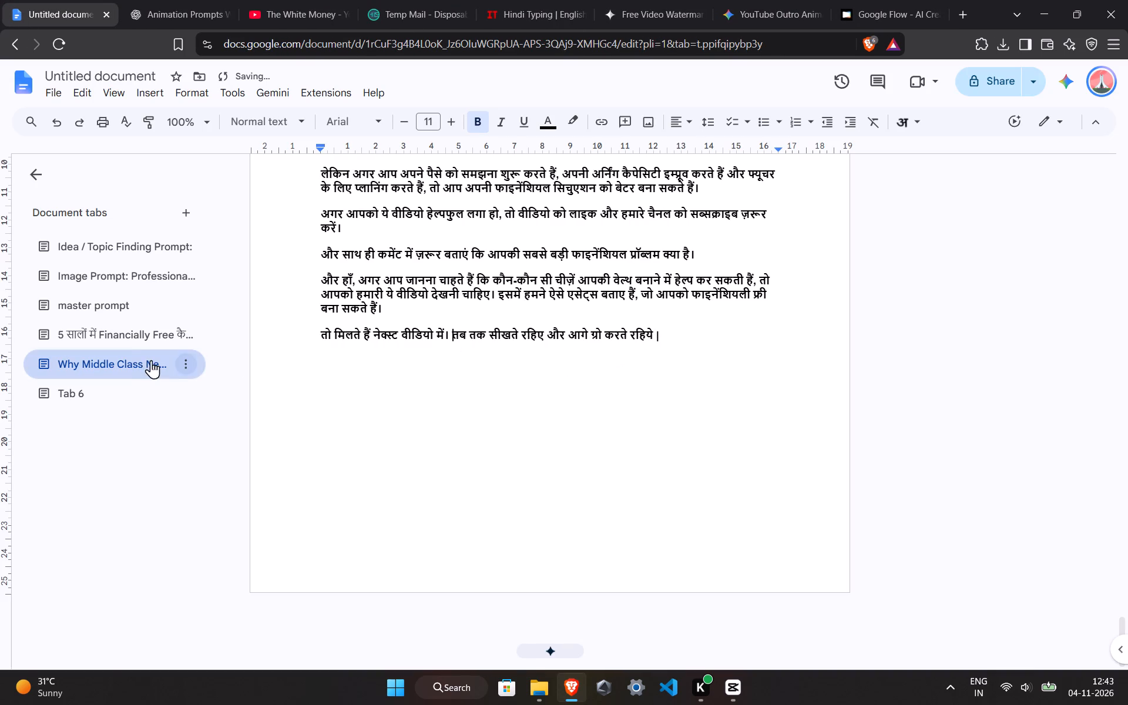
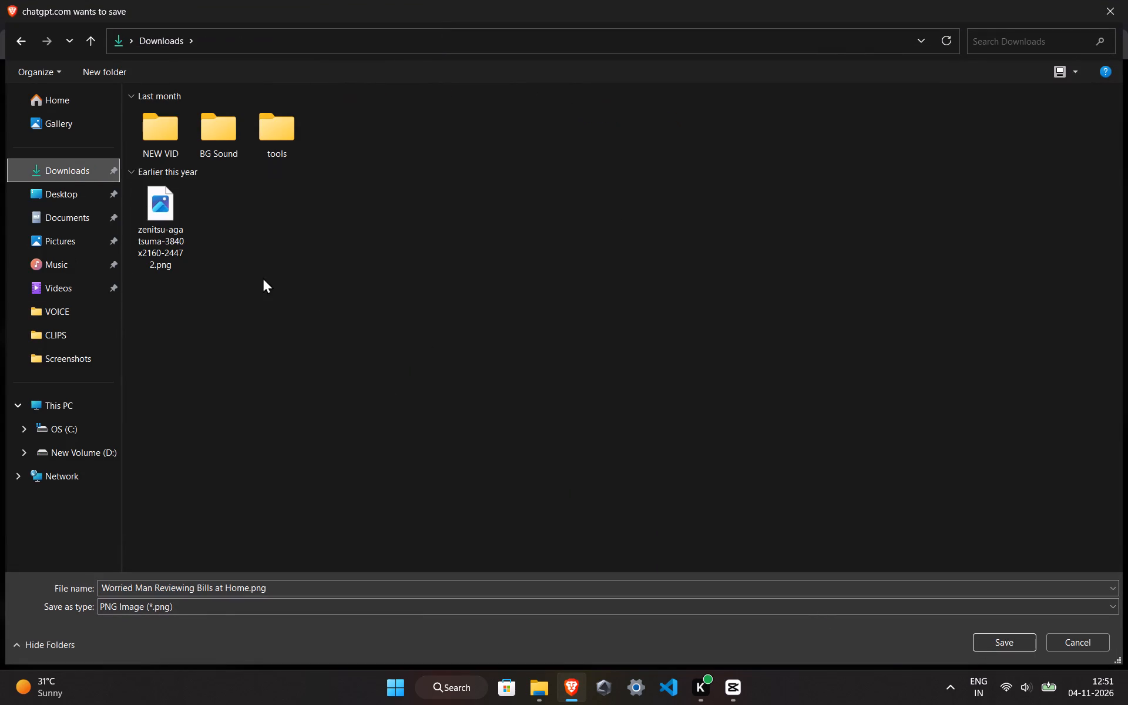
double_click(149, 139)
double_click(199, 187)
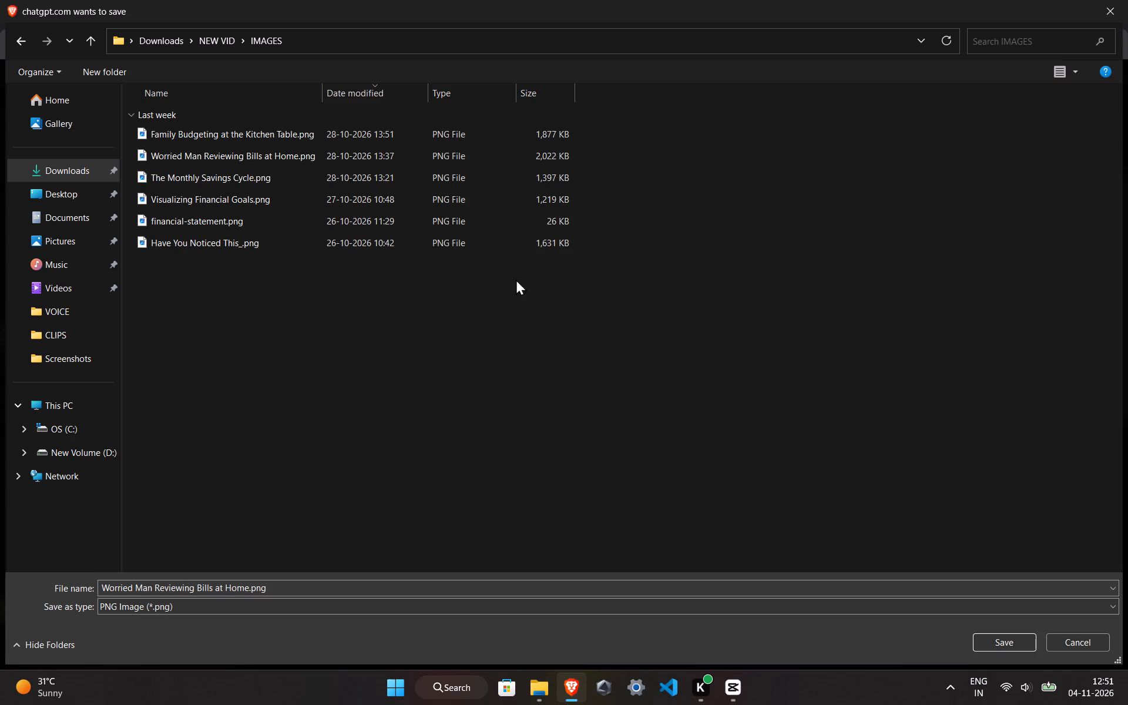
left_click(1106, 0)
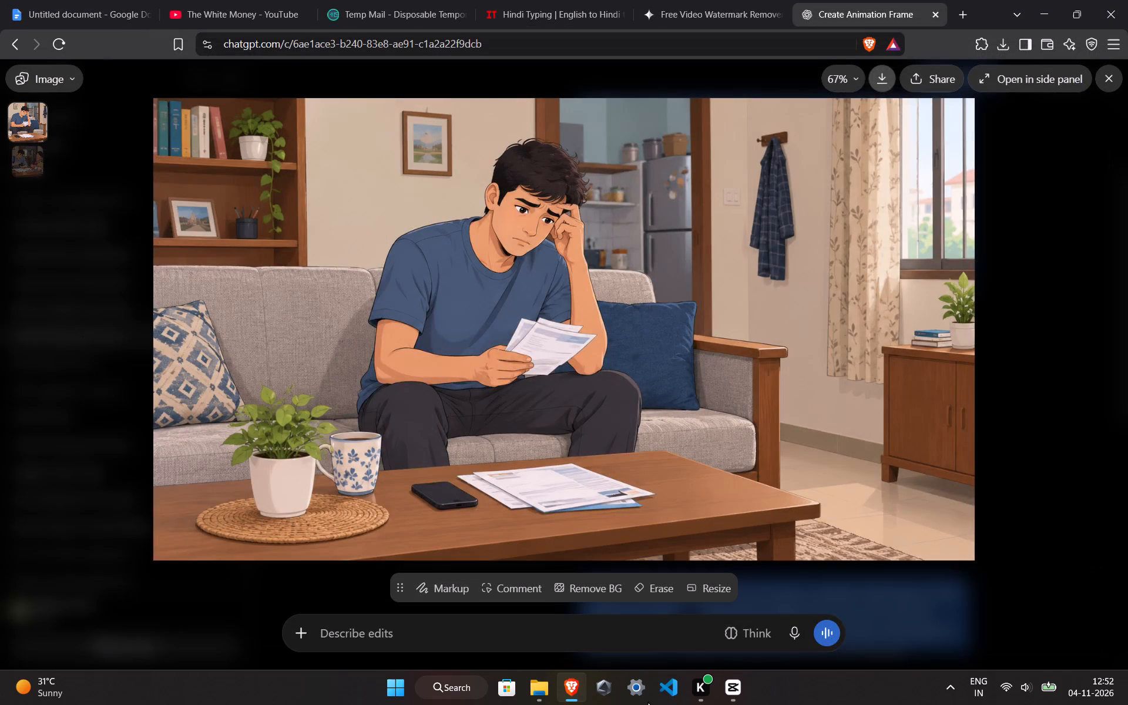
Switch to CapCut and start a media import from the IMAGES folder inside NEW VID.
left_click(726, 680)
left_click(745, 695)
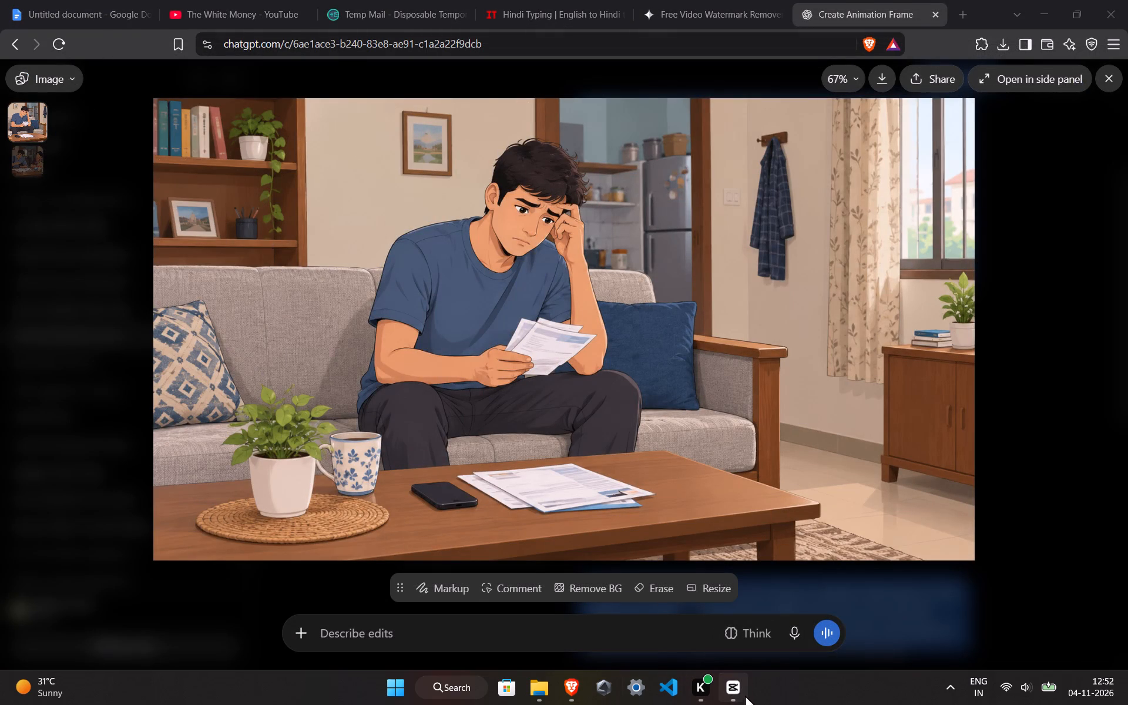
left_click(130, 83)
left_click(173, 98)
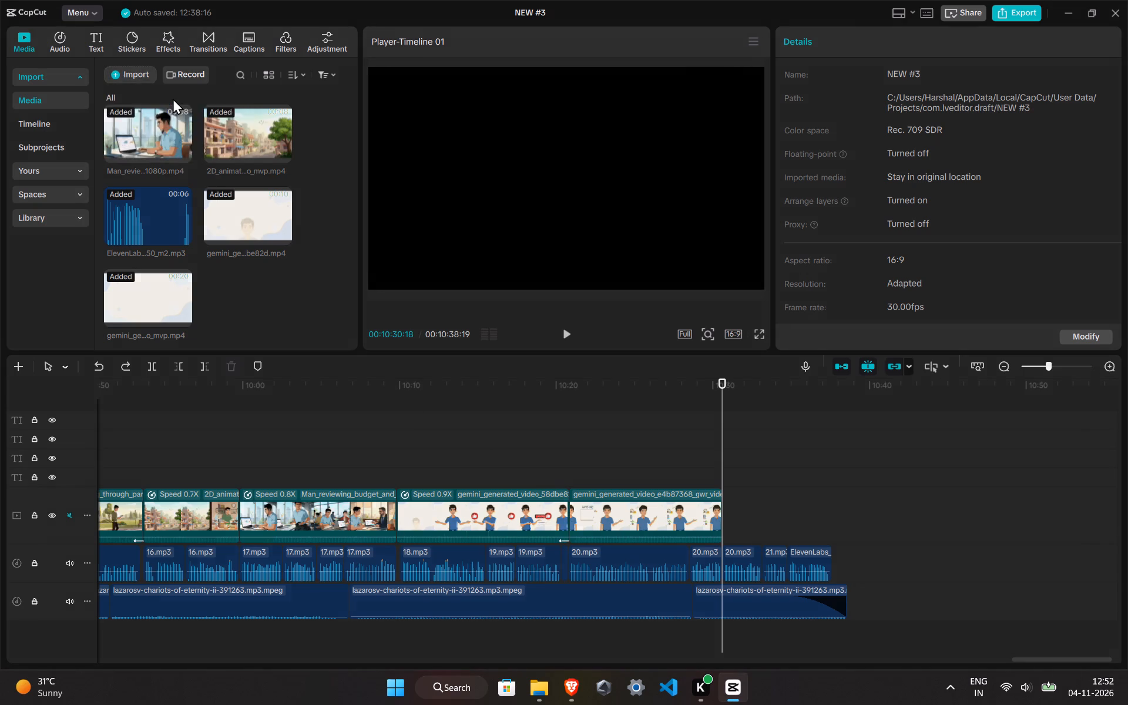
left_click(216, 43)
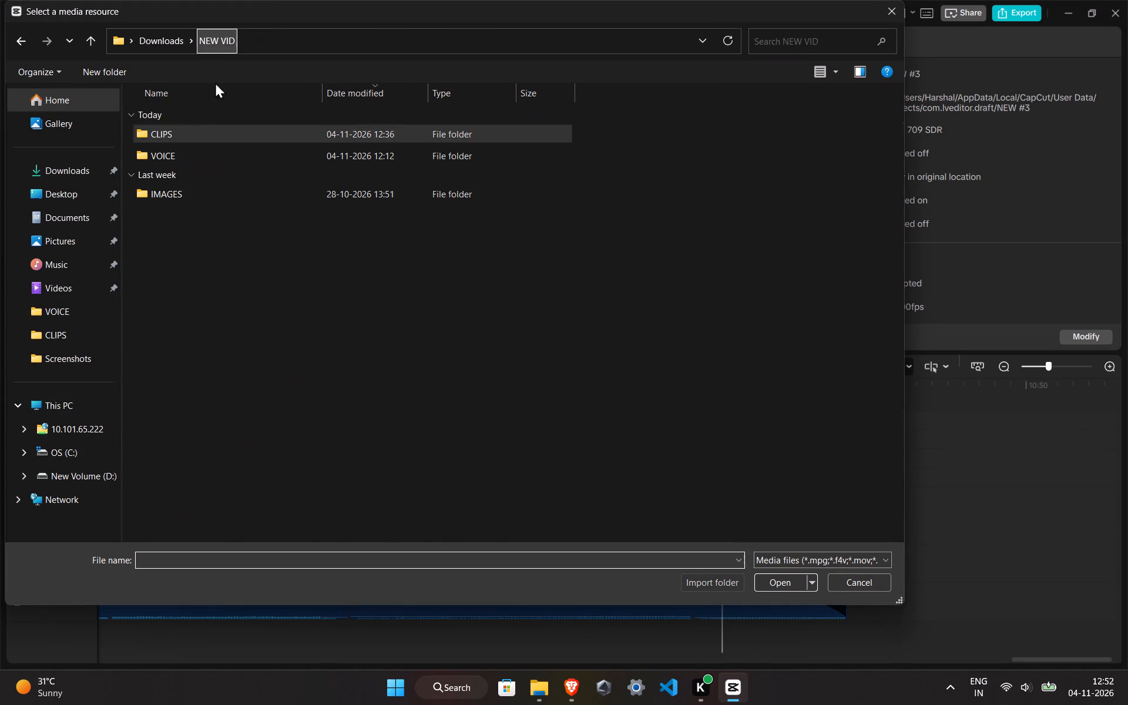
left_click(219, 196)
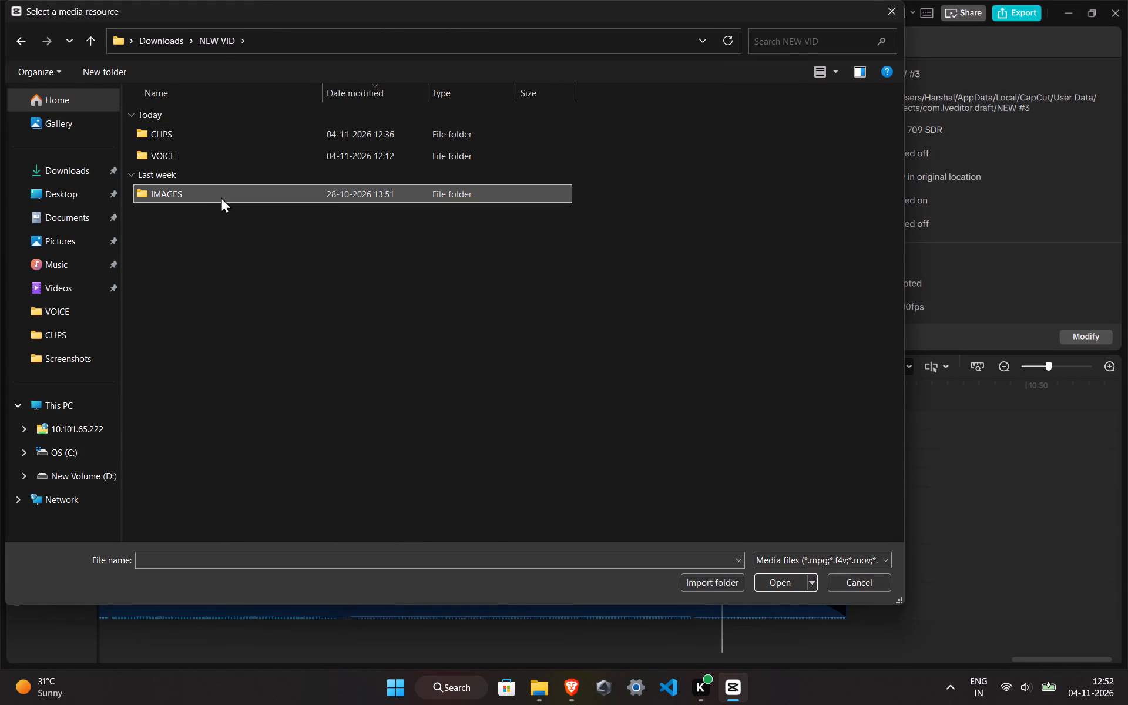
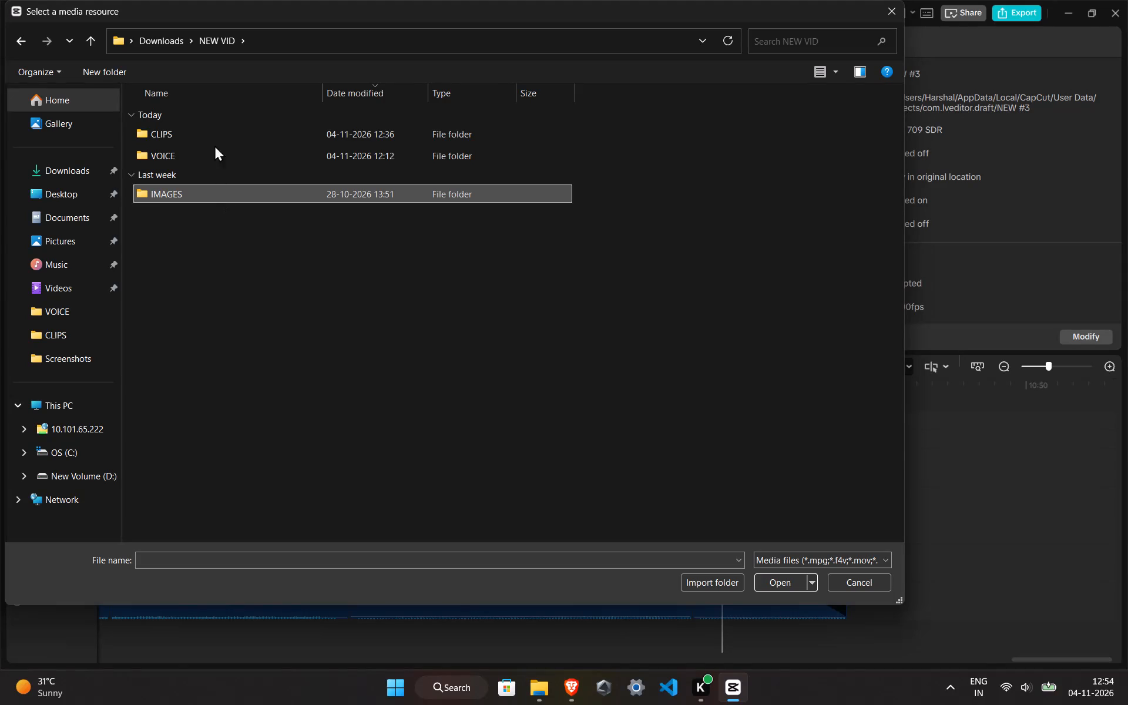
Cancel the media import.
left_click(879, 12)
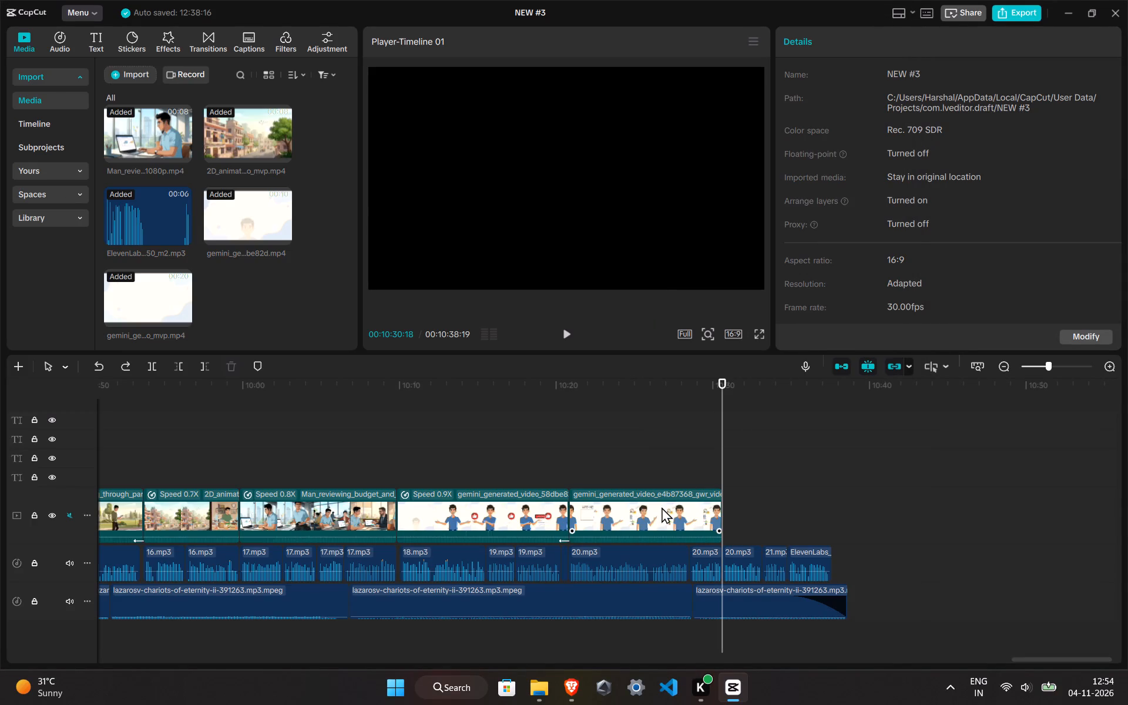
left_click(556, 693)
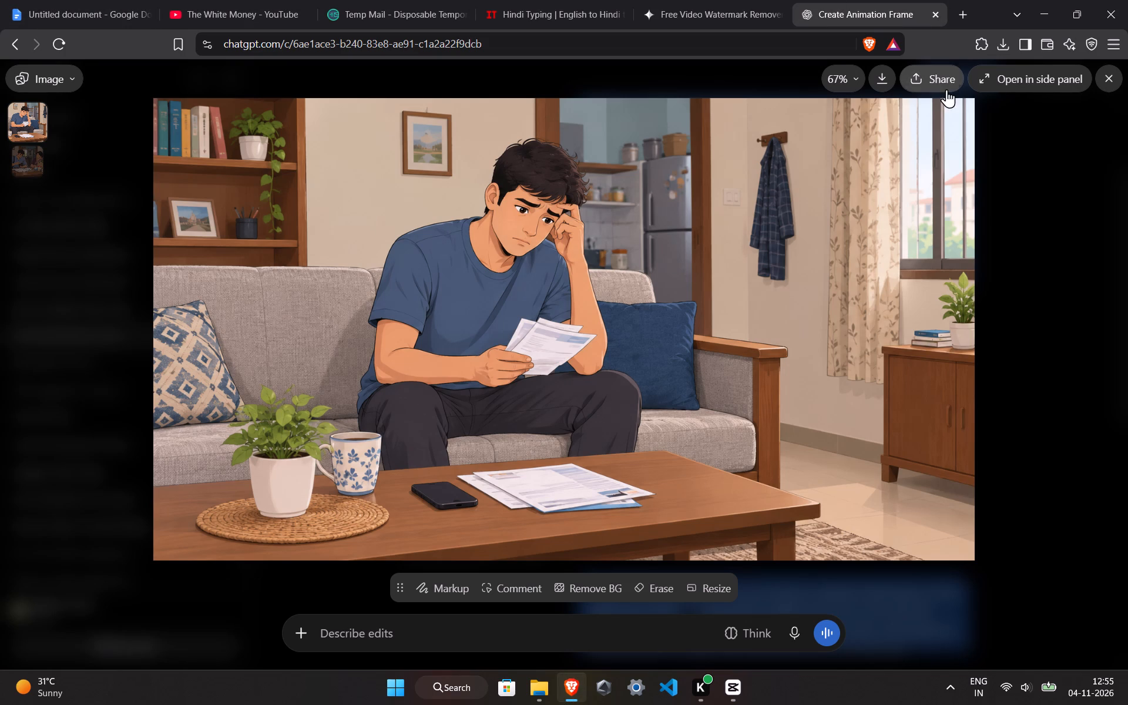
left_click(1110, 76)
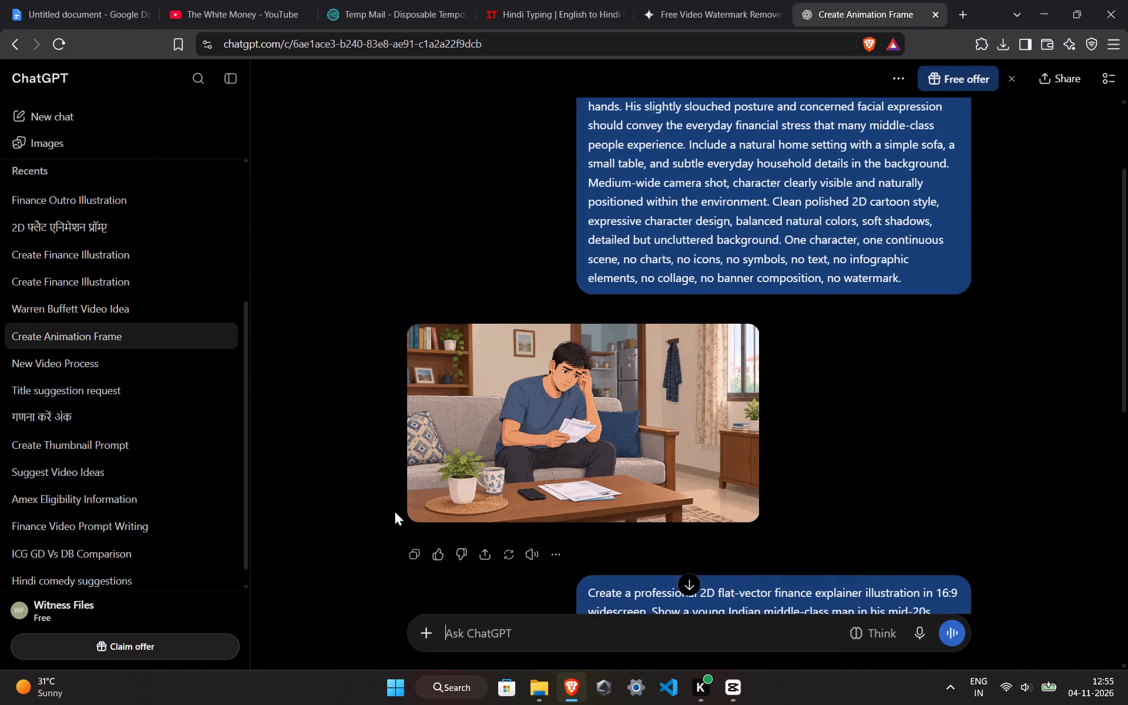
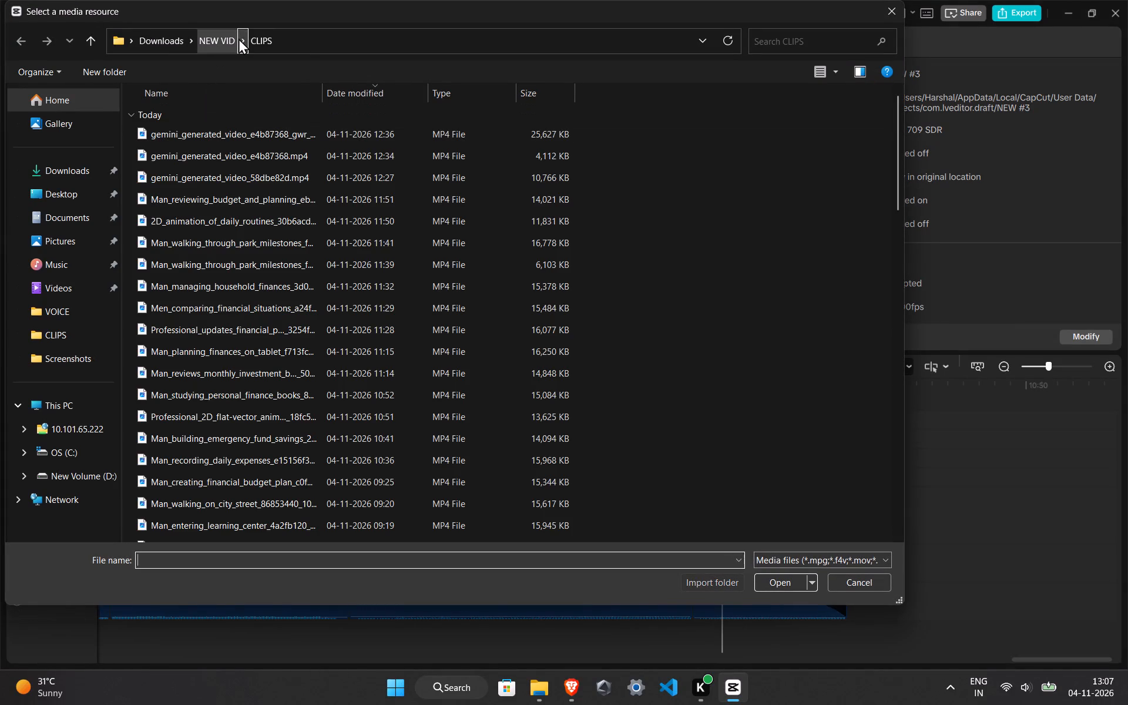
double_click(223, 38)
double_click(230, 194)
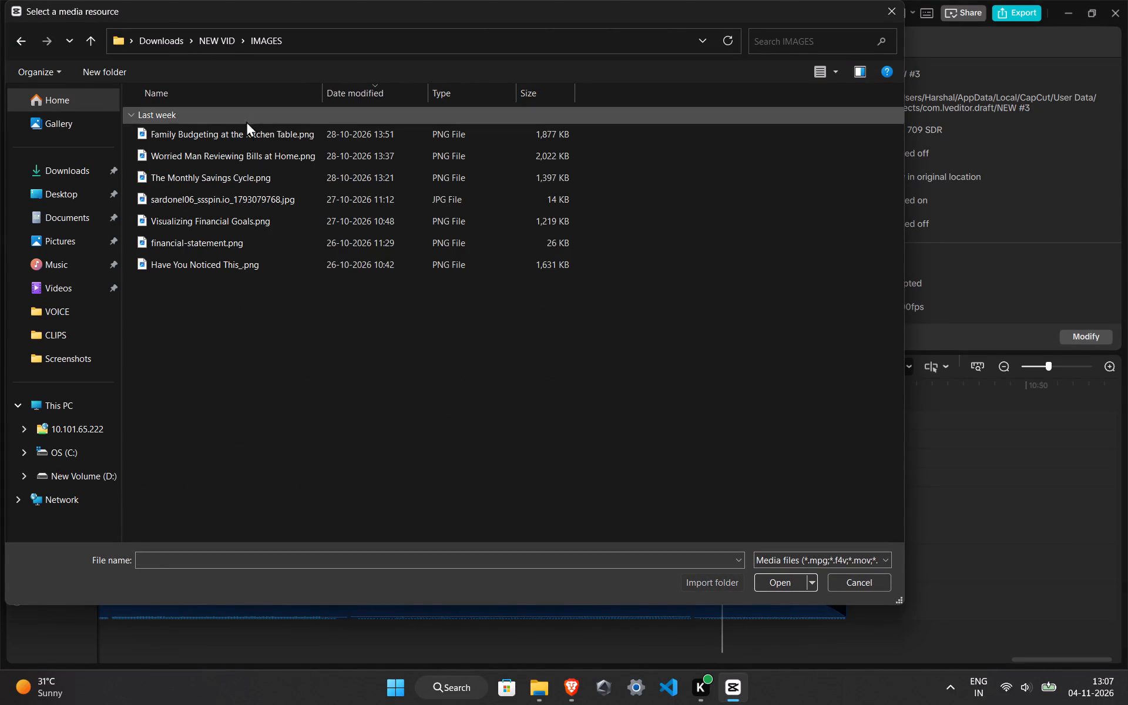
left_click(245, 139)
left_click(256, 152)
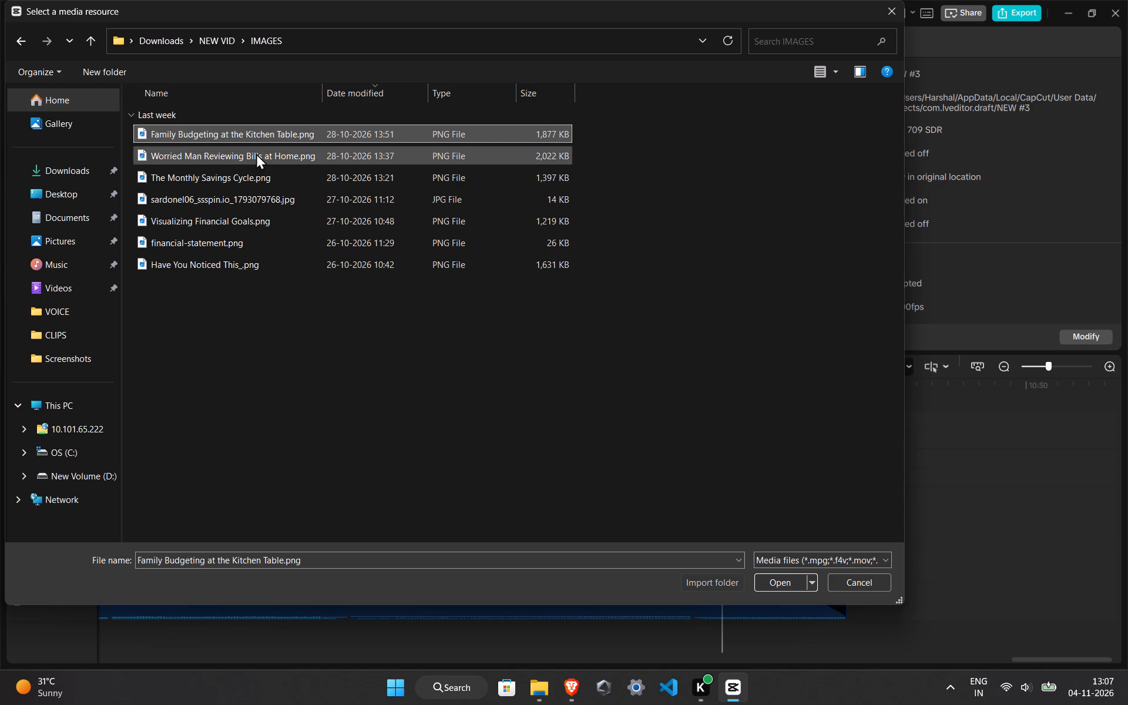
left_click(781, 583)
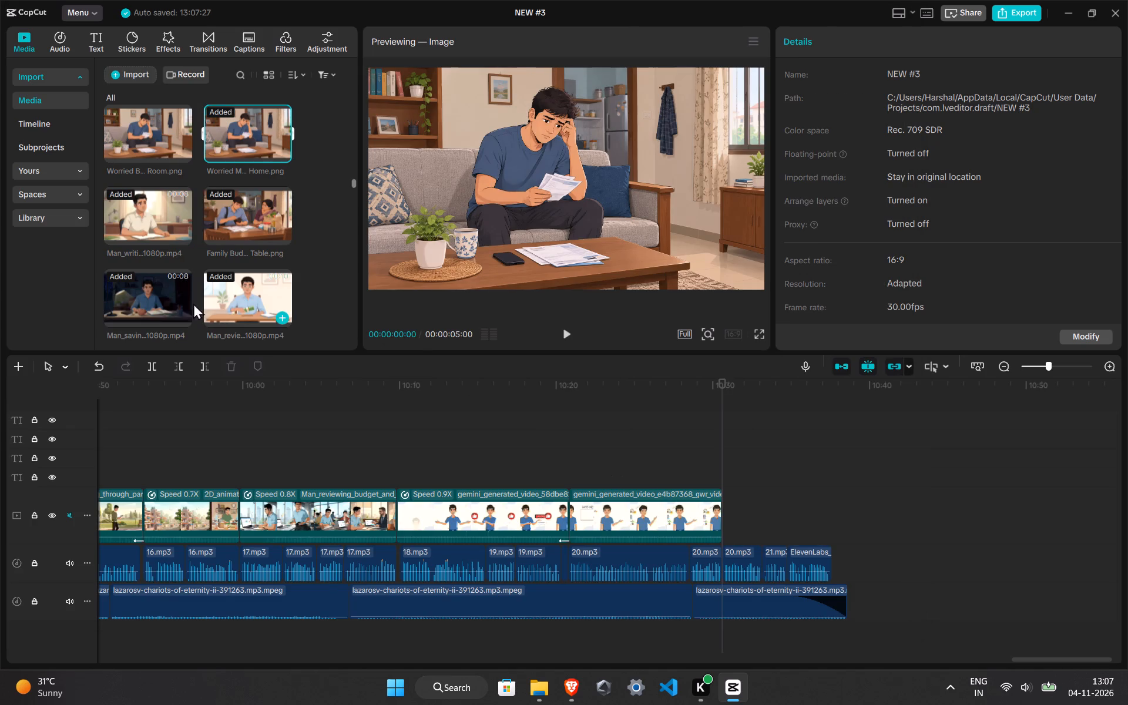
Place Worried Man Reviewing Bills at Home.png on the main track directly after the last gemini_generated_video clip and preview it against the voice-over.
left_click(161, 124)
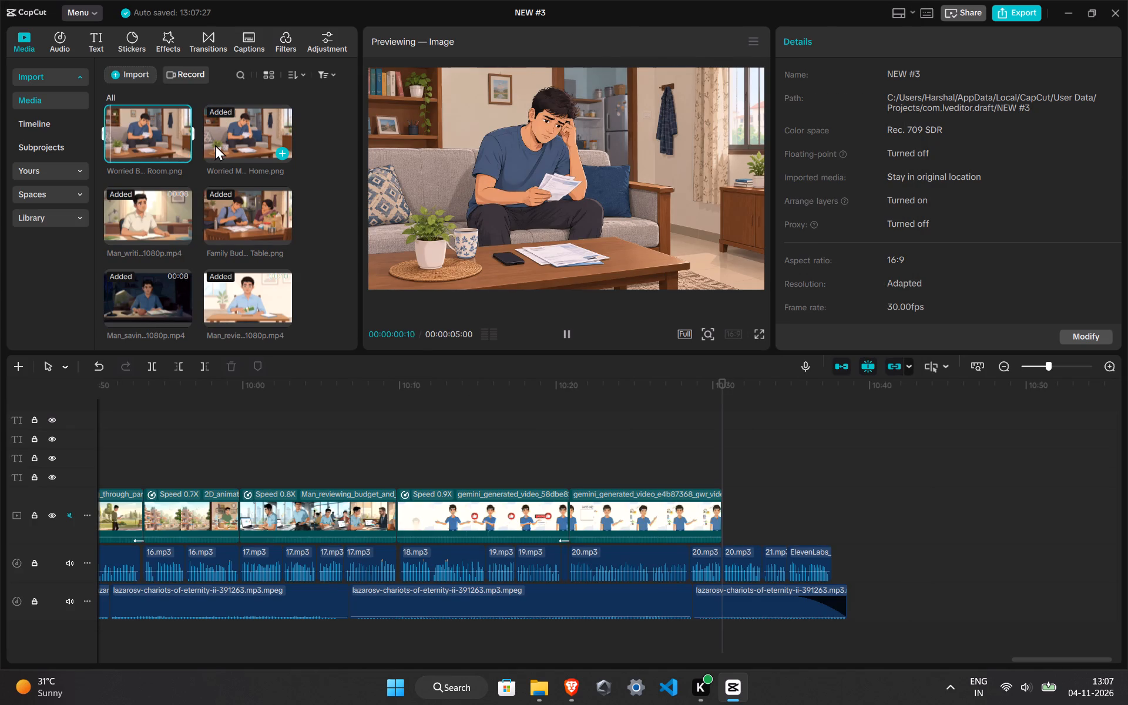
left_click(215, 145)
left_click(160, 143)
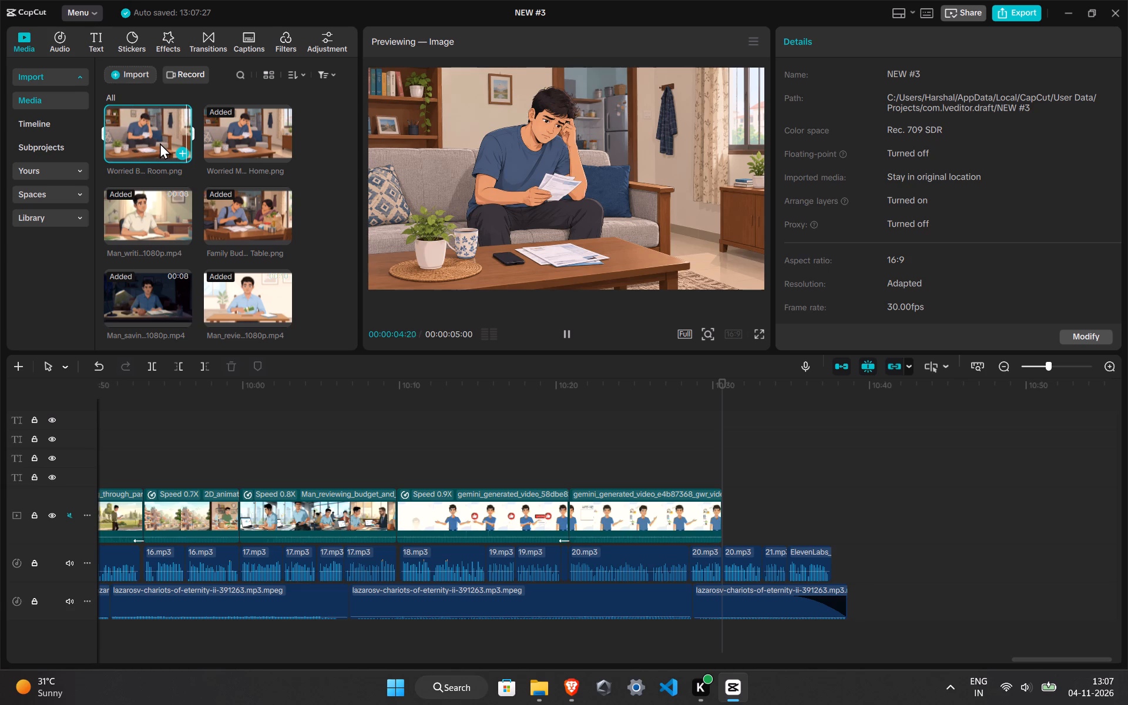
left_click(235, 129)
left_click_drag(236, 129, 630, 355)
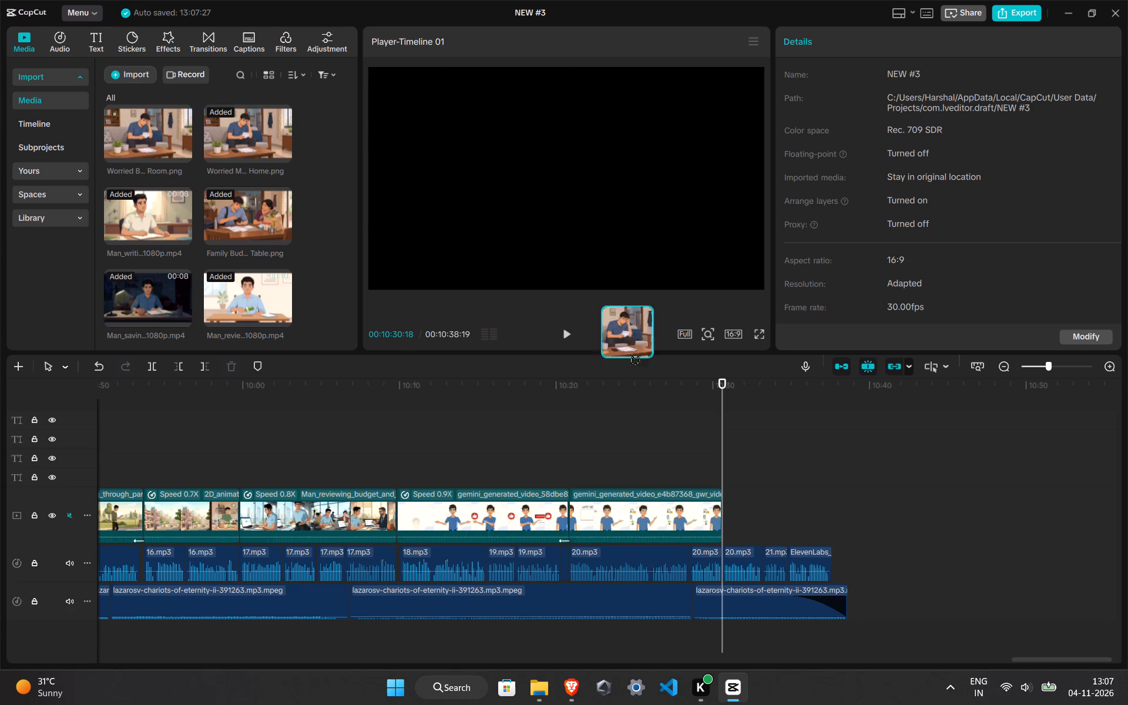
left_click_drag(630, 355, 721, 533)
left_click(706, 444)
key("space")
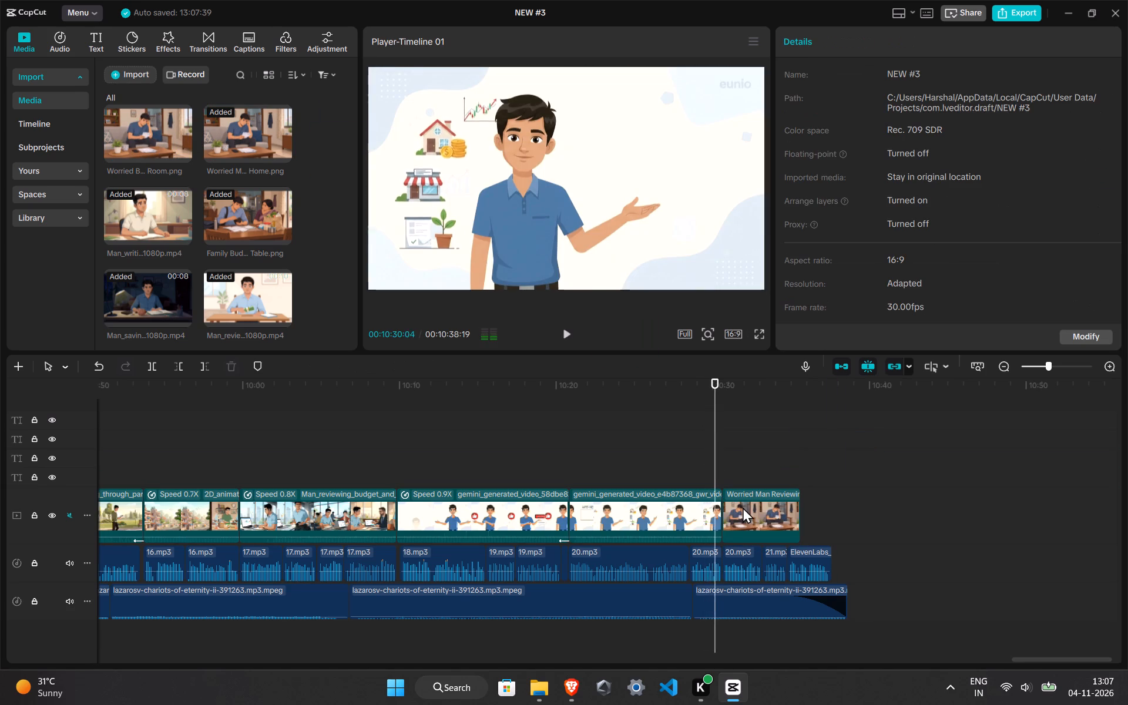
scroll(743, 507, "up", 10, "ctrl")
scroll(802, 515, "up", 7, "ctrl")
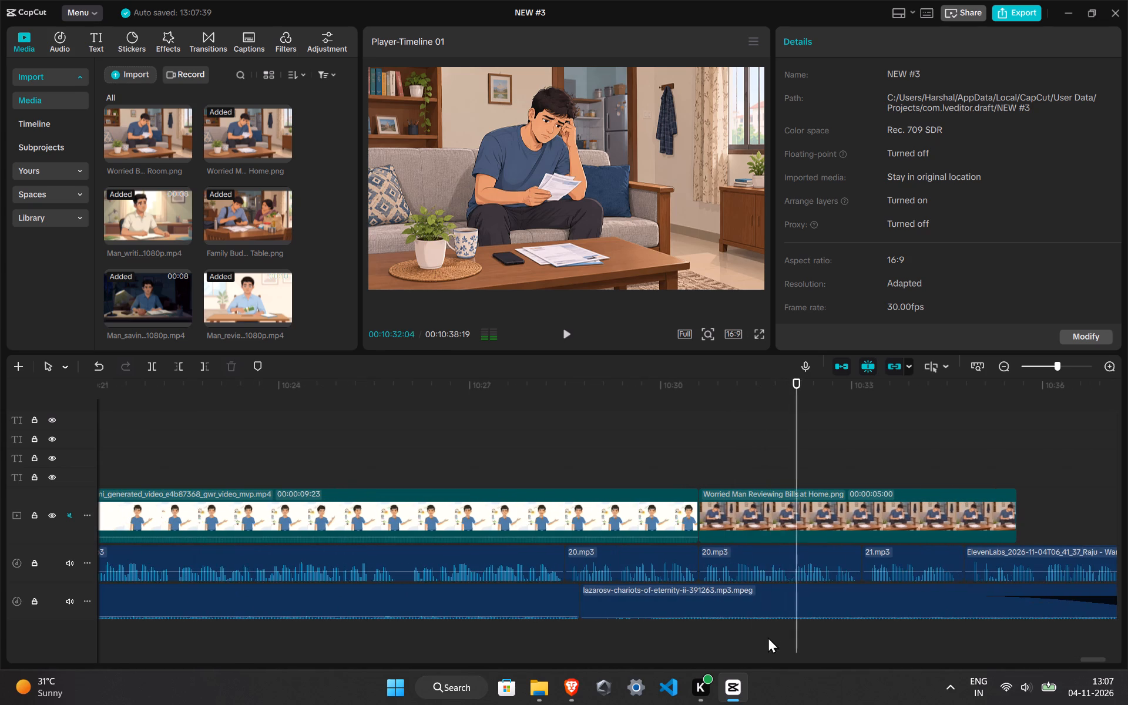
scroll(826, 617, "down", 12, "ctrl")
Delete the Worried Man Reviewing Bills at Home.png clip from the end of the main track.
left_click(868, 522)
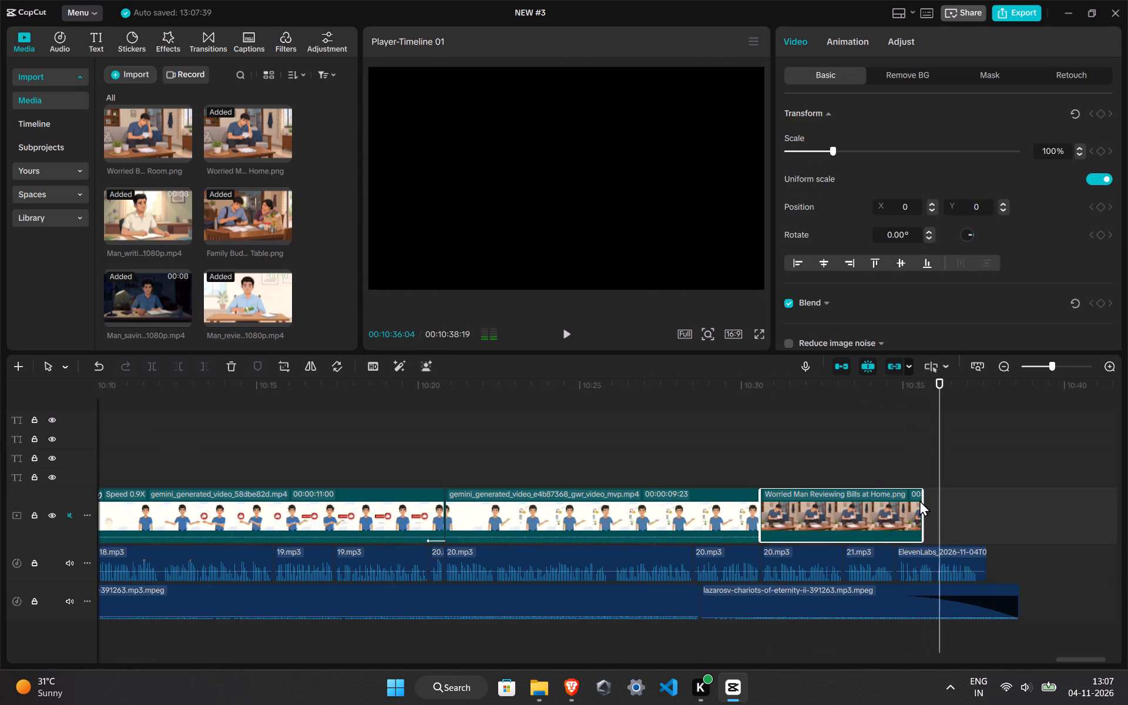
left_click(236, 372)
Look through the imported media and scrub the later and middle parts of the timeline for a visual reusable in the closing gap.
scroll(256, 291, "up", 13)
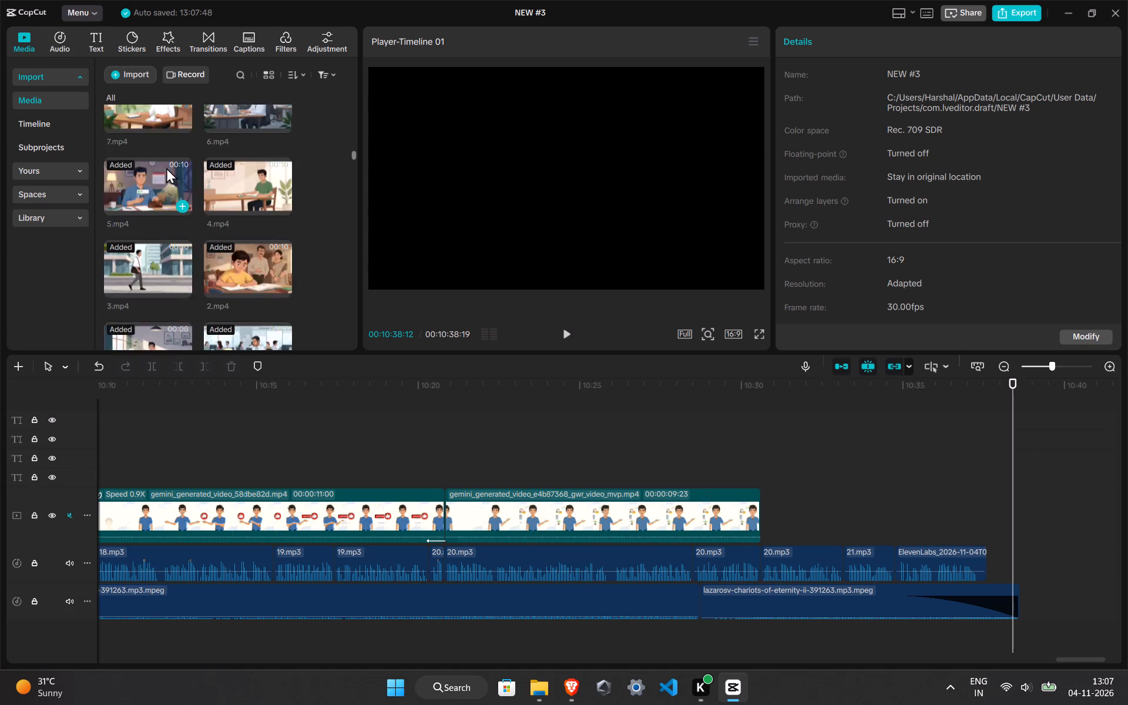
scroll(166, 167, "up", 6)
scroll(180, 242, "up", 20)
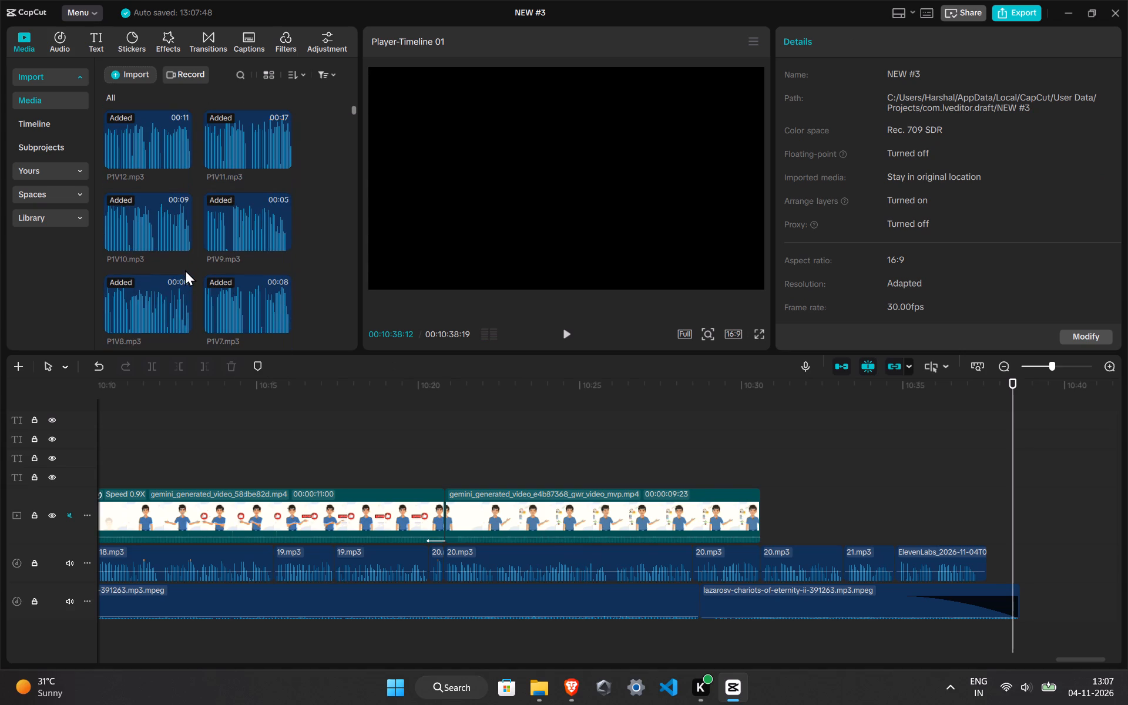
left_click(249, 442)
left_click_drag(248, 449, 69, 444)
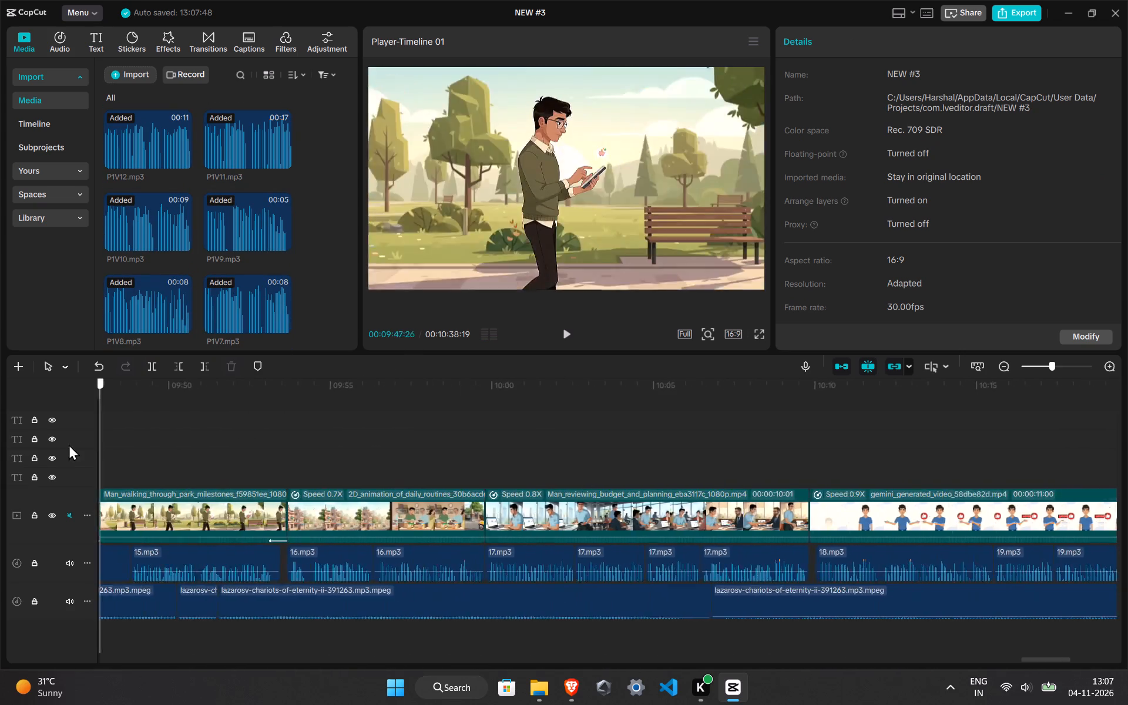
left_click_drag(69, 444, 677, 447)
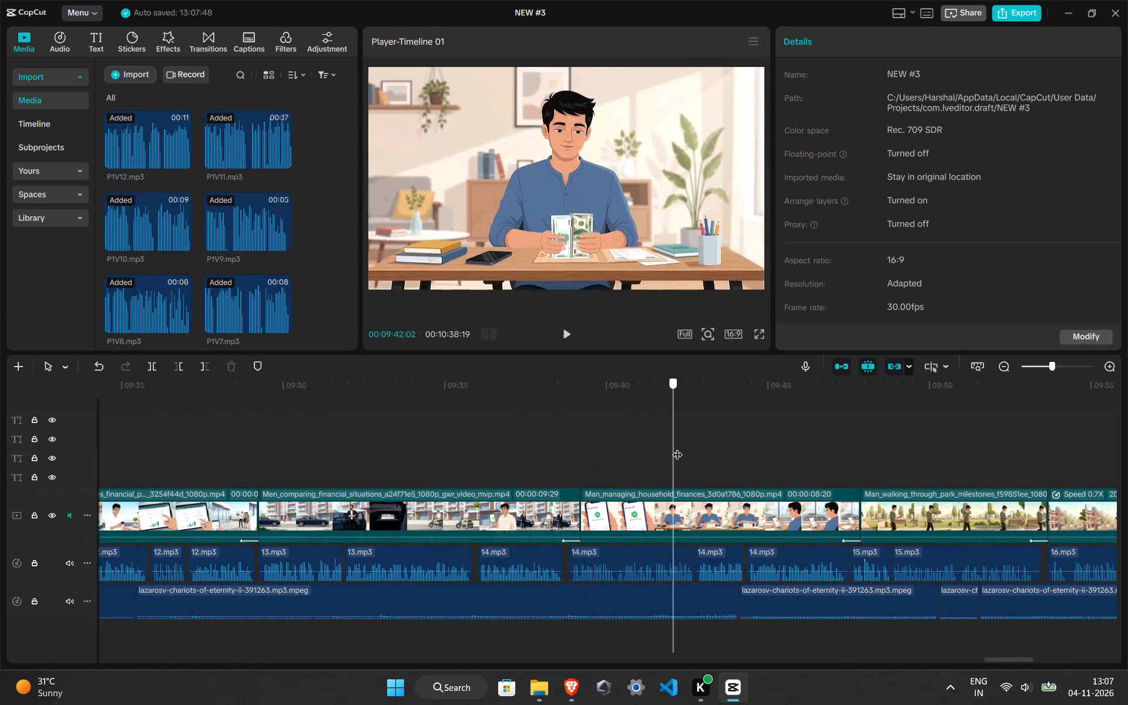
left_click_drag(677, 447, 839, 451)
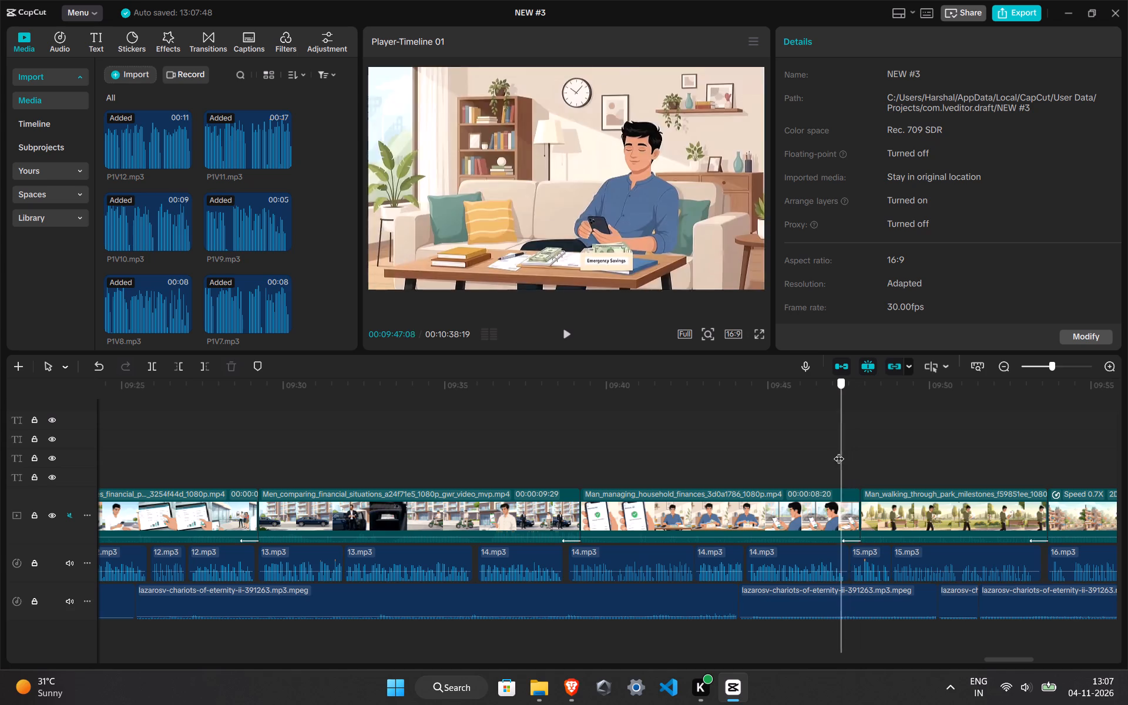
left_click_drag(839, 451, 96, 459)
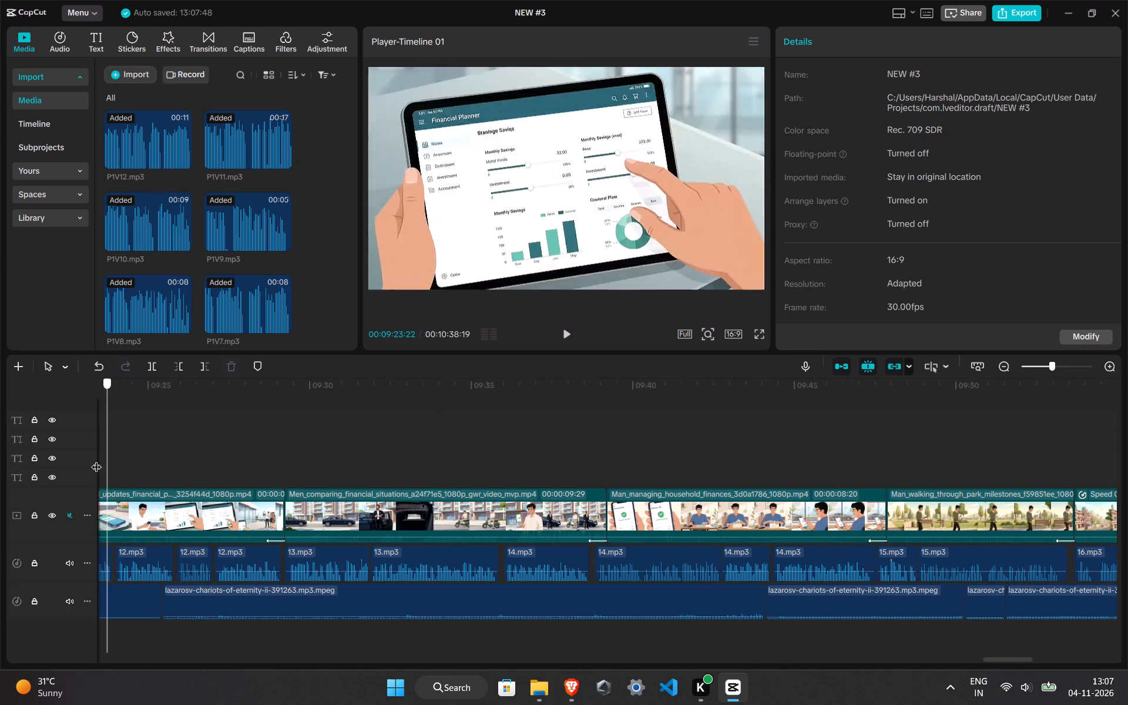
left_click_drag(96, 459, 0, 546)
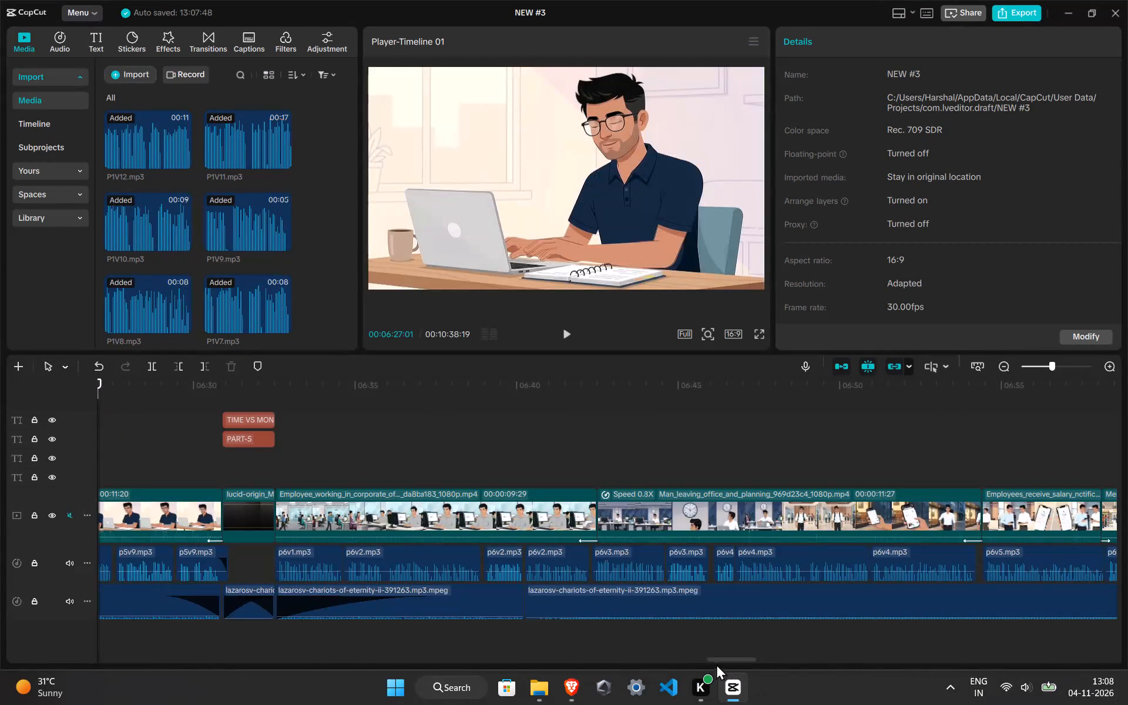
left_click_drag(718, 660, 0, 625)
key("space")
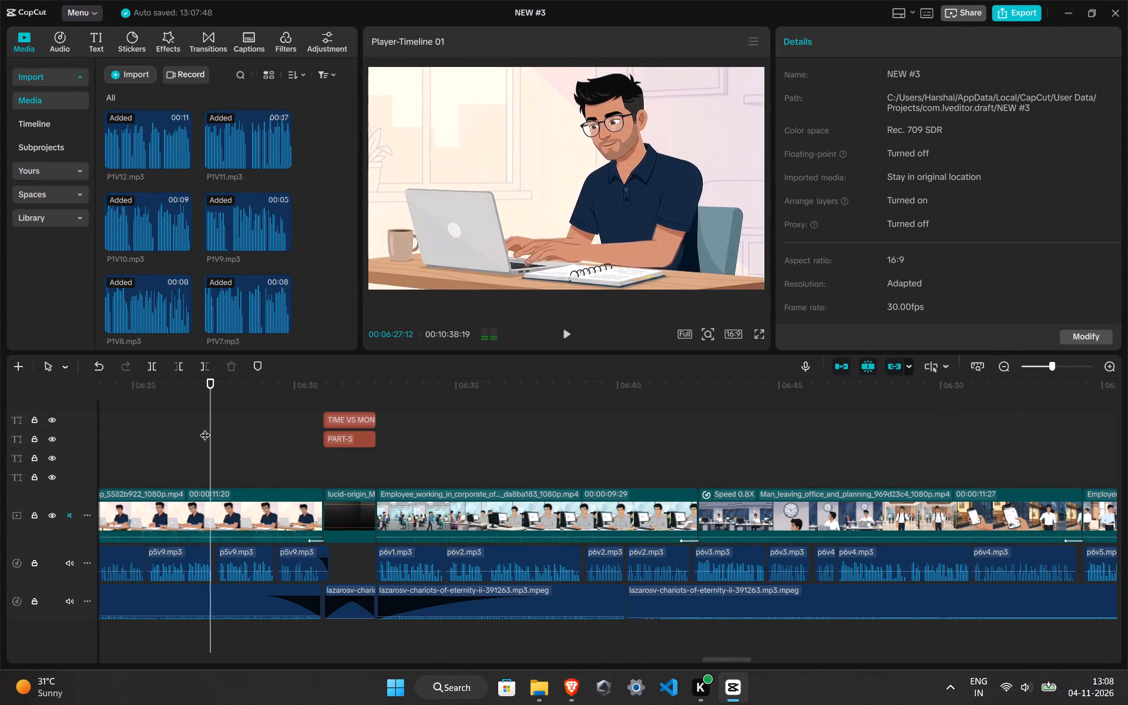
scroll(365, 471, "down", 12)
left_click(534, 435)
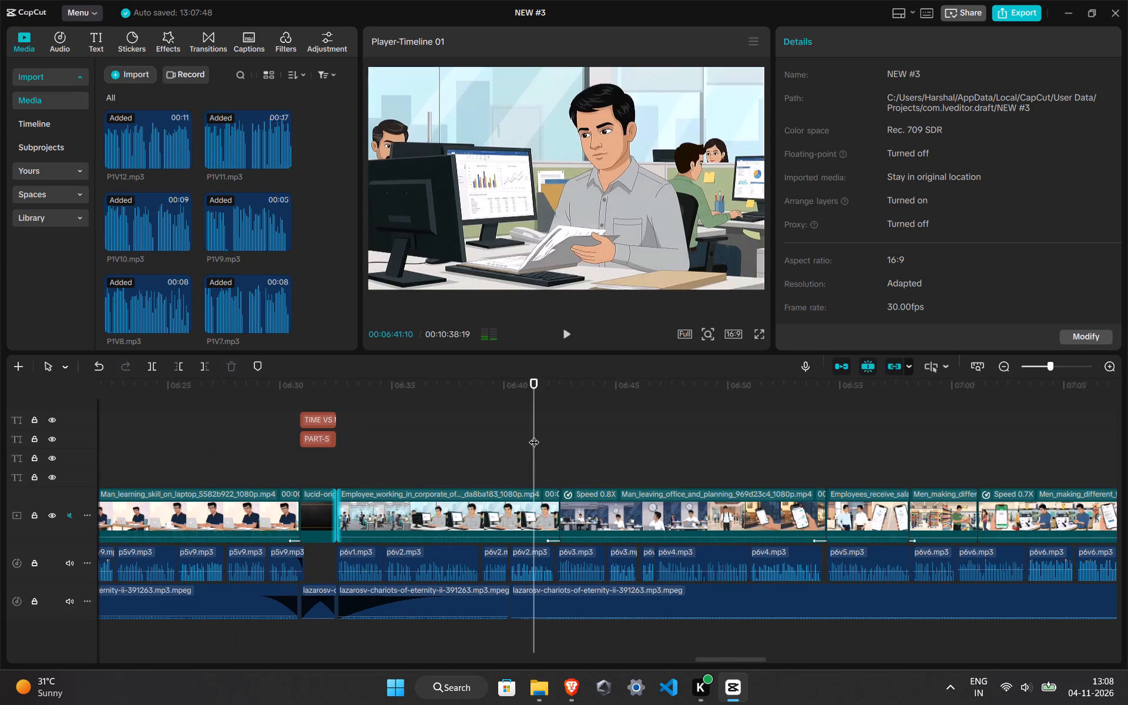
left_click_drag(534, 435, 1127, 514)
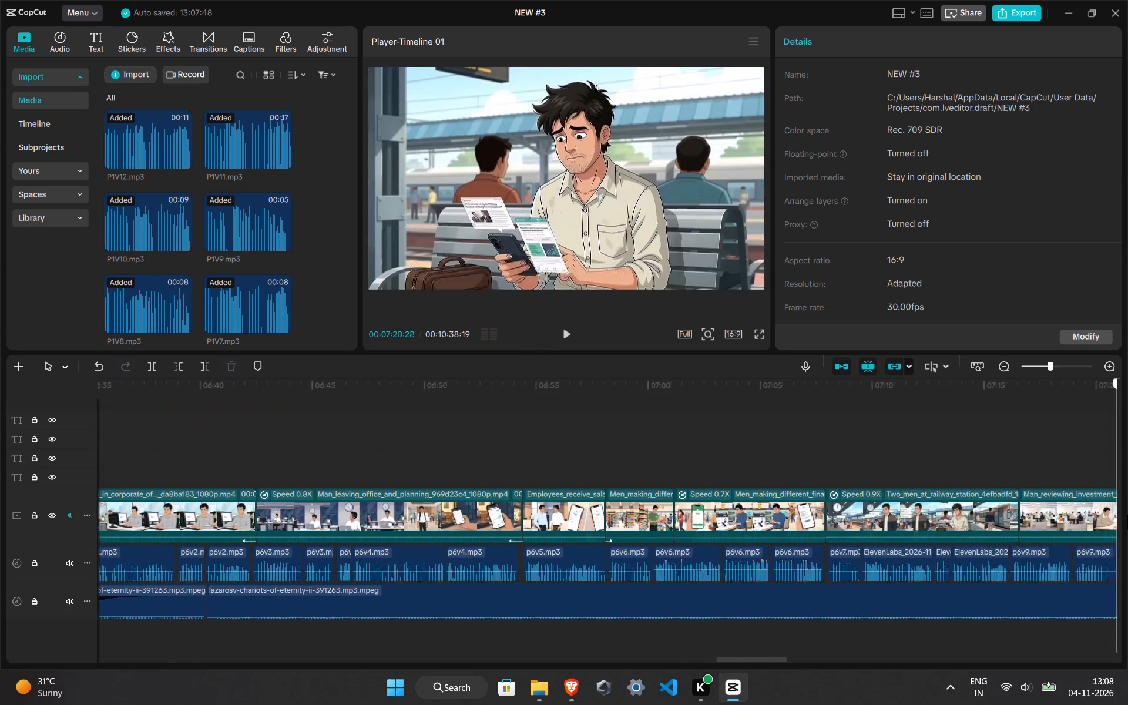
left_click_drag(1127, 514, 632, 539)
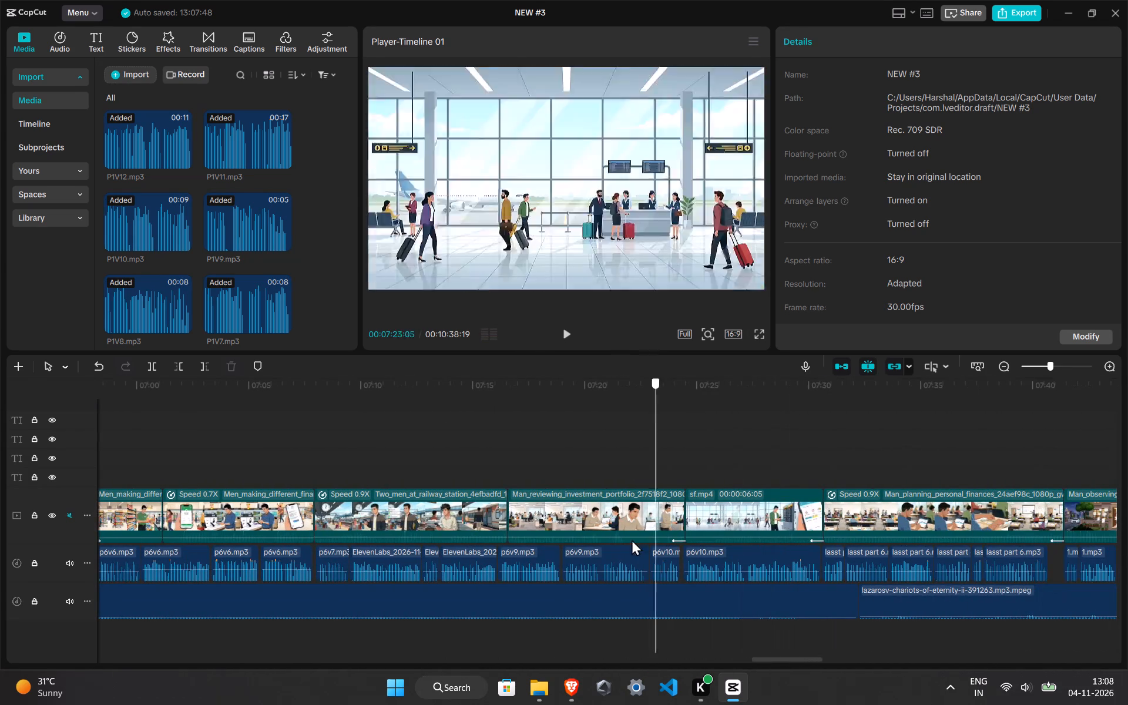
left_click_drag(632, 539, 704, 542)
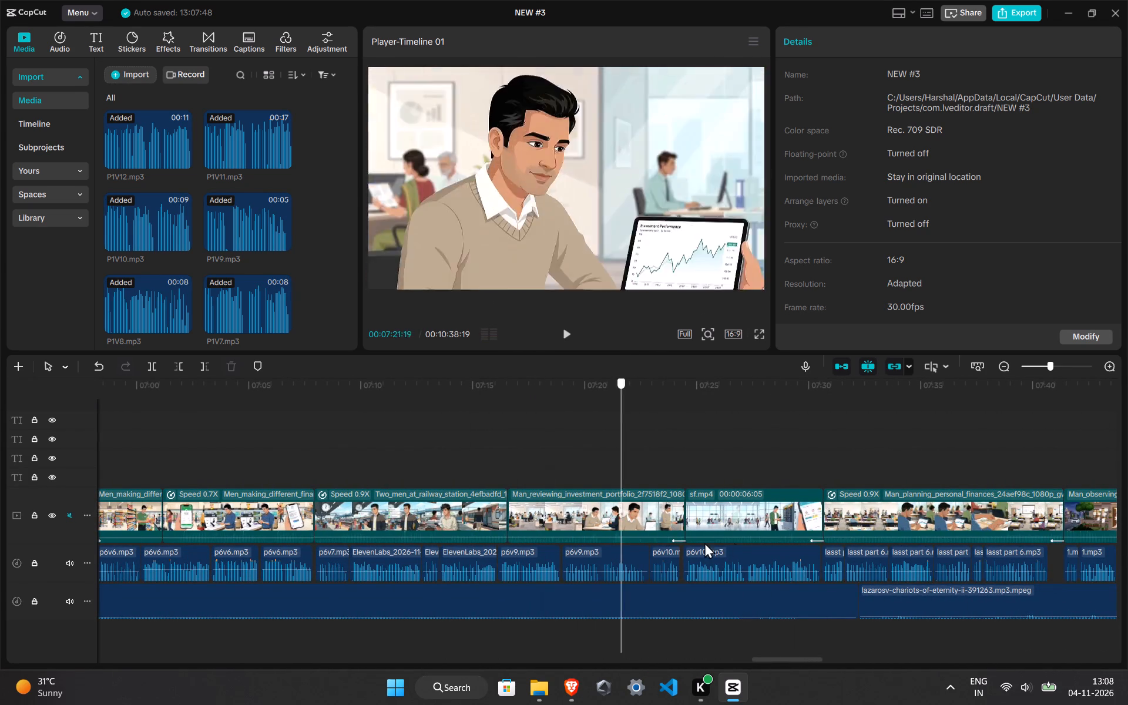
left_click_drag(704, 542, 753, 539)
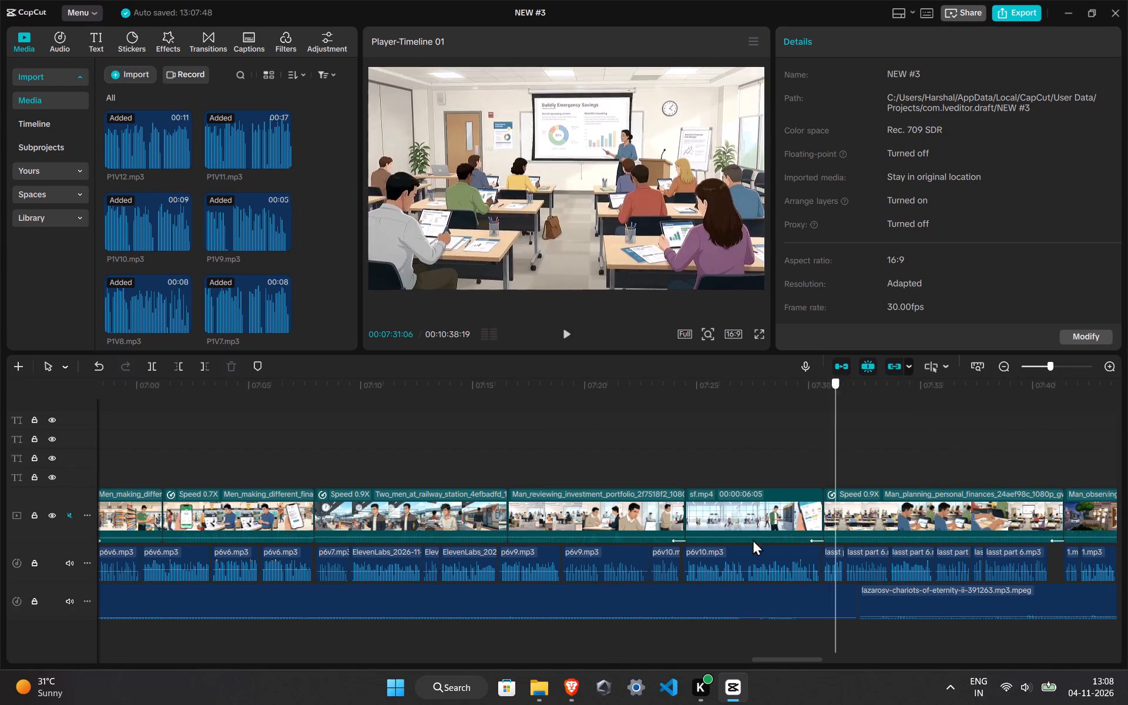
left_click_drag(753, 539, 0, 634)
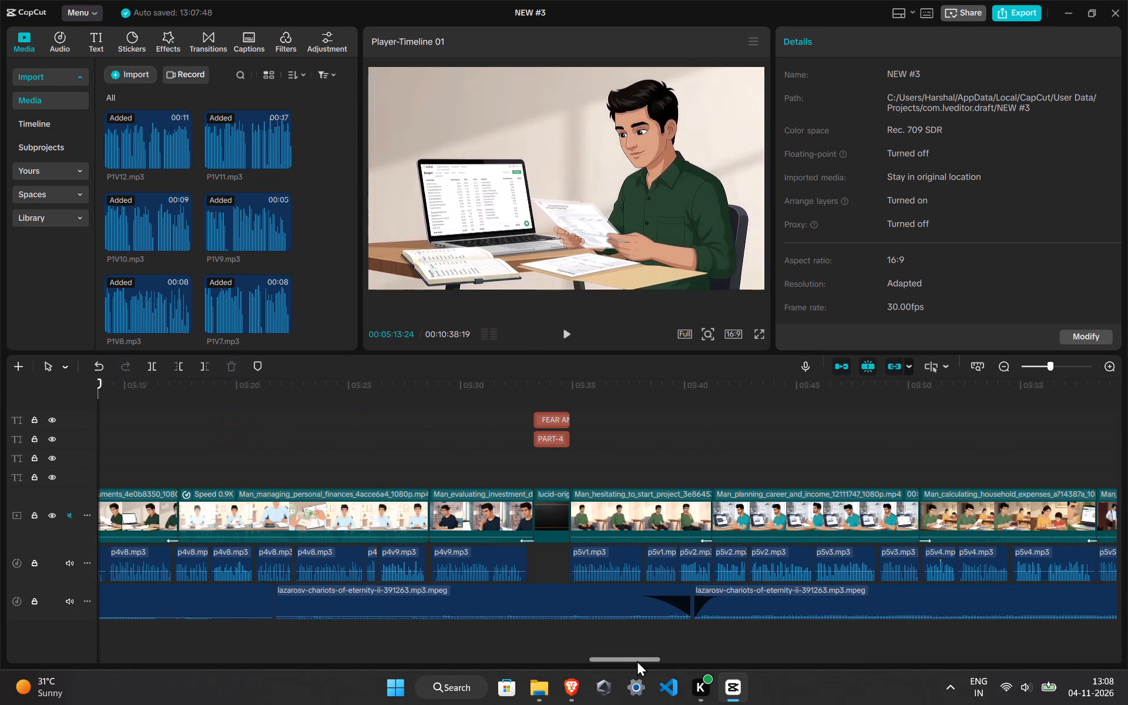
Examine the opening minute and a half of the timeline, from the disclaimer onward, for an illustration to reuse in the closing.
left_click_drag(634, 659, 0, 681)
left_click(169, 432)
key("space")
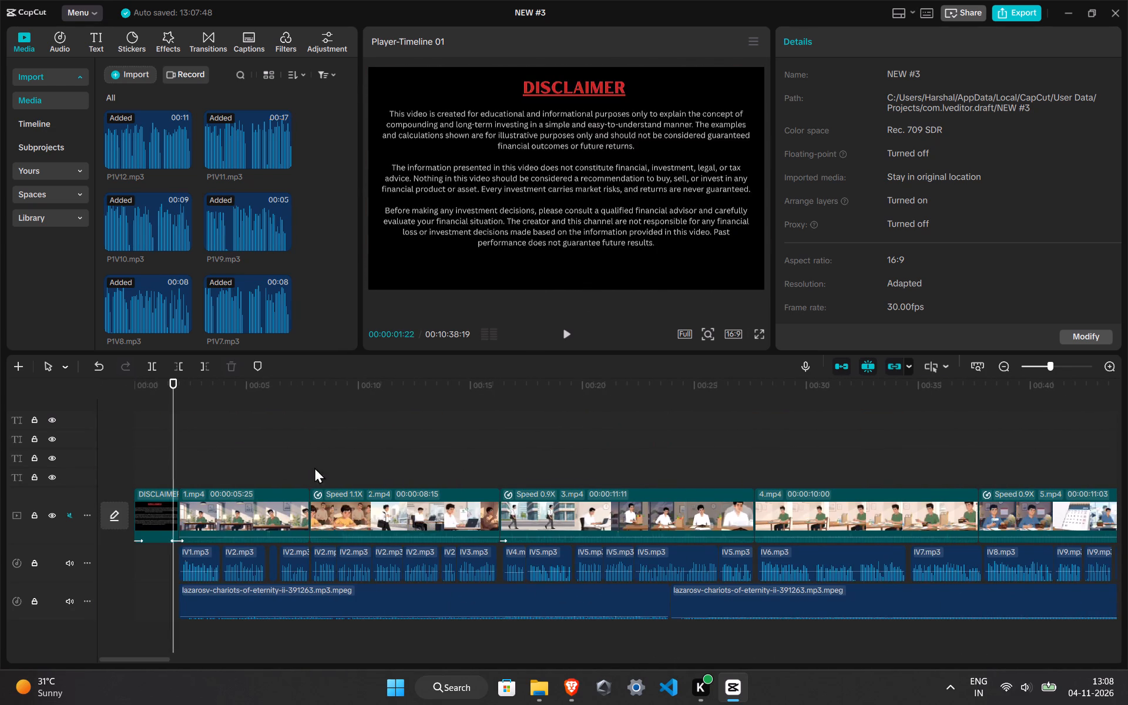
scroll(631, 405, "down", 4, "ctrl")
scroll(467, 517, "down", 3, "ctrl")
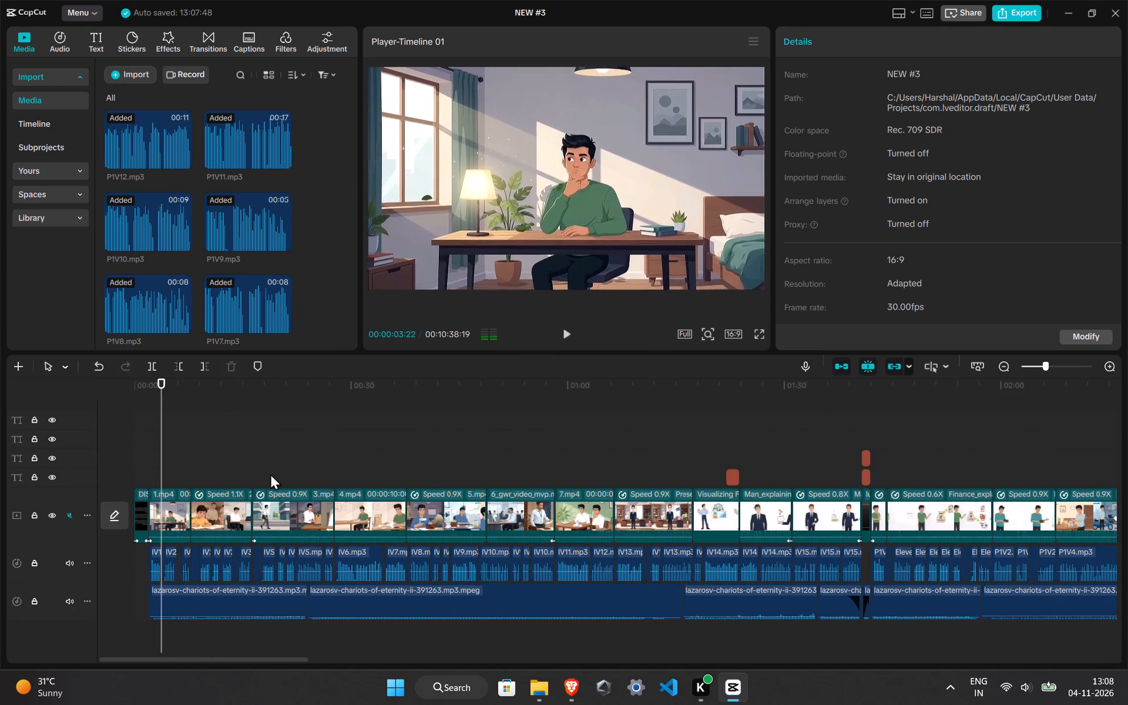
scroll(266, 492, "up", 2)
left_click(224, 485)
key("space")
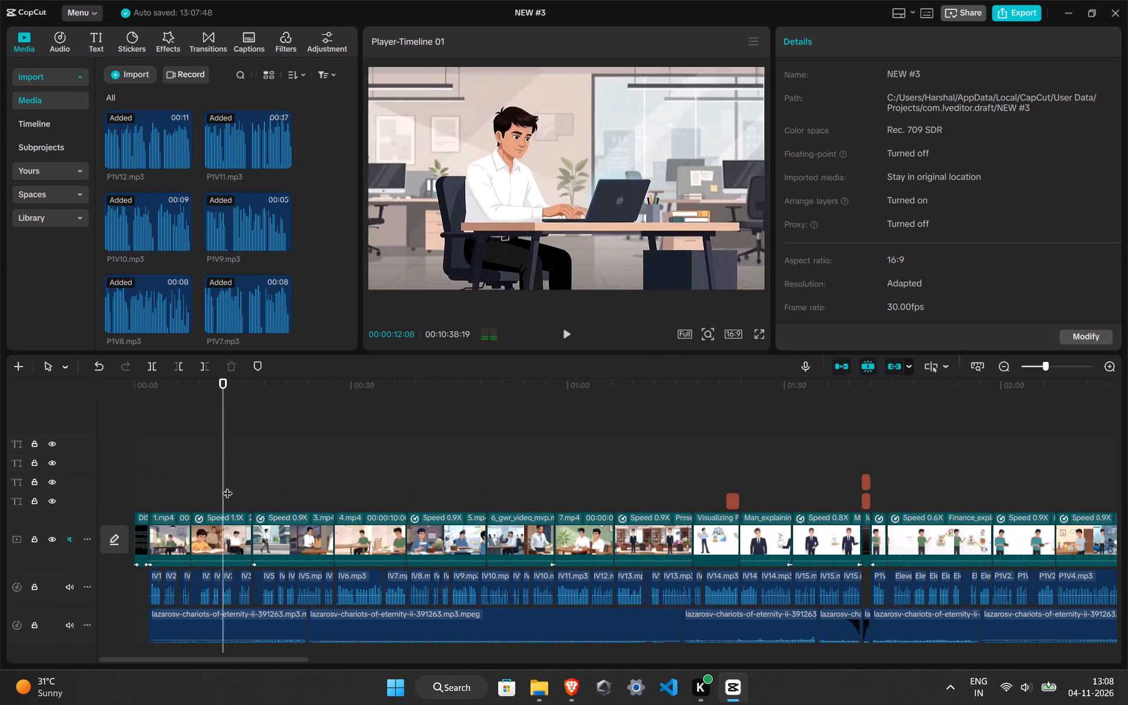
left_click(256, 492)
key("space")
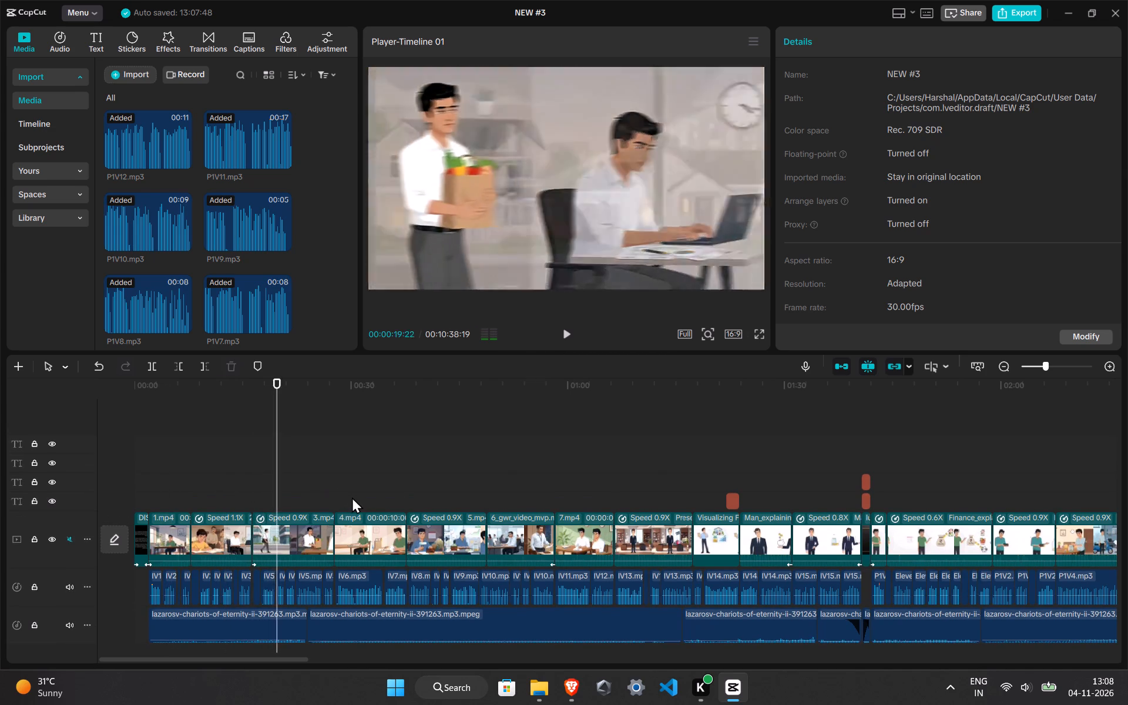
left_click(374, 499)
left_click_drag(373, 499, 629, 533)
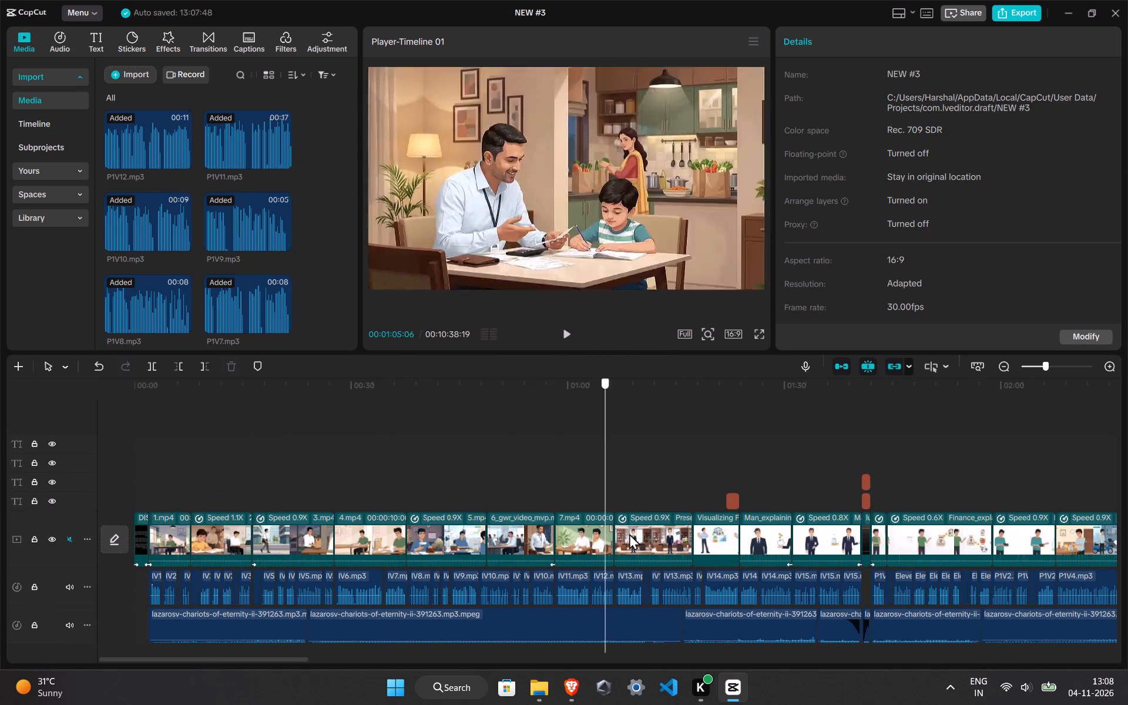
left_click_drag(629, 533, 725, 542)
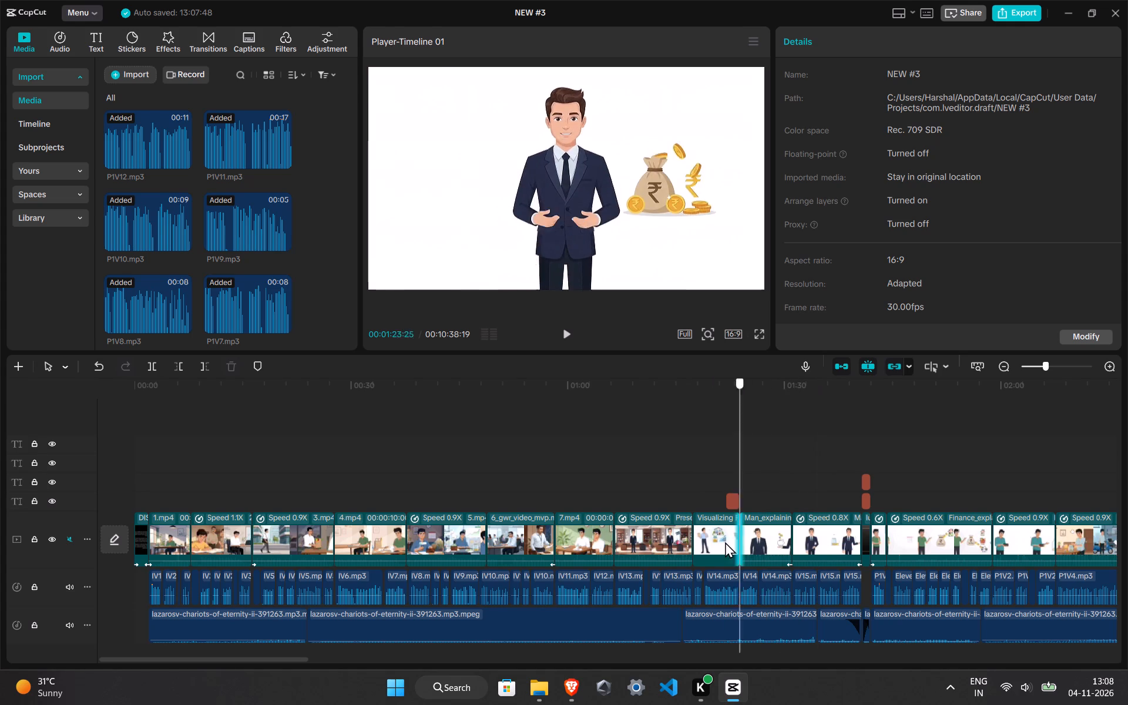
left_click_drag(725, 542, 731, 538)
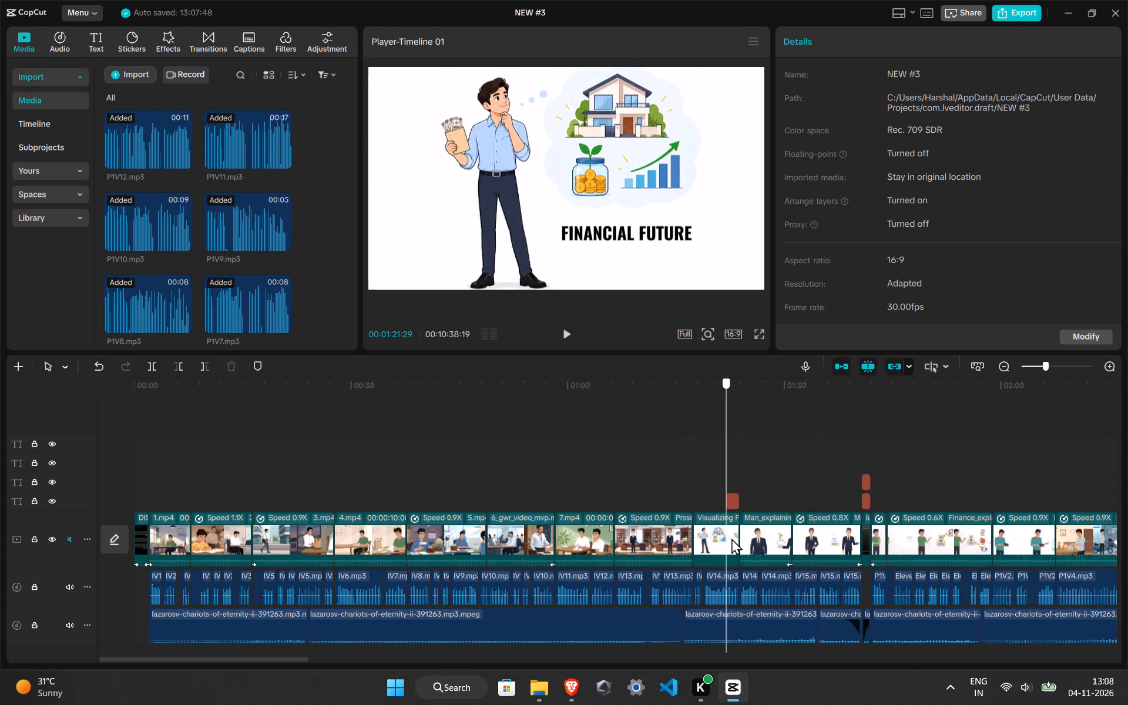
left_click_drag(731, 538, 737, 540)
Copy the Visualizing Financial Goals.png clip near 1:20 and paste it at the end of the video, just after the last gemini_generated_video clip.
left_click(722, 539)
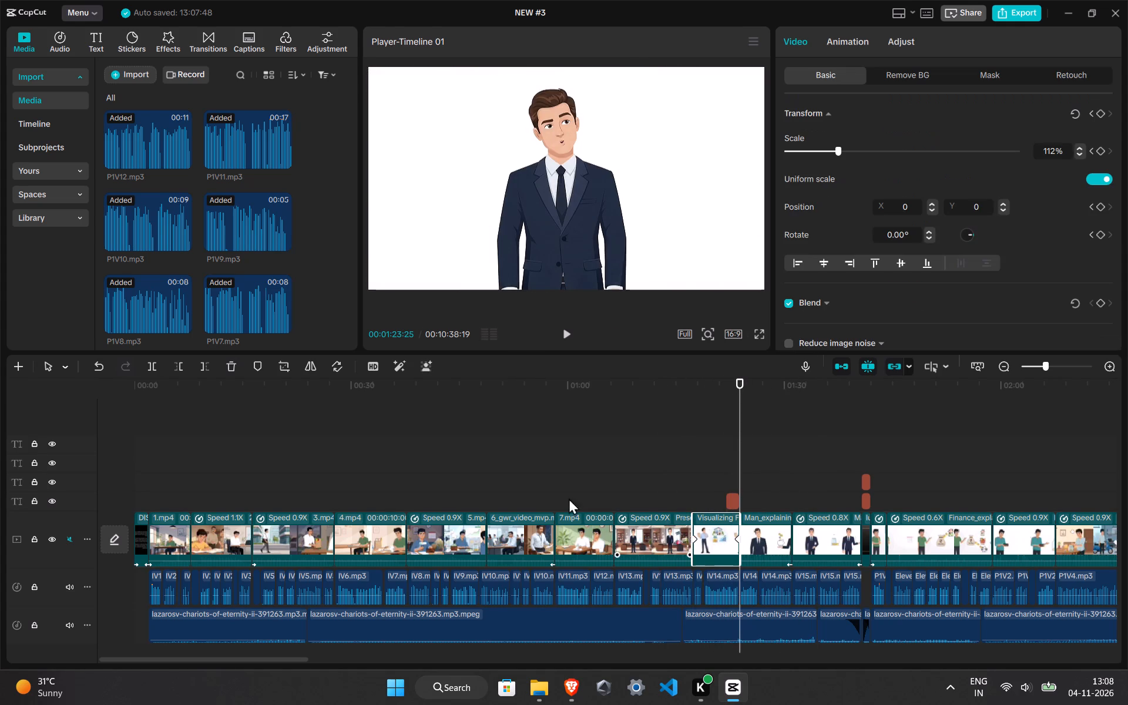
scroll(439, 431, "up", 7)
scroll(229, 314, "up", 4)
key("ctrl+c")
left_click_drag(741, 438, 1127, 397)
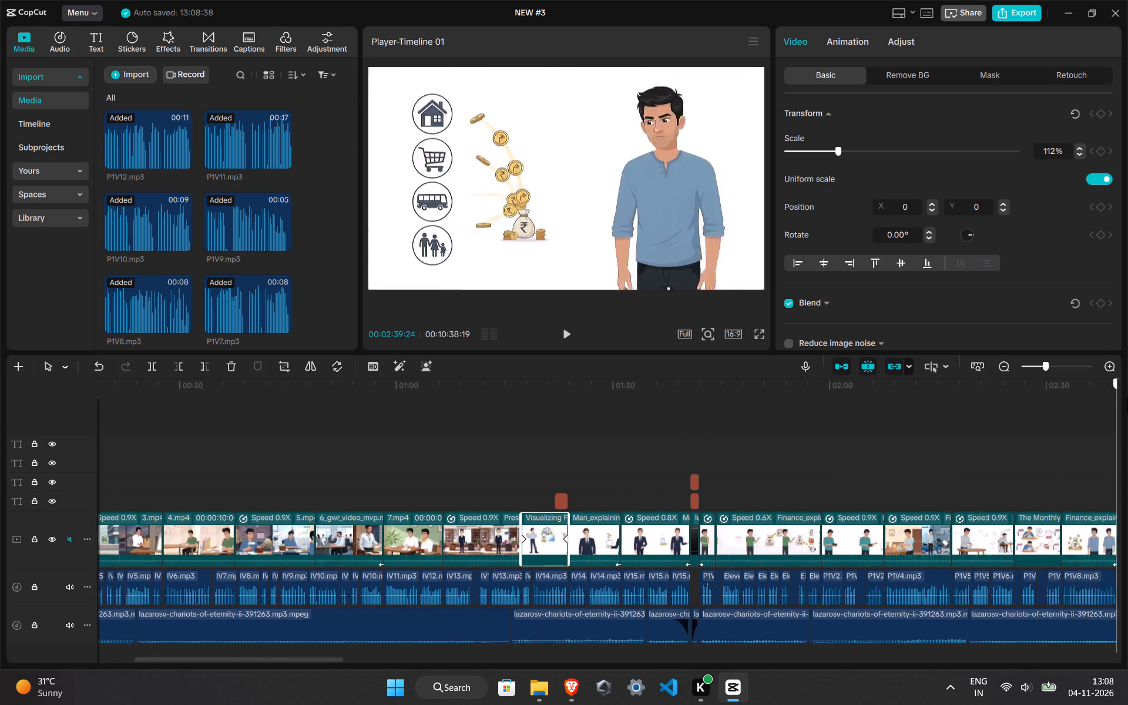
left_click_drag(1127, 397, 1125, 399)
left_click_drag(367, 657, 1127, 650)
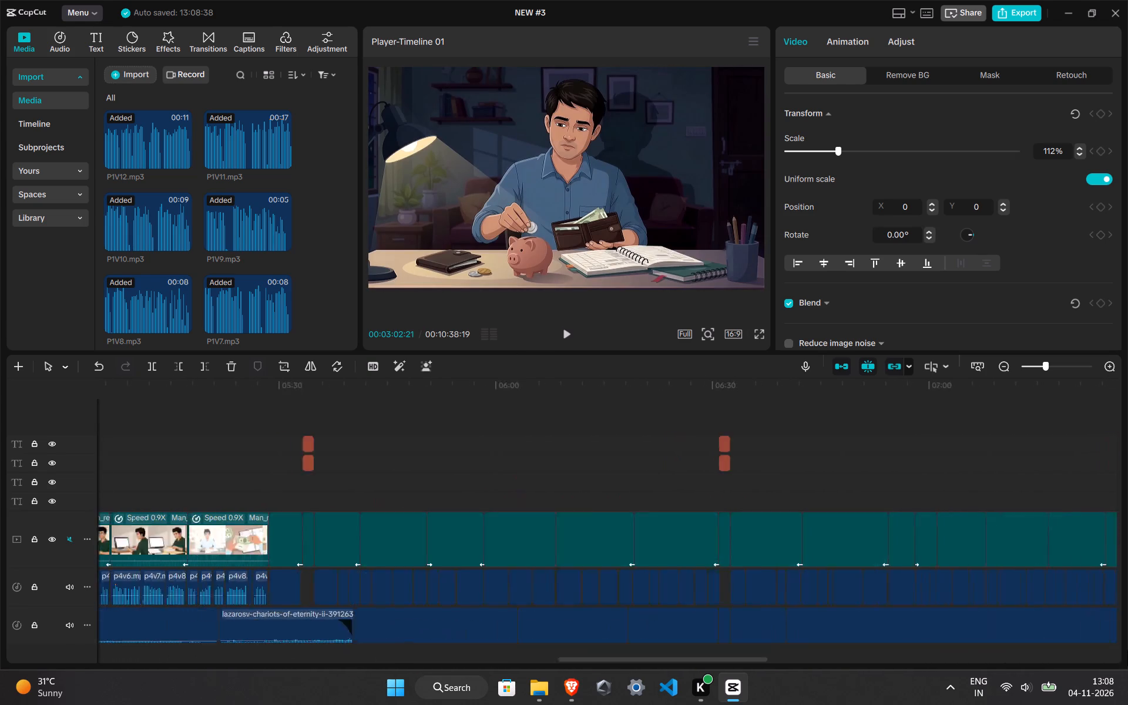
left_click_drag(1127, 650, 1127, 646)
left_click(749, 493)
key("space")
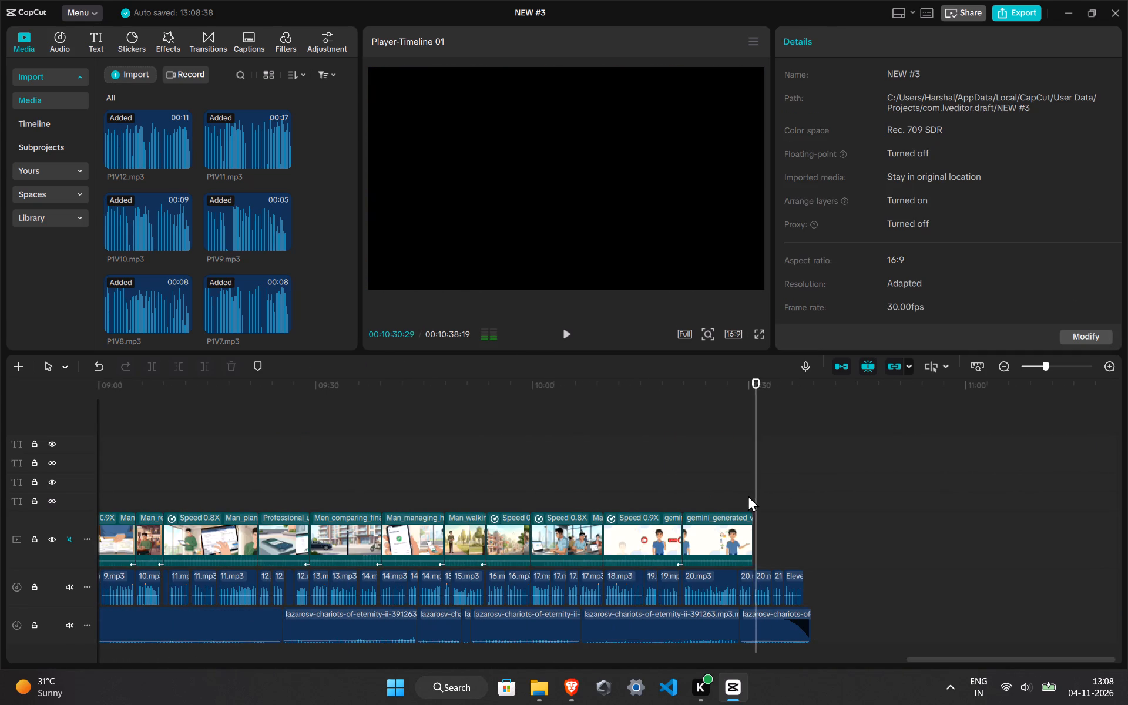
key("ctrl+v")
Move the pasted Visualizing Financial Goals.png clip down onto the main track, directly against the last gemini_generated_video clip.
left_click(733, 505)
key("space")
left_click_drag(783, 532, 783, 532)
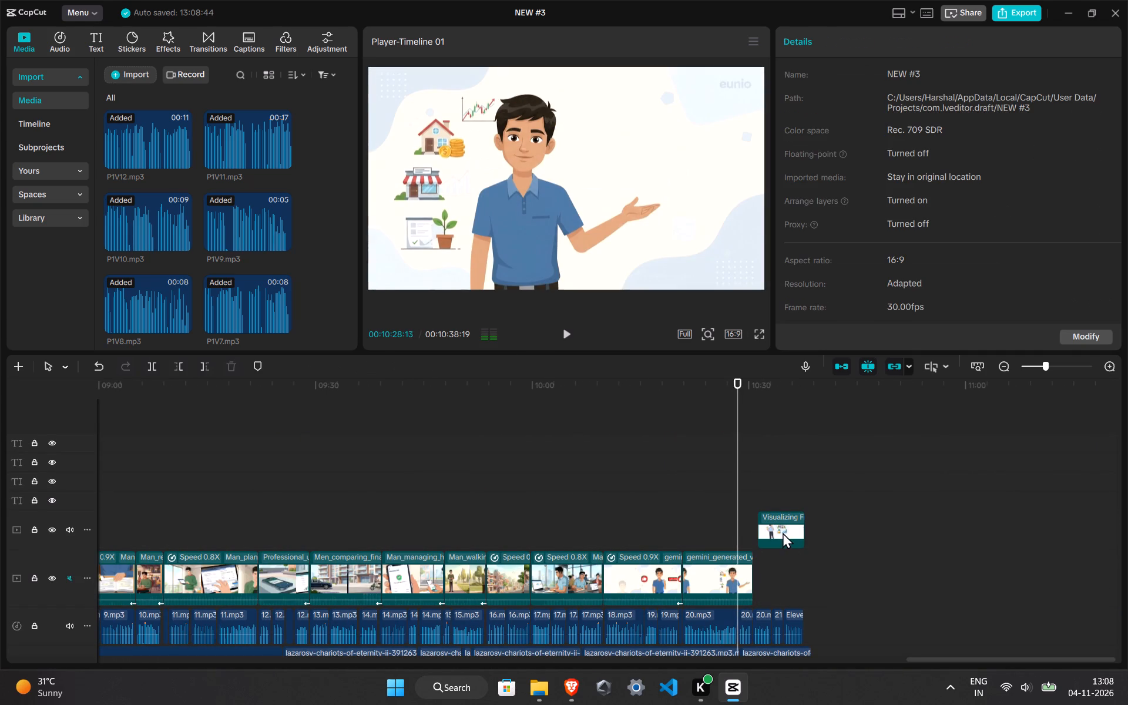
left_click_drag(783, 532, 780, 579)
left_click(684, 470)
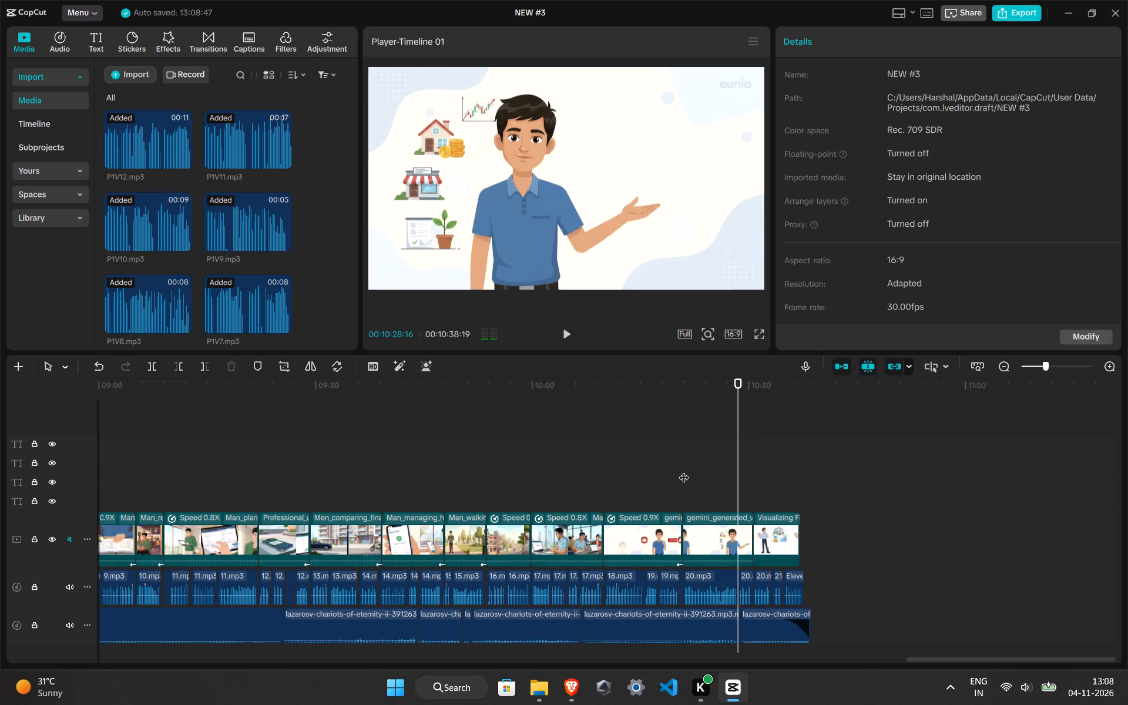
Preview the closing section and extend the Visualizing Financial Goals.png clip to the end of the final voice-over.
key("space")
scroll(722, 579, "up", 8, "ctrl")
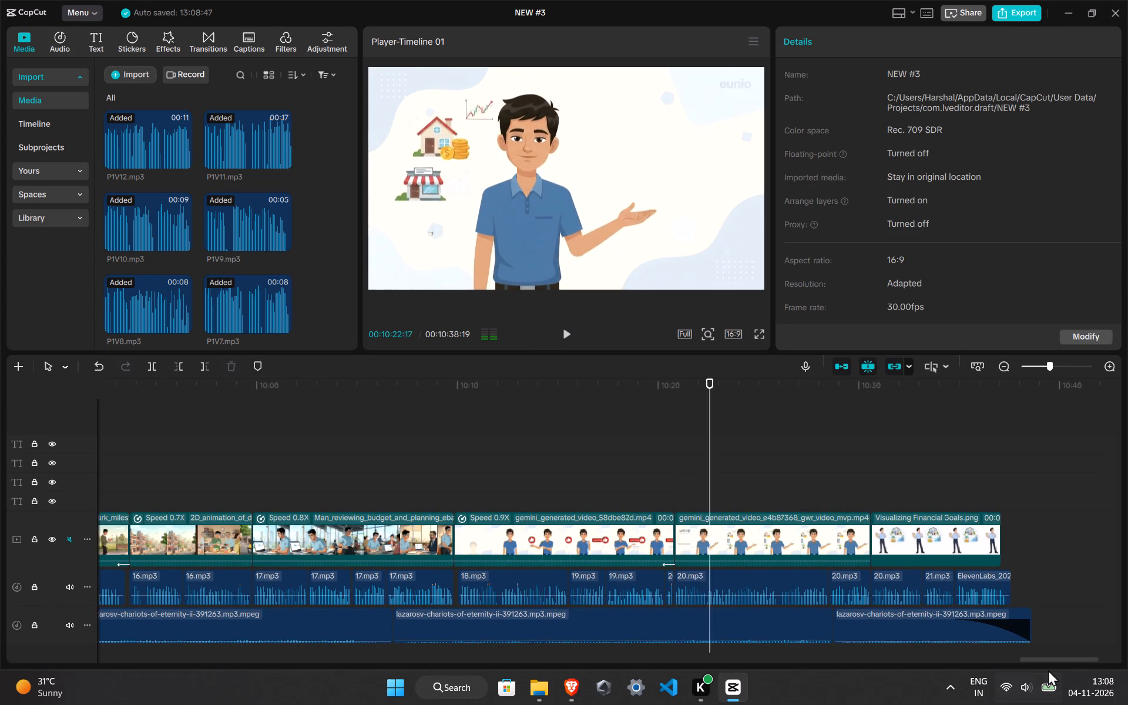
left_click_drag(1047, 660, 1106, 660)
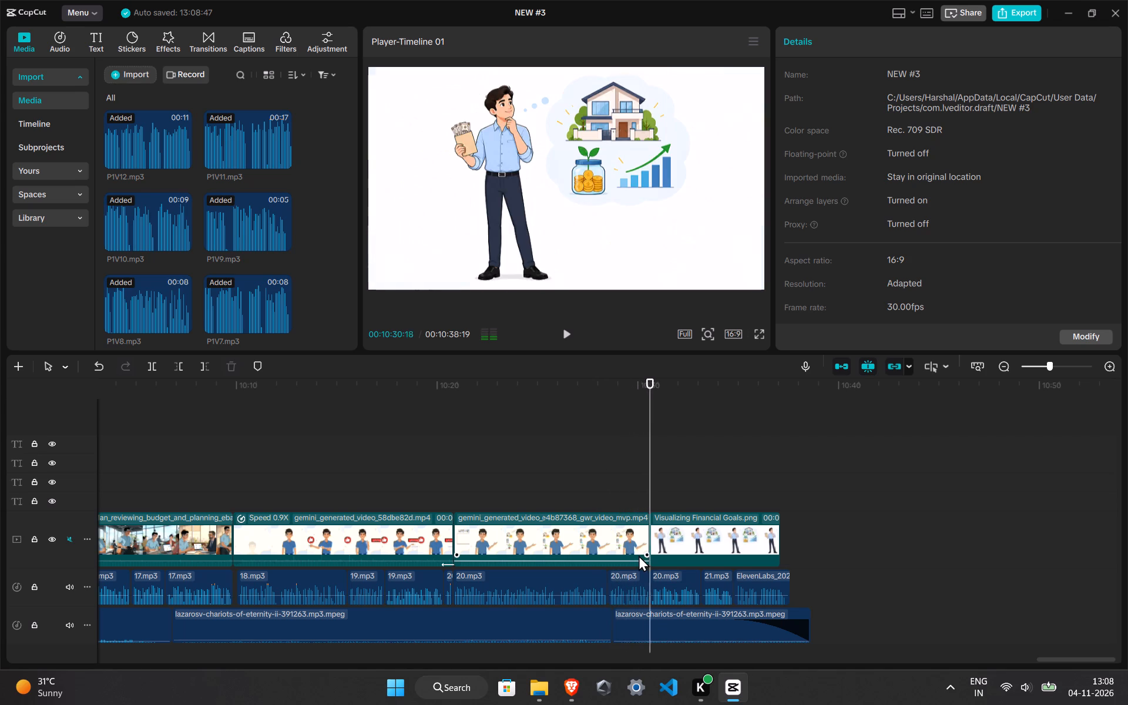
left_click(743, 545)
left_click_drag(780, 545, 792, 543)
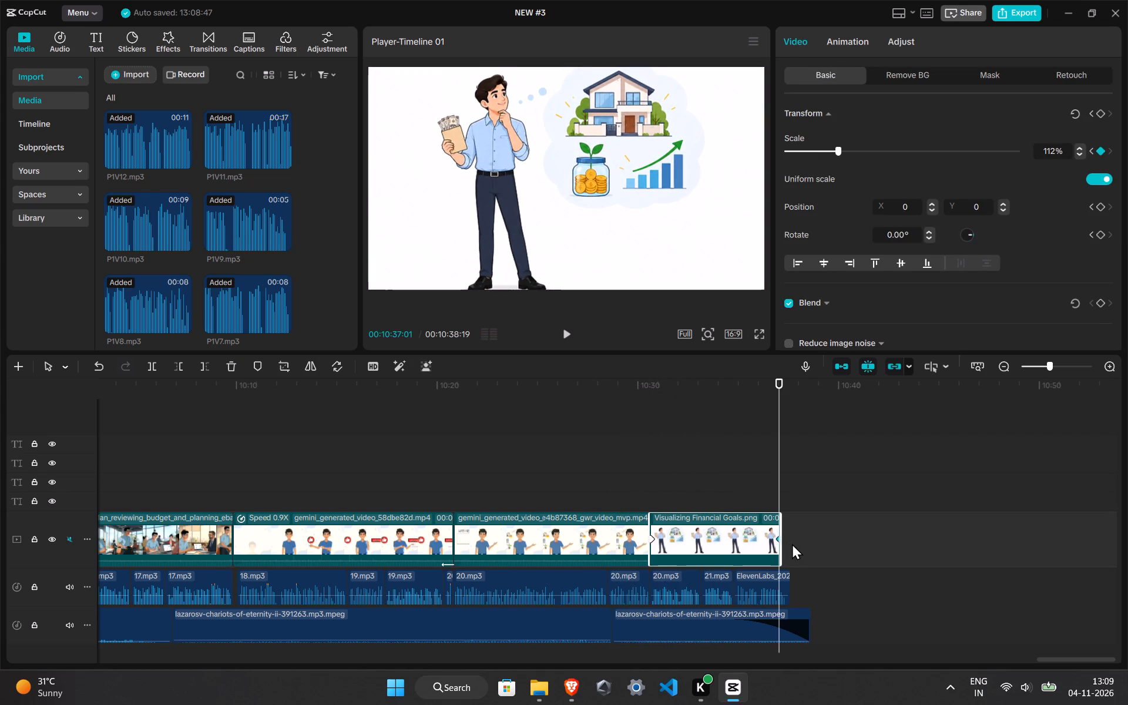
left_click_drag(792, 543, 793, 543)
left_click_drag(783, 533, 790, 531)
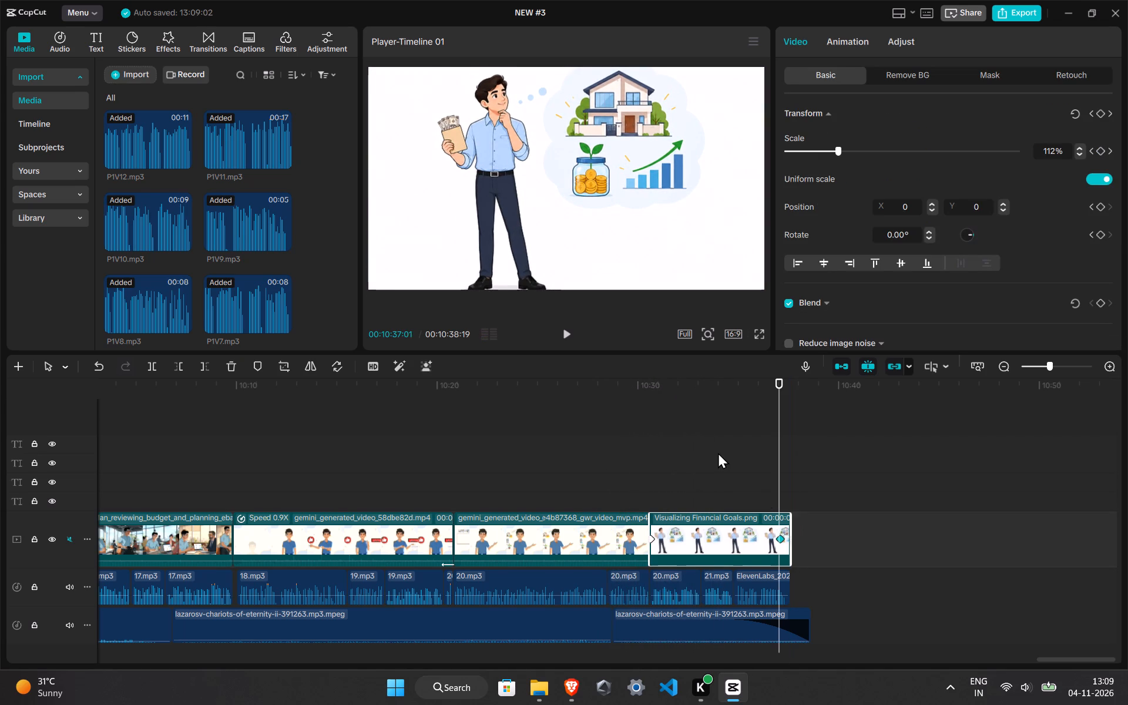
Move the closing scale keyframe of the extended Visualizing Financial Goals.png clip to the clip's new end.
left_click(717, 451)
left_click(756, 530)
left_click(782, 542)
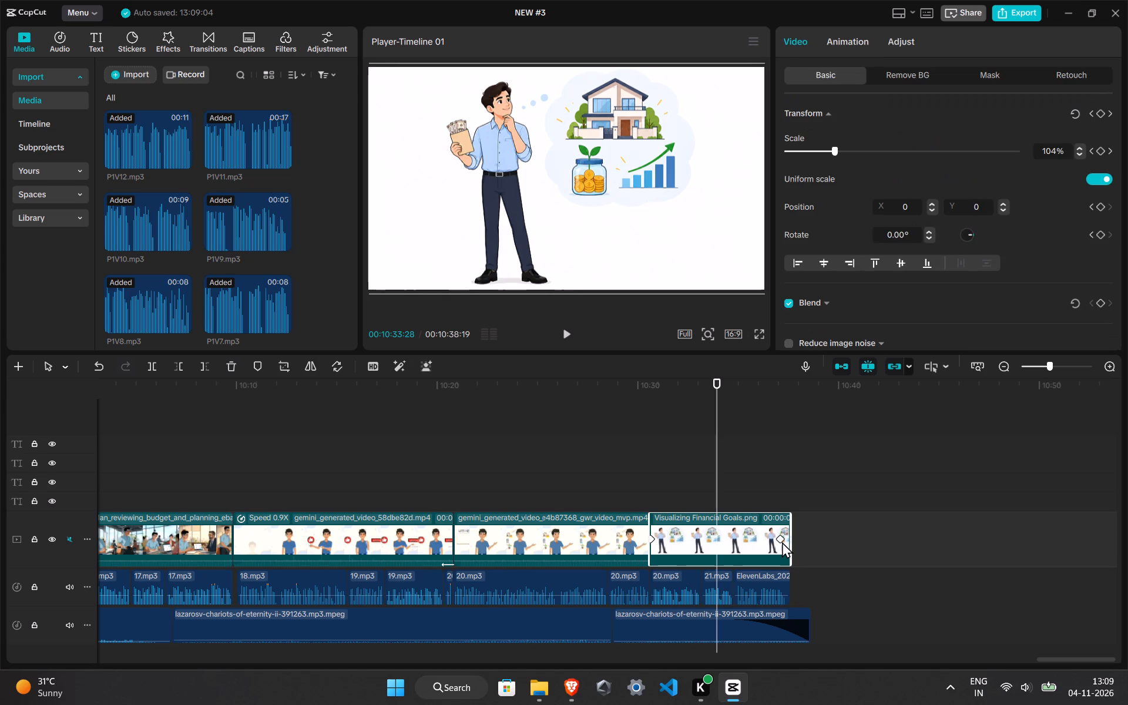
left_click_drag(780, 538, 792, 537)
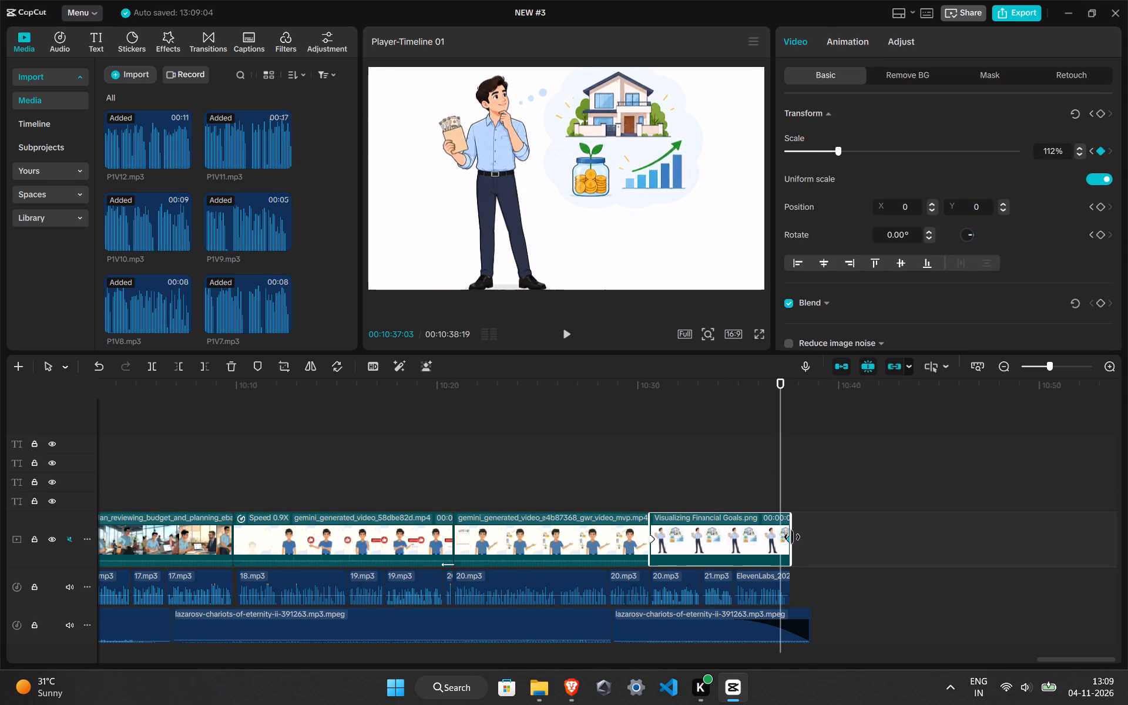
left_click_drag(792, 537, 793, 536)
Play the start of the final illustration clip and set its end scale keyframe to Ease in.
left_click(650, 481)
key("space")
right_click(707, 540)
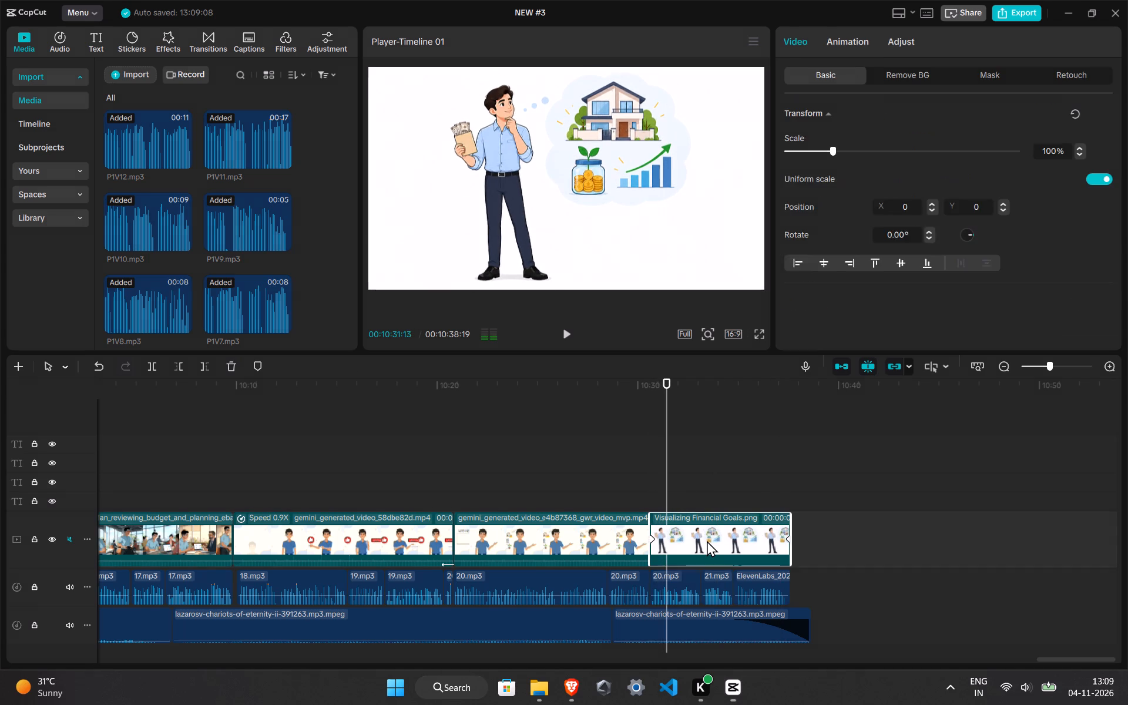
left_click(668, 515)
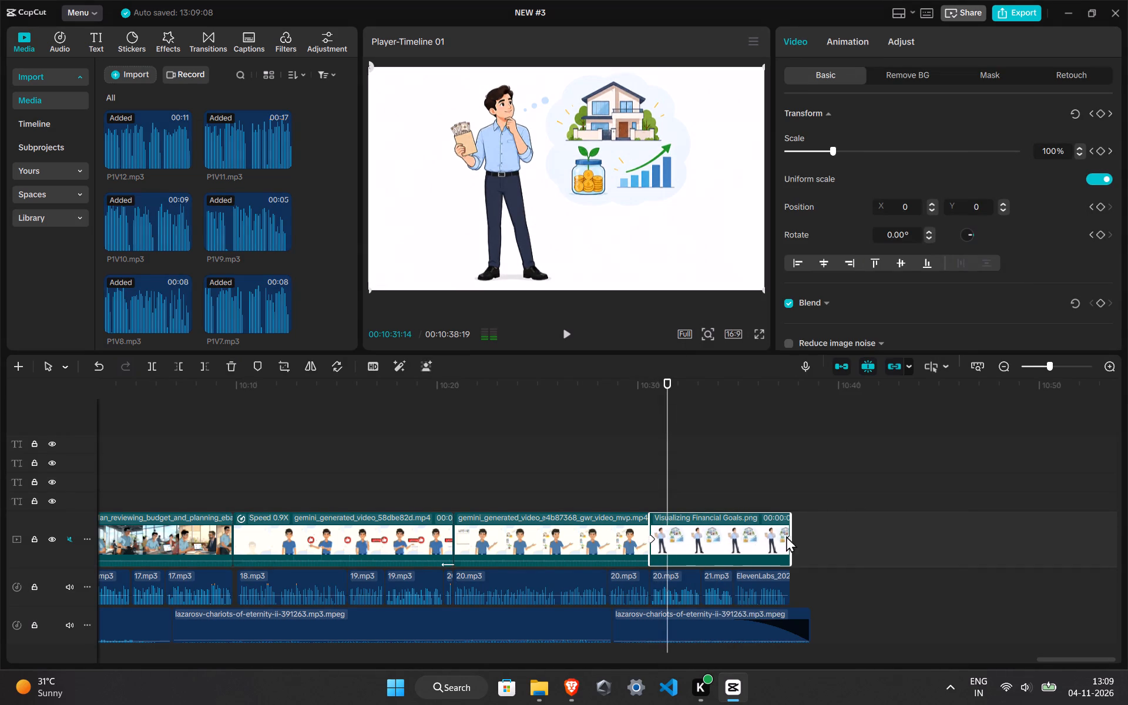
left_click(785, 540)
right_click(785, 542)
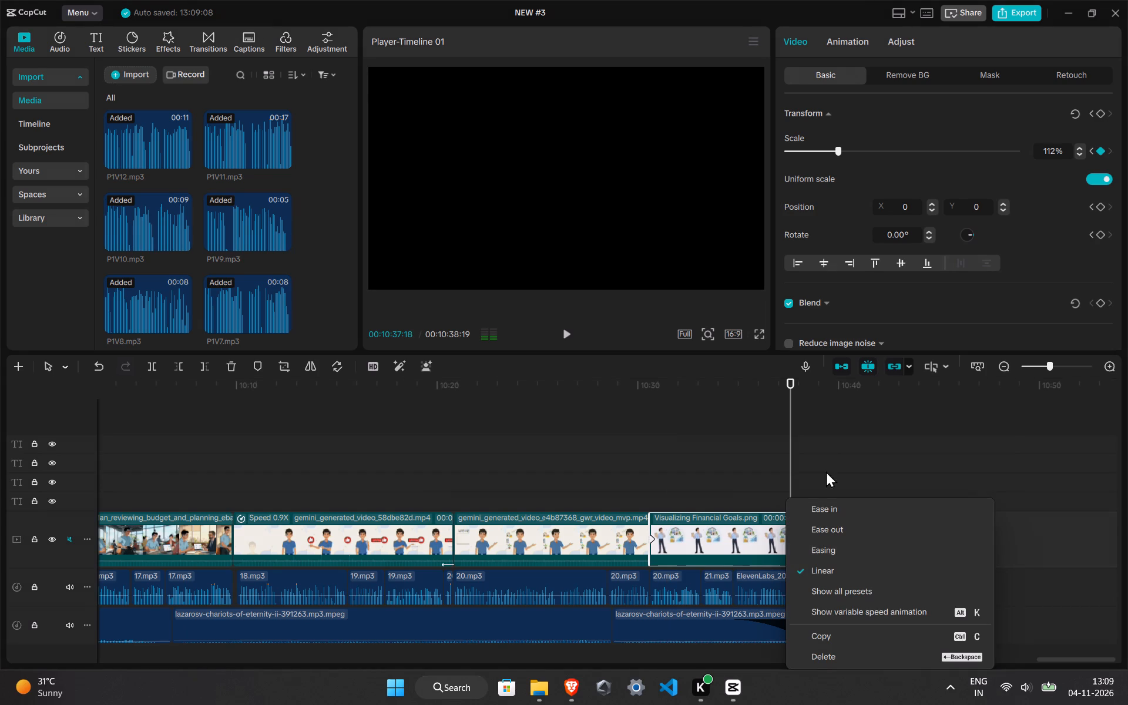
left_click(827, 511)
Preview the transition into the final illustration, set its scale to 104% part-way through the clip, and replay it.
left_click(525, 476)
key("space")
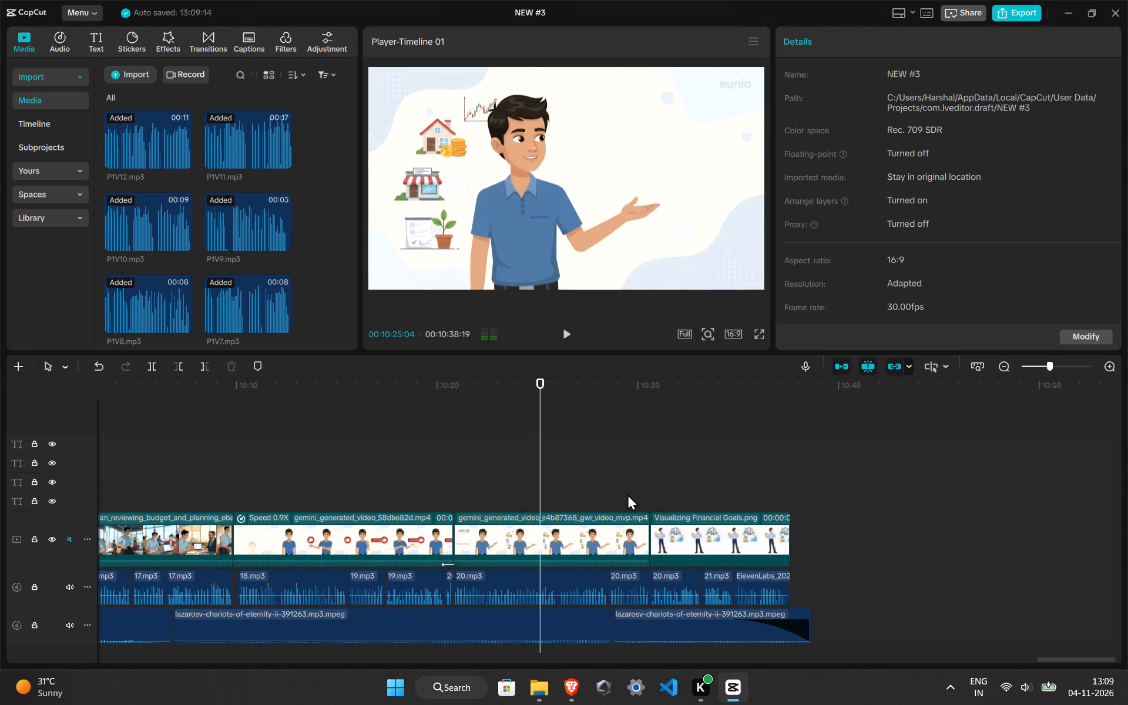
left_click_drag(652, 495, 653, 486)
key("space")
left_click(700, 526)
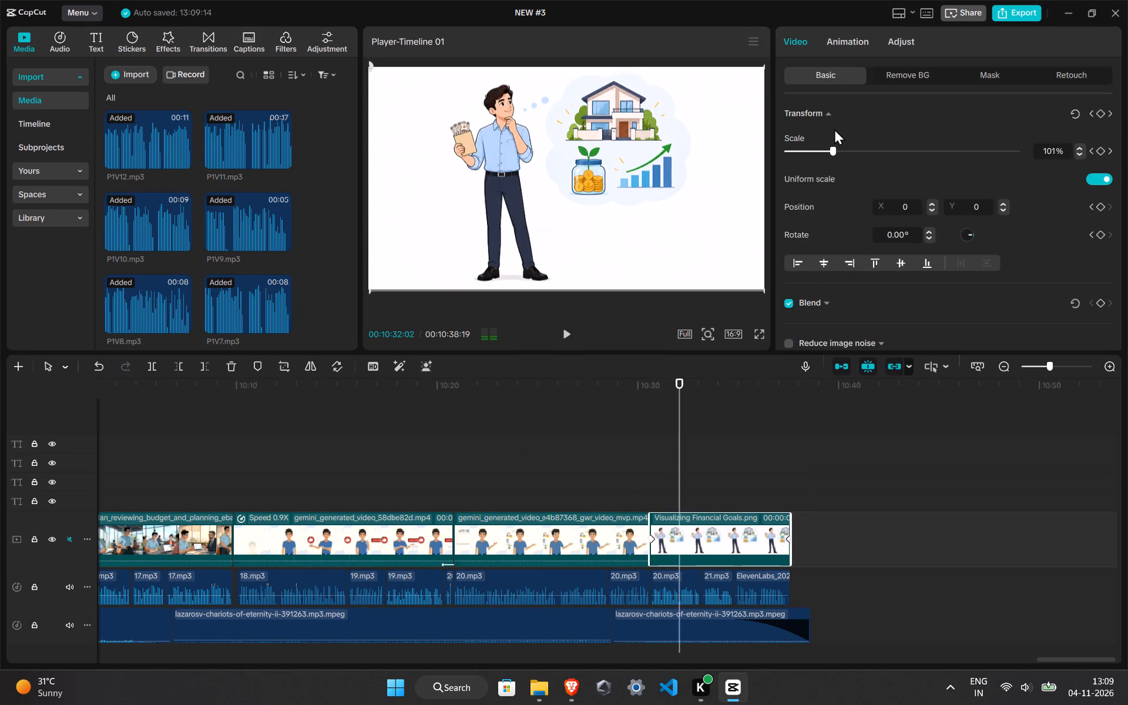
left_click_drag(842, 147, 835, 149)
left_click(636, 473)
key("space")
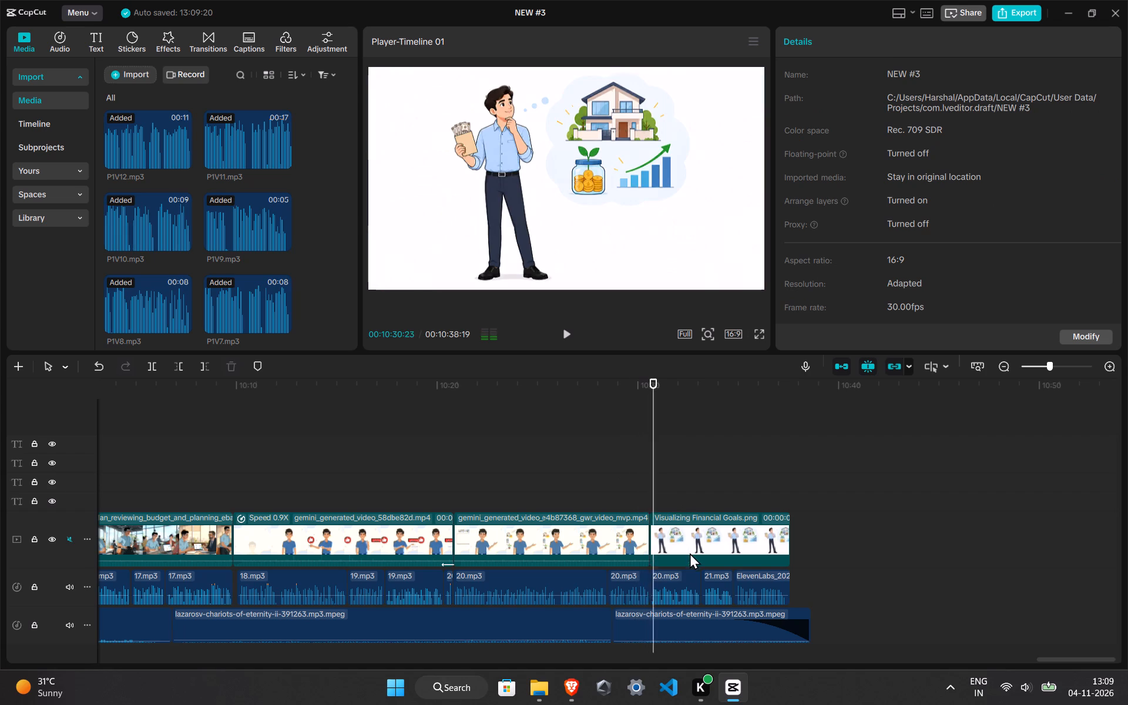
Move the mid-clip scale keyframe to the end of the Visualizing Financial Goals.png clip and play back the video's ending.
left_click(692, 543)
left_click_drag(692, 537, 785, 538)
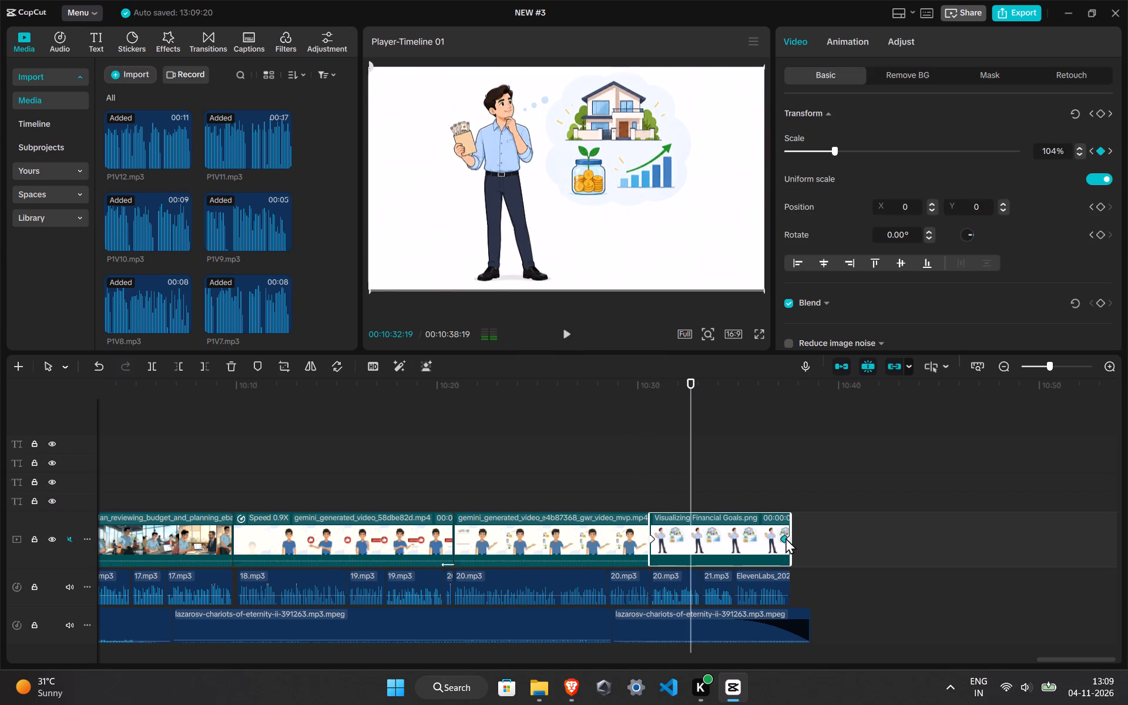
left_click_drag(785, 538, 790, 538)
key("space")
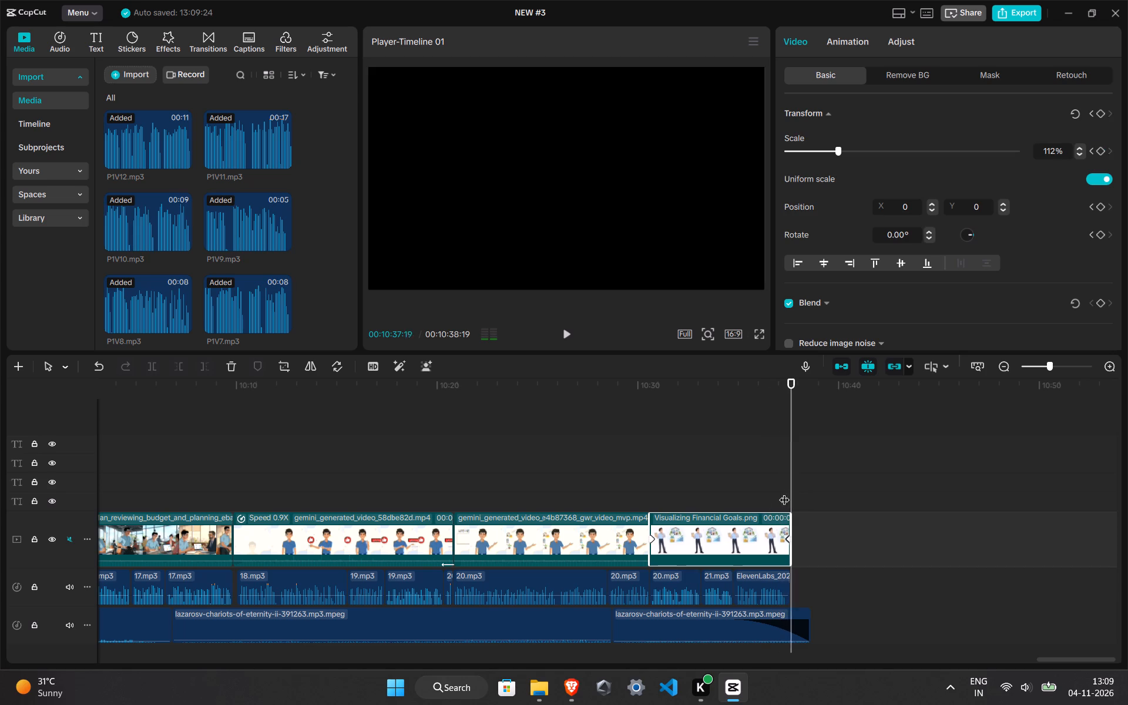
left_click(784, 492)
left_click(784, 495)
left_click(791, 496)
key("space")
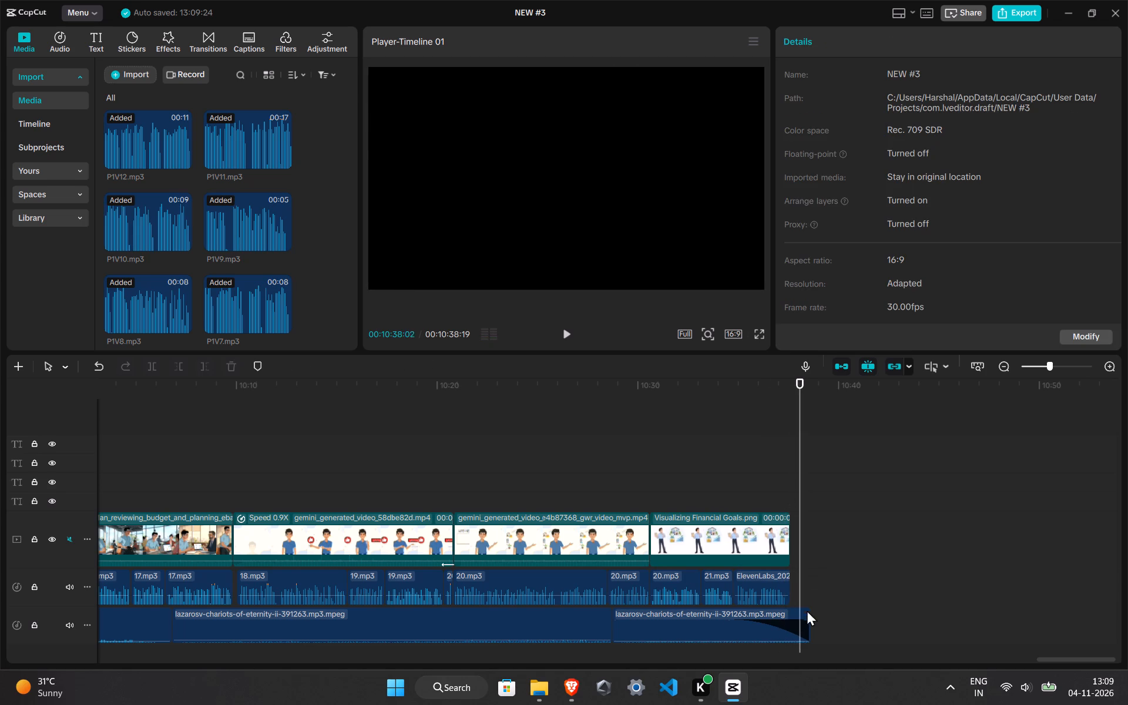
Lengthen the fade-out of the last background music clip to 6.9 s.
left_click(803, 625)
left_click_drag(733, 624, 692, 623)
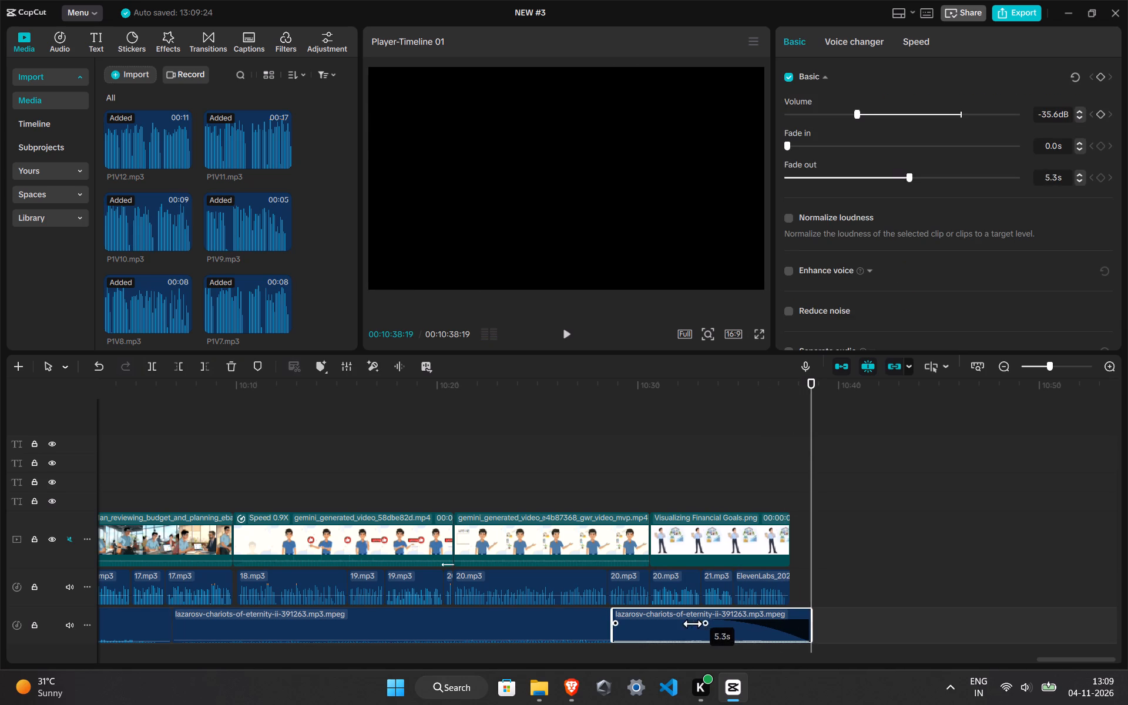
left_click_drag(692, 623, 676, 623)
key("space")
scroll(636, 524, "down", 20, "ctrl")
scroll(636, 524, "down", 2, "ctrl")
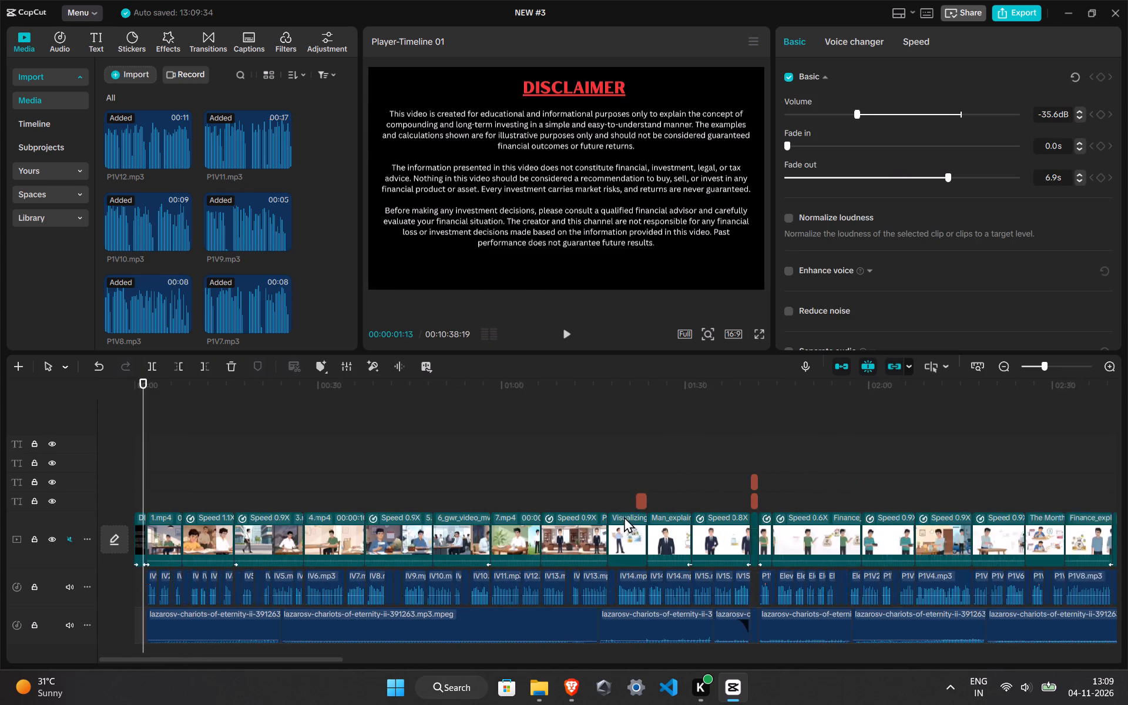
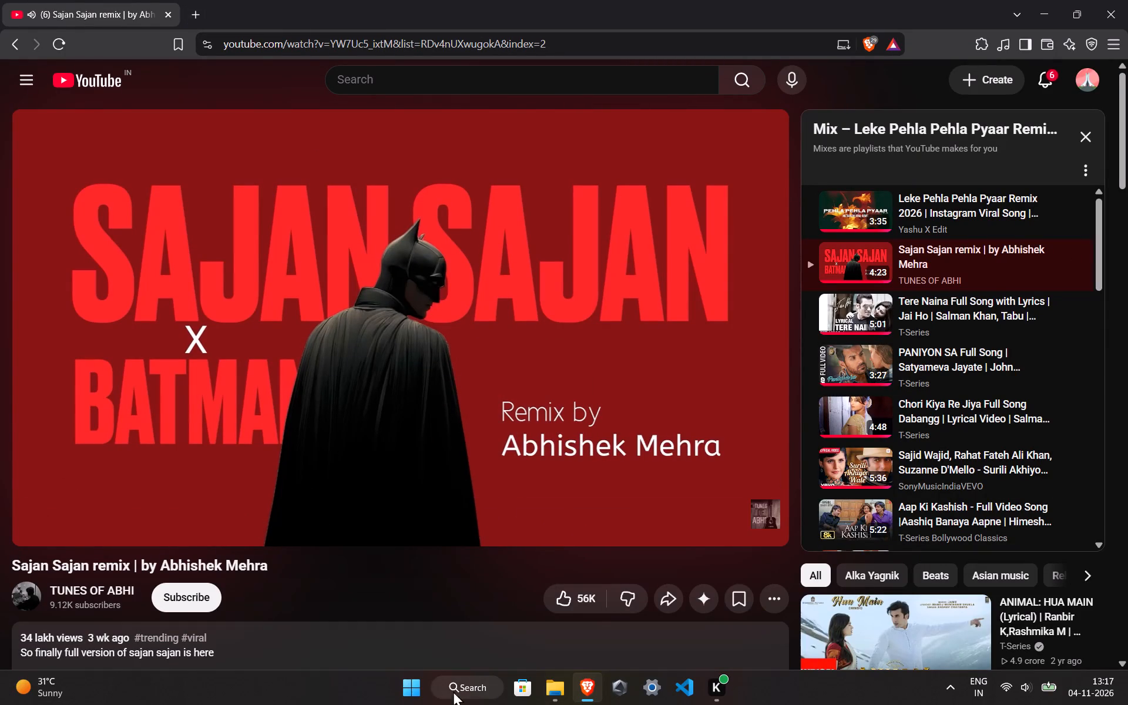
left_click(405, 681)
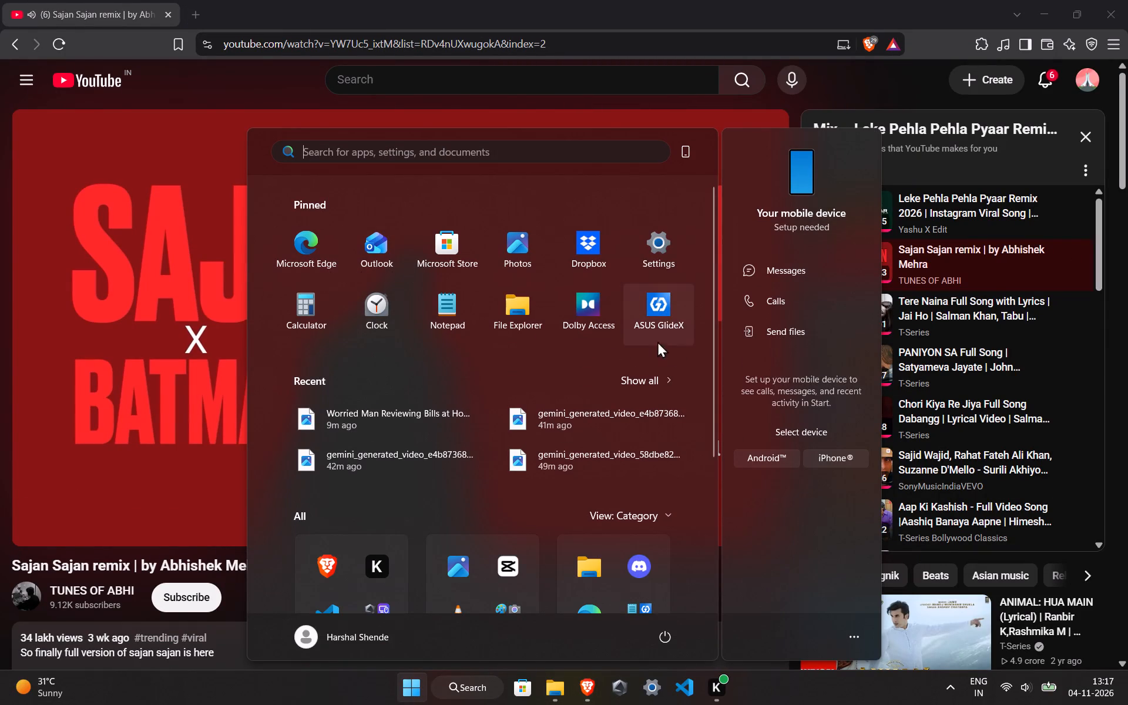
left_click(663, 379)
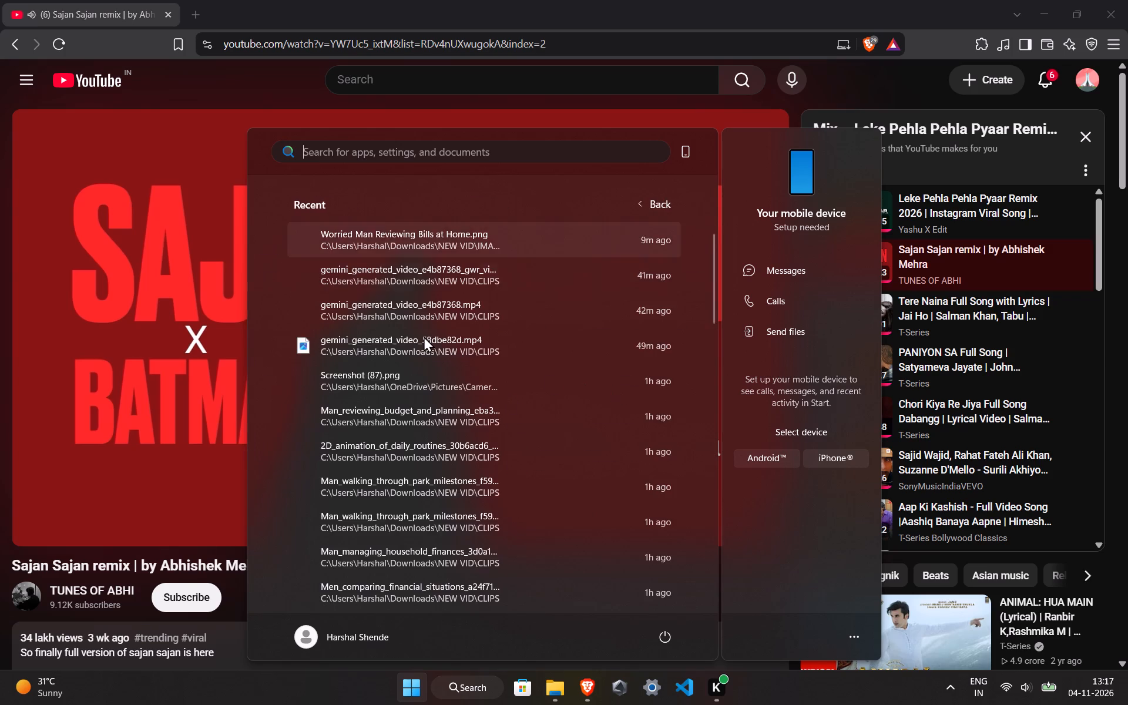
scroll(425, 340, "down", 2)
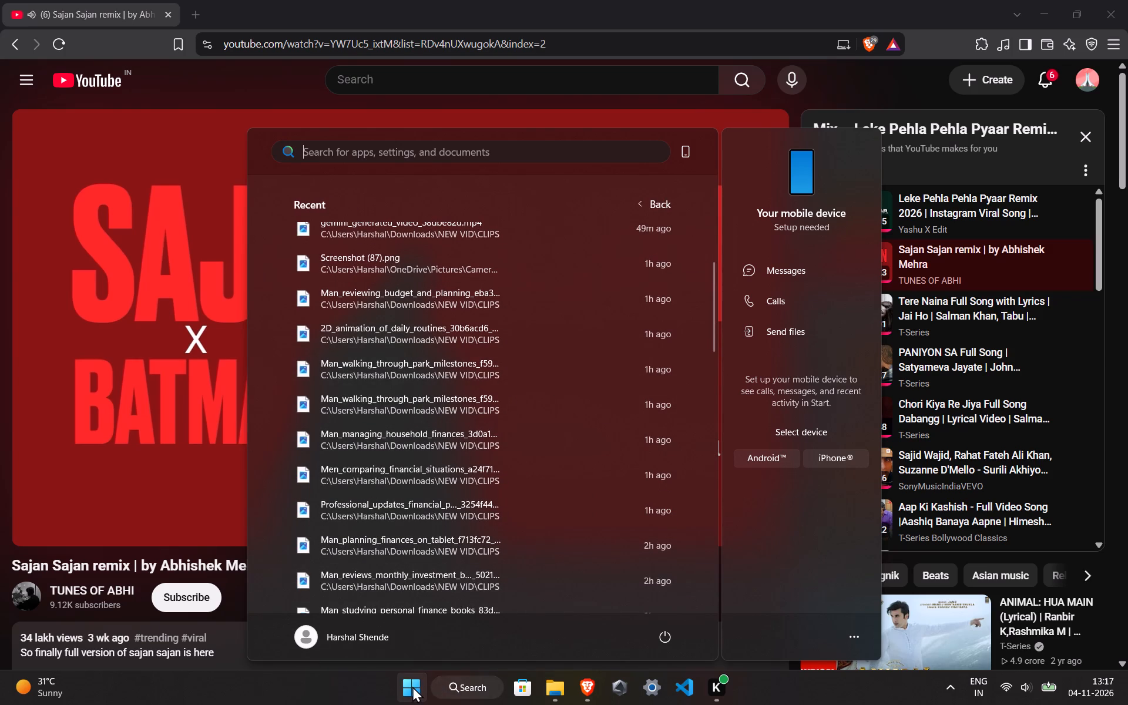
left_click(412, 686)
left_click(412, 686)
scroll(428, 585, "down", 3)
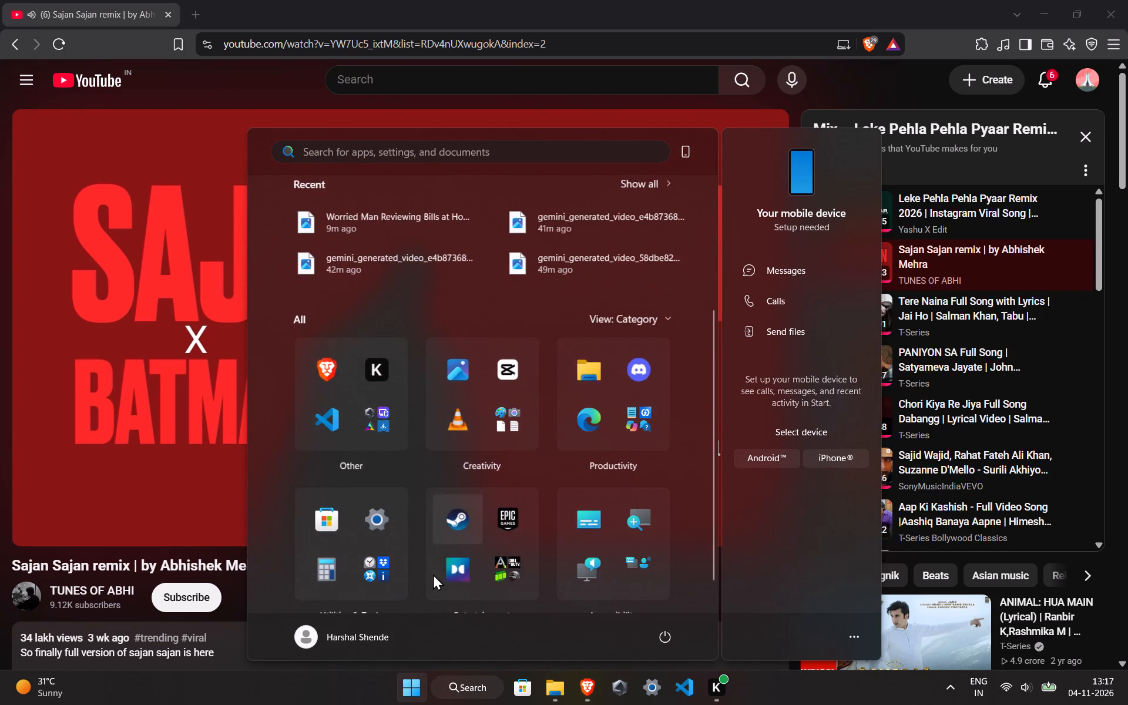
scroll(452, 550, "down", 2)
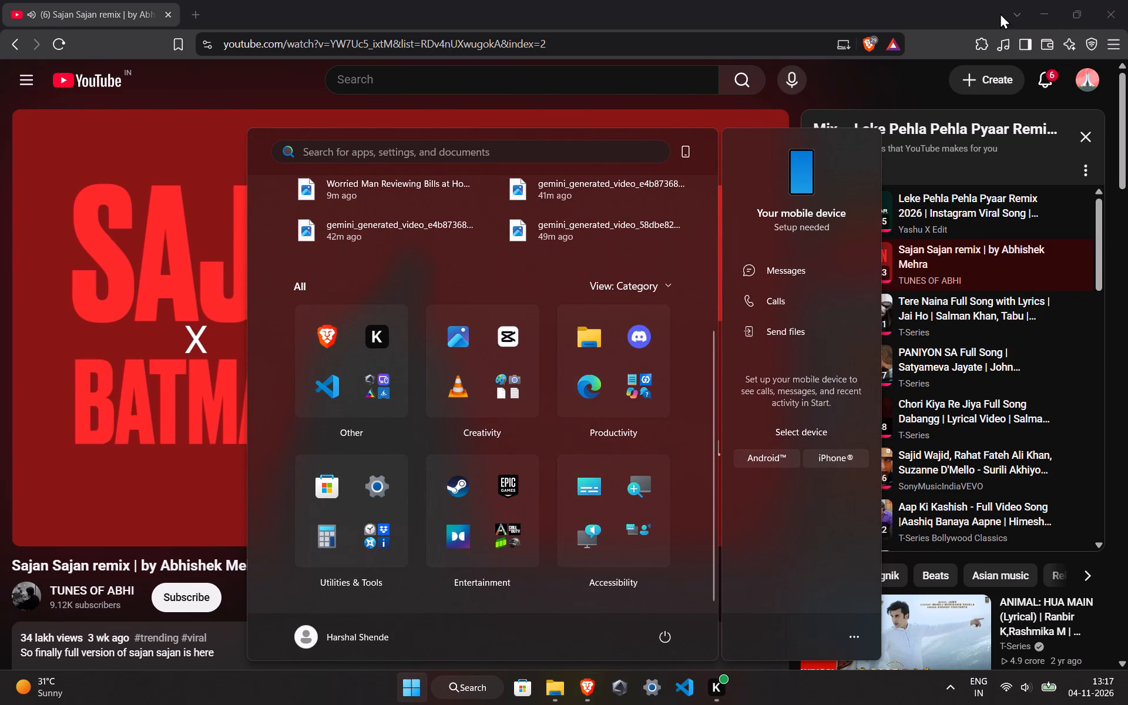
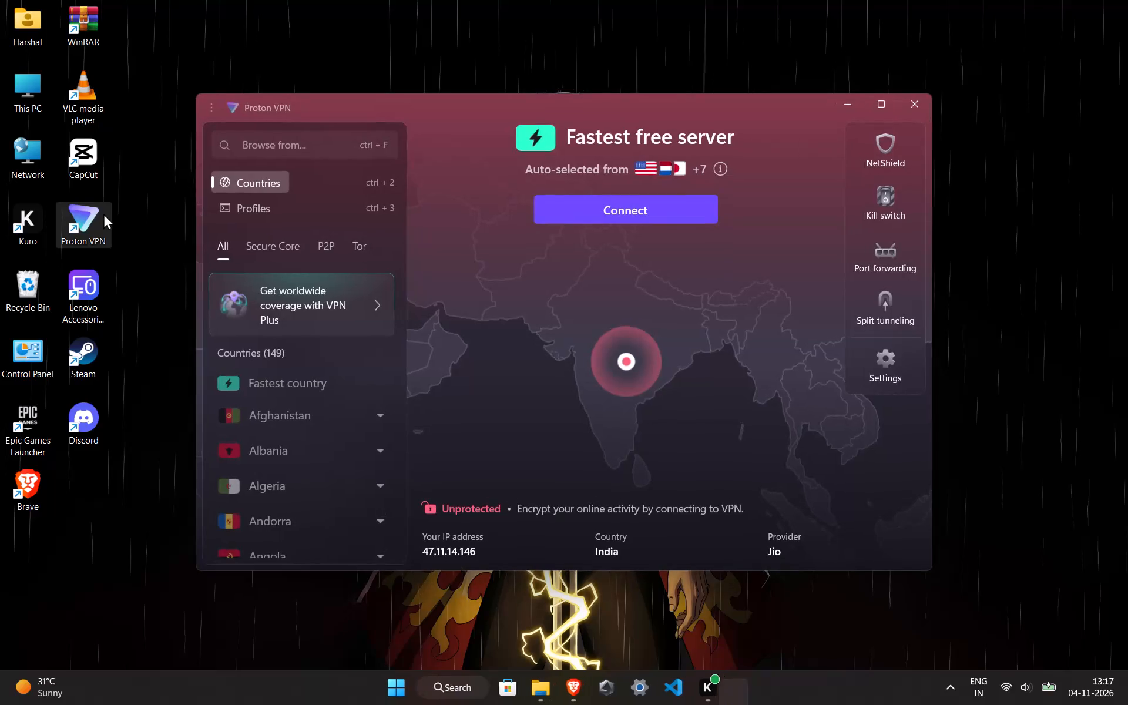
Connect Proton VPN to the fastest free server.
left_click(595, 227)
left_click(595, 227)
left_click(646, 160)
left_click(760, 129)
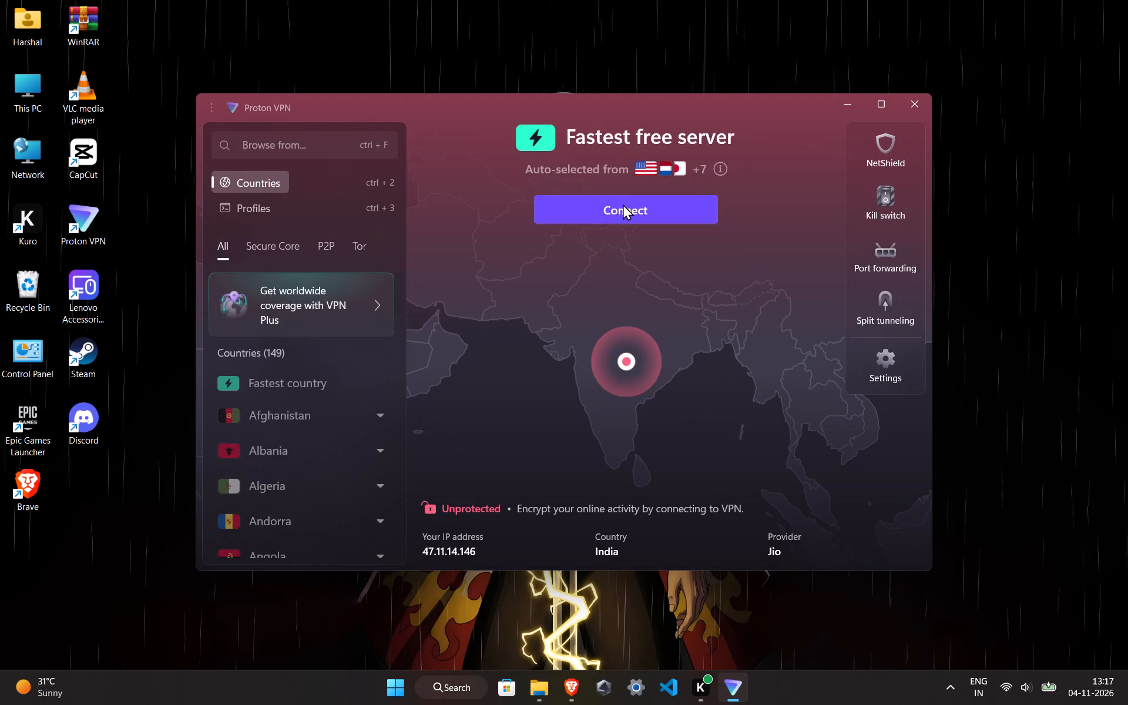
left_click(612, 206)
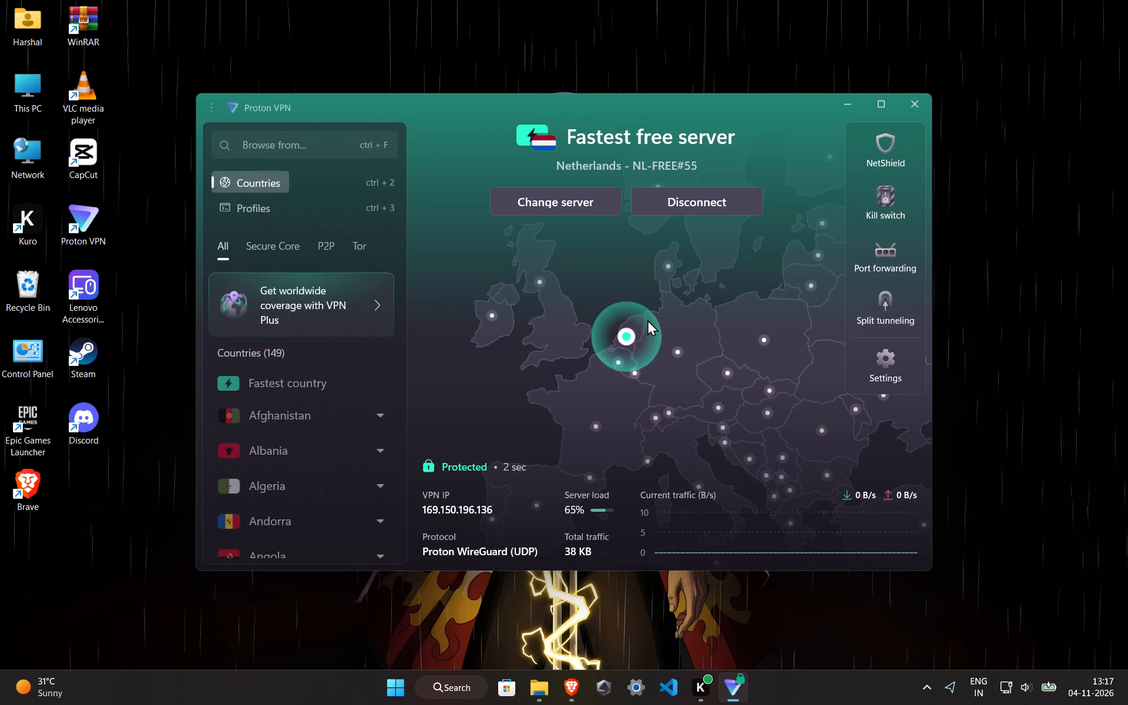
left_click(848, 48)
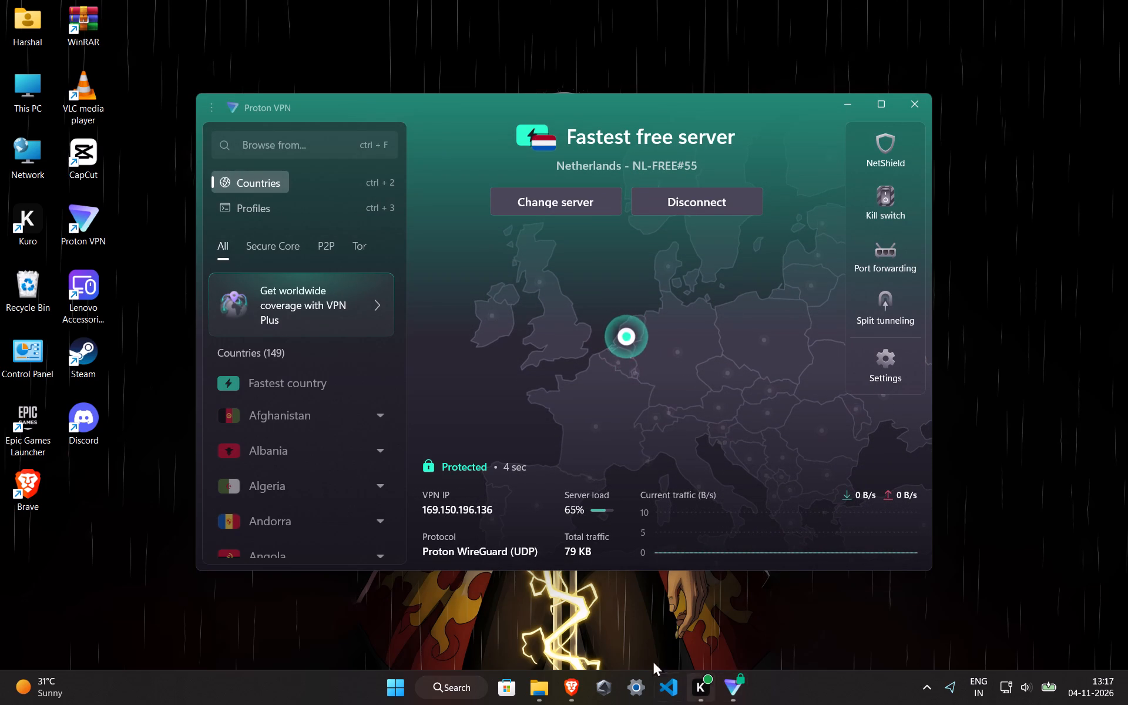
Switch to the Brave browser and pause the YouTube music video.
left_click(569, 673)
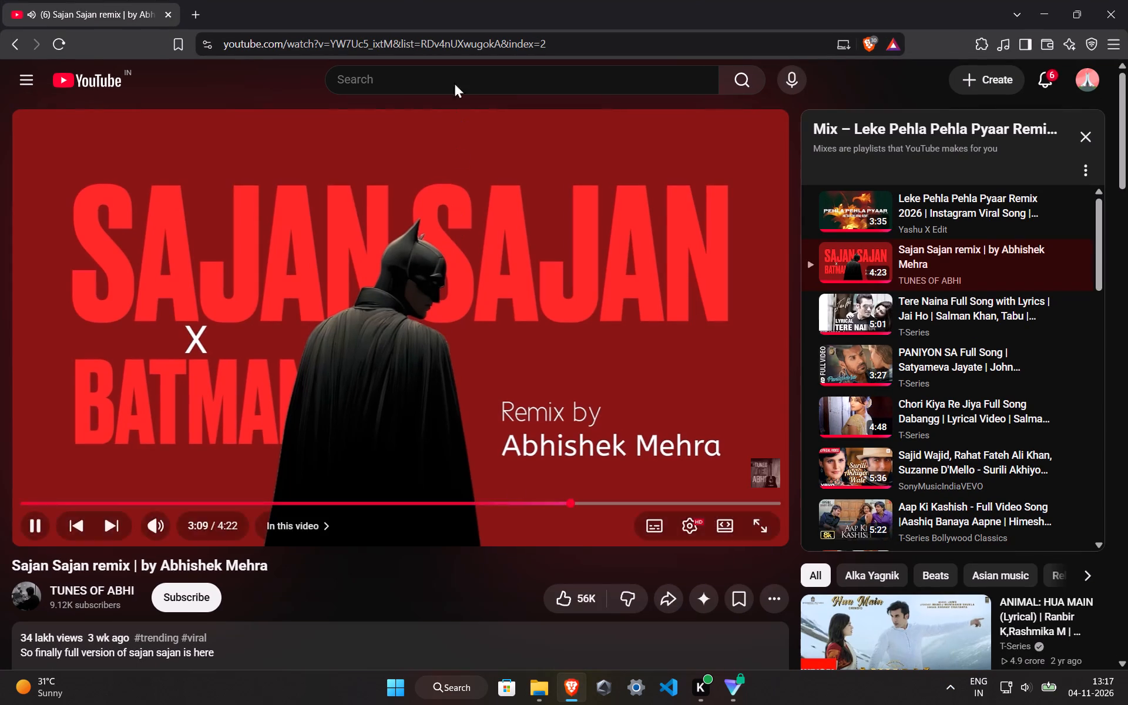
left_click(253, 324)
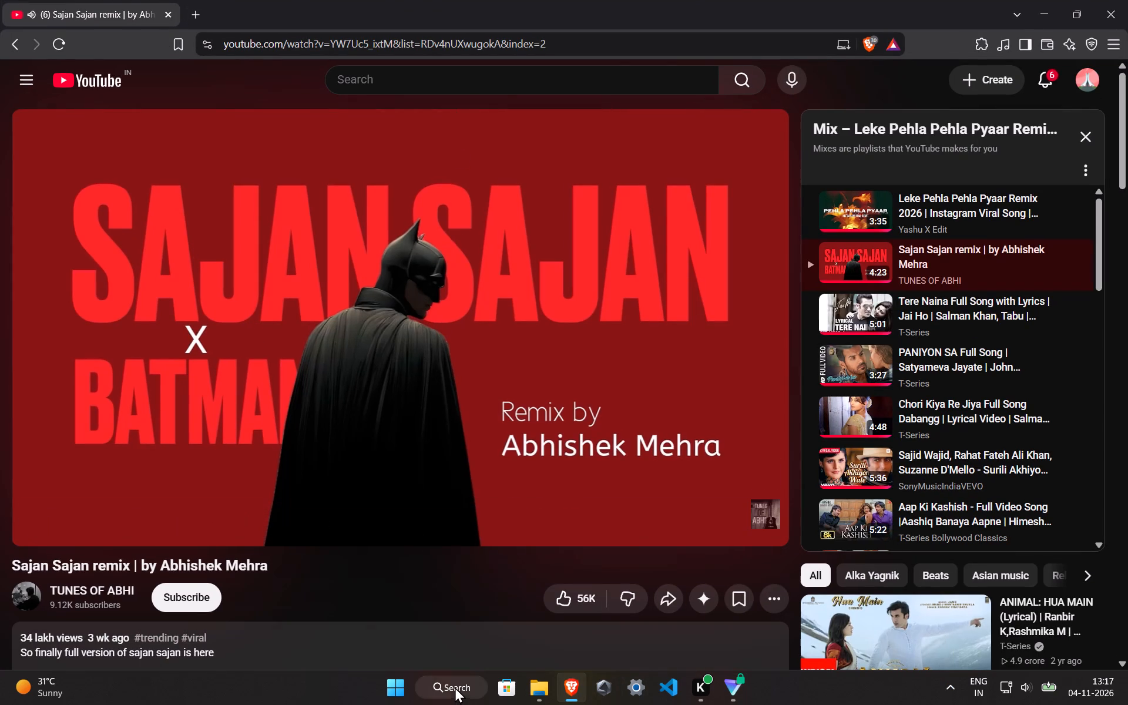
Launch CapCut, accept the environment test, and open the project NEW #3.
left_click(362, 686)
left_click(400, 684)
left_click(496, 569)
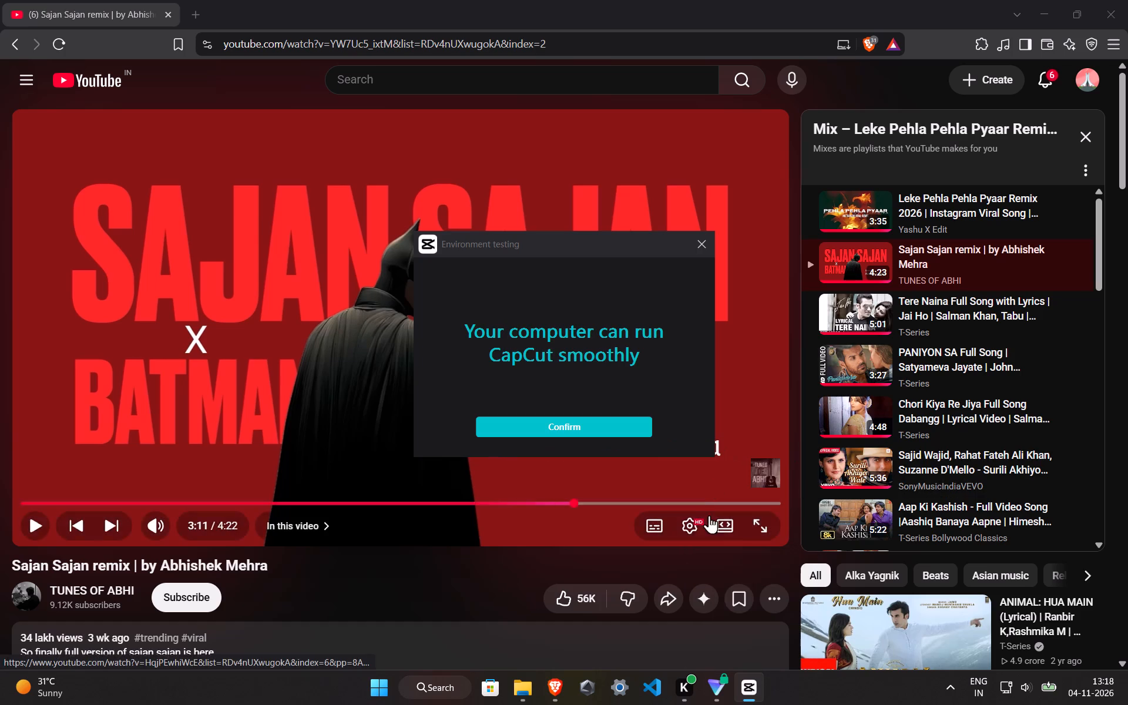
left_click(614, 428)
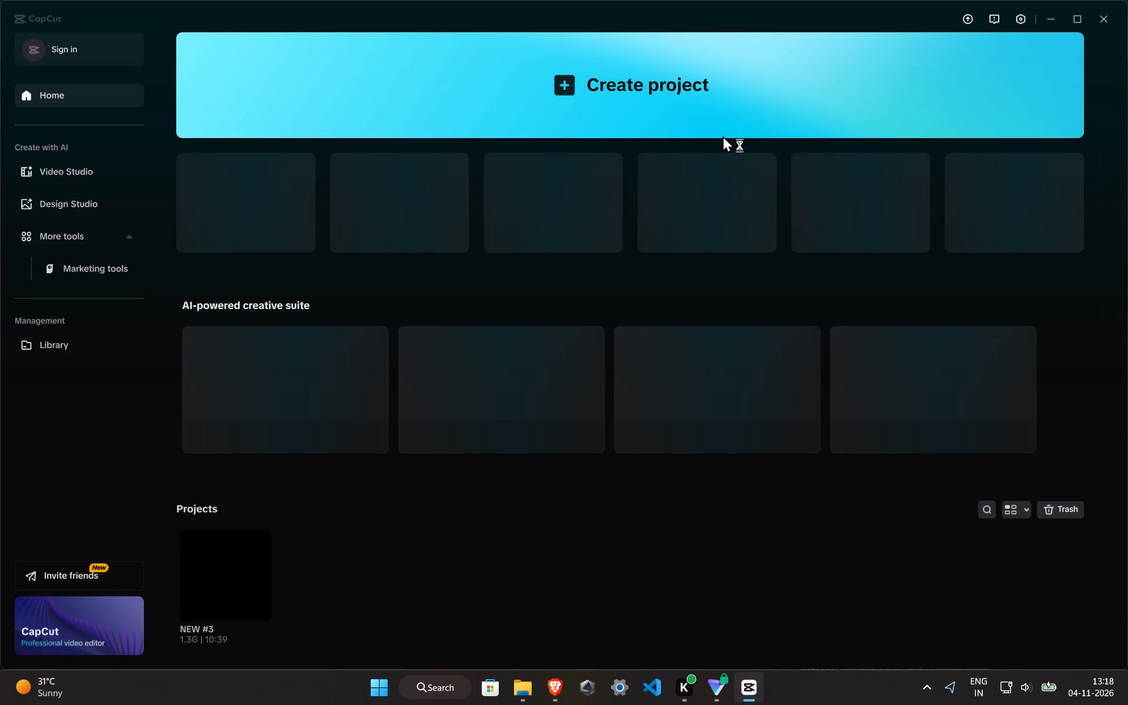
left_click(193, 572)
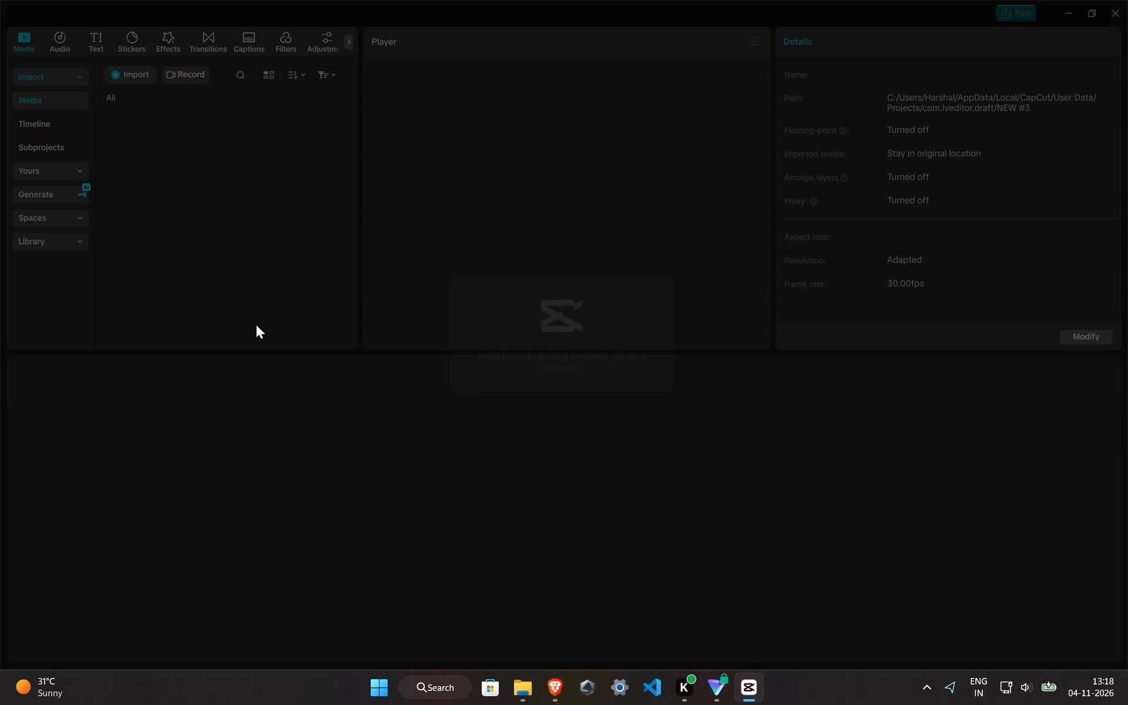
Play back the video's opening from the disclaimer through the first clips to review the cuts and narration.
key("space")
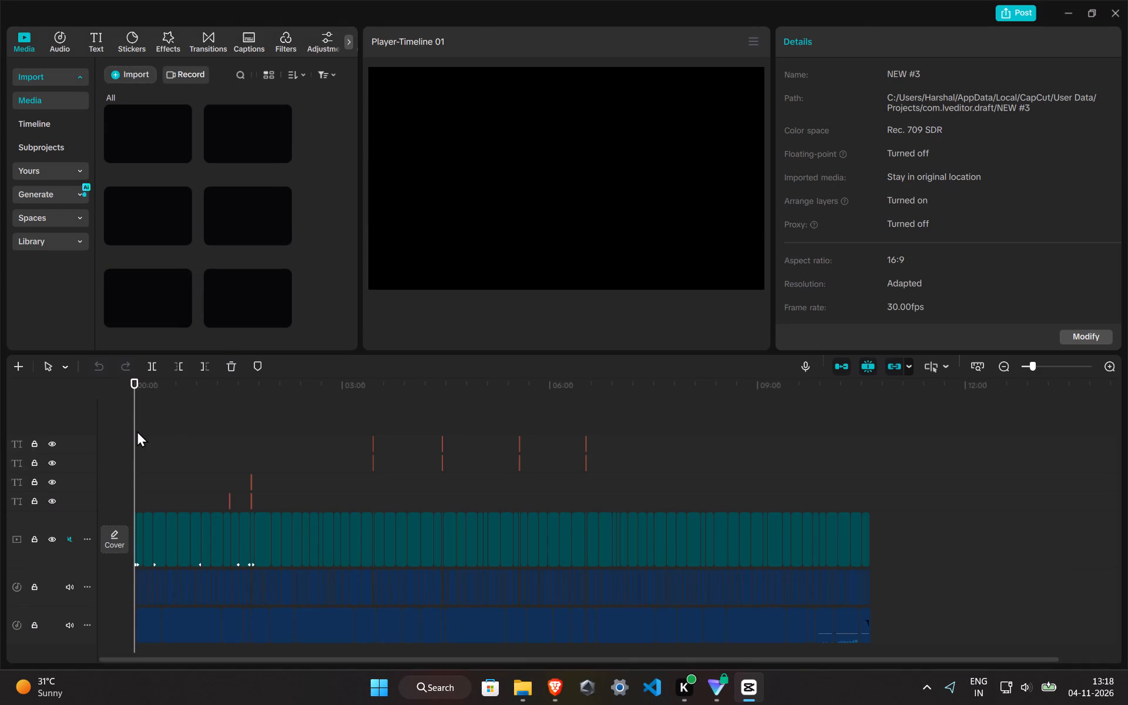
key("space")
key("space")
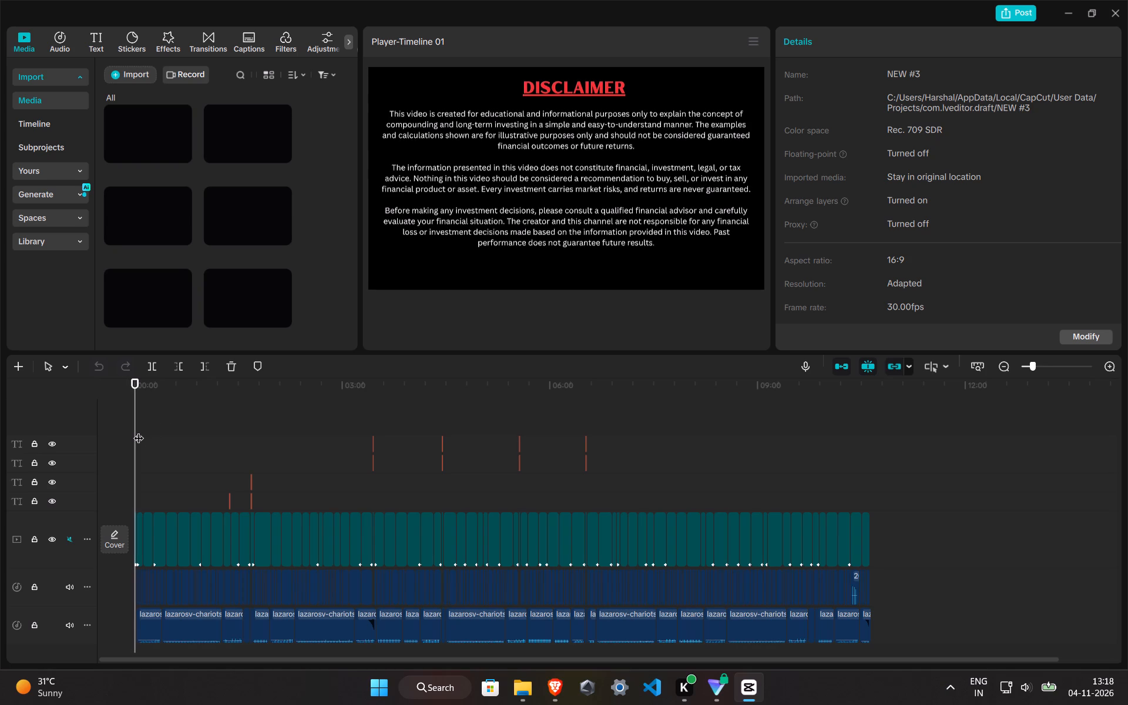
scroll(463, 478, "up", 7, "ctrl")
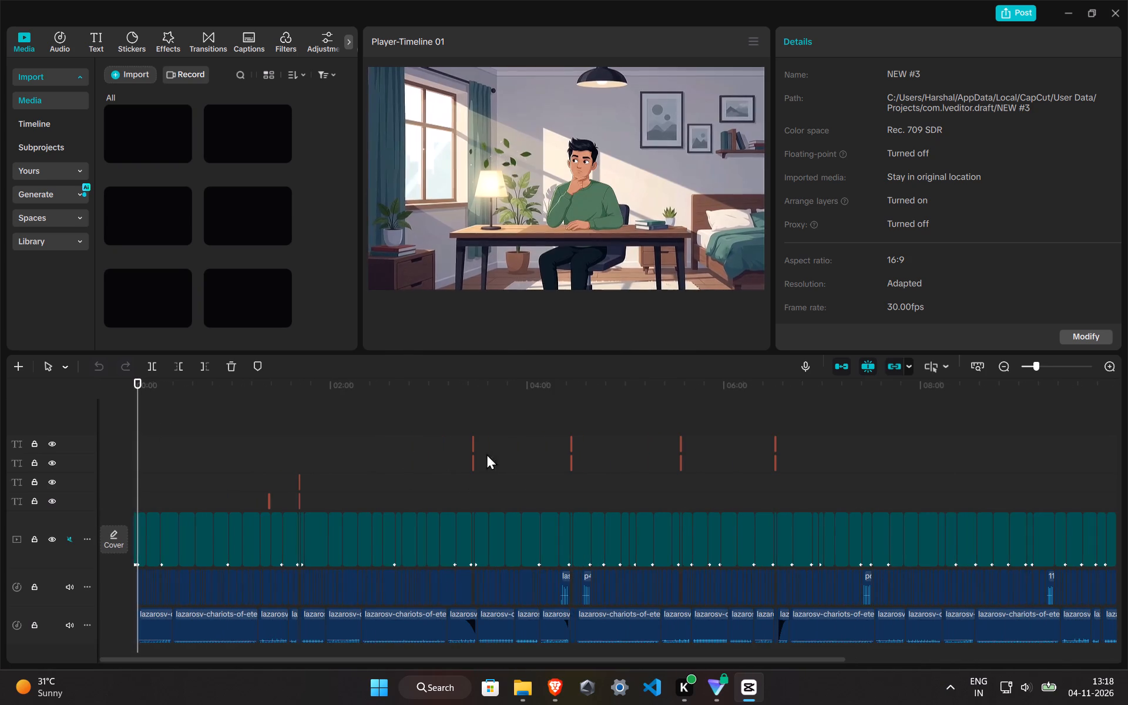
scroll(272, 462, "up", 14, "ctrl")
scroll(161, 444, "up", 6, "ctrl")
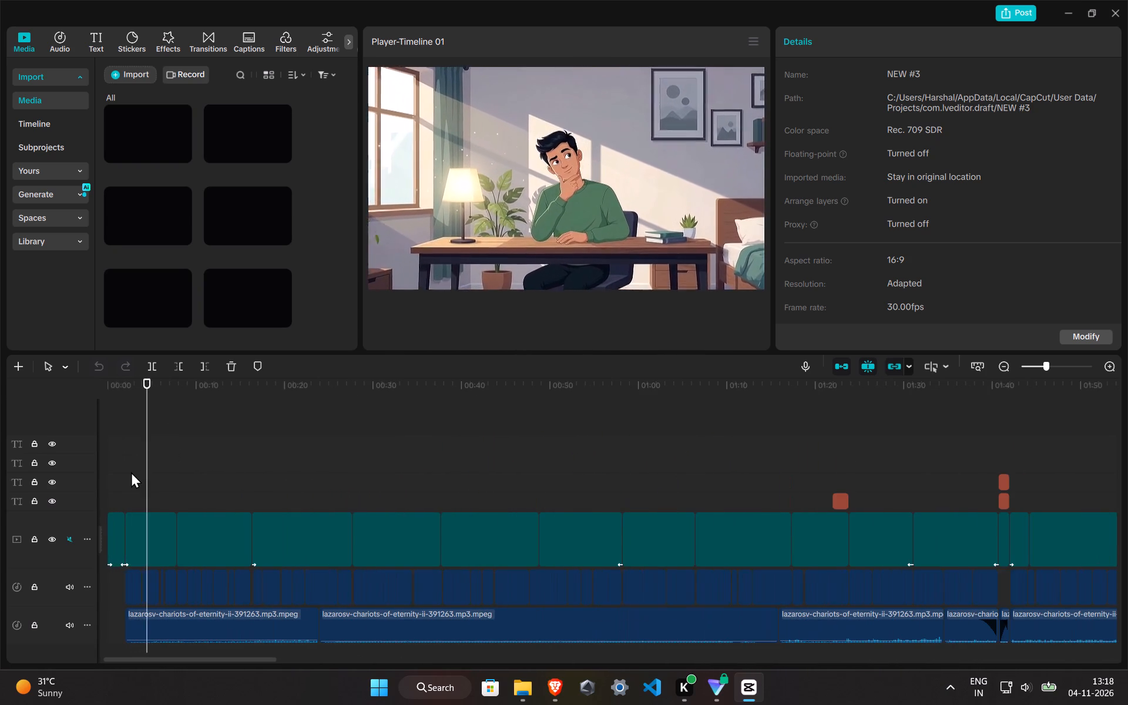
left_click(125, 475)
key("space")
left_click(137, 516)
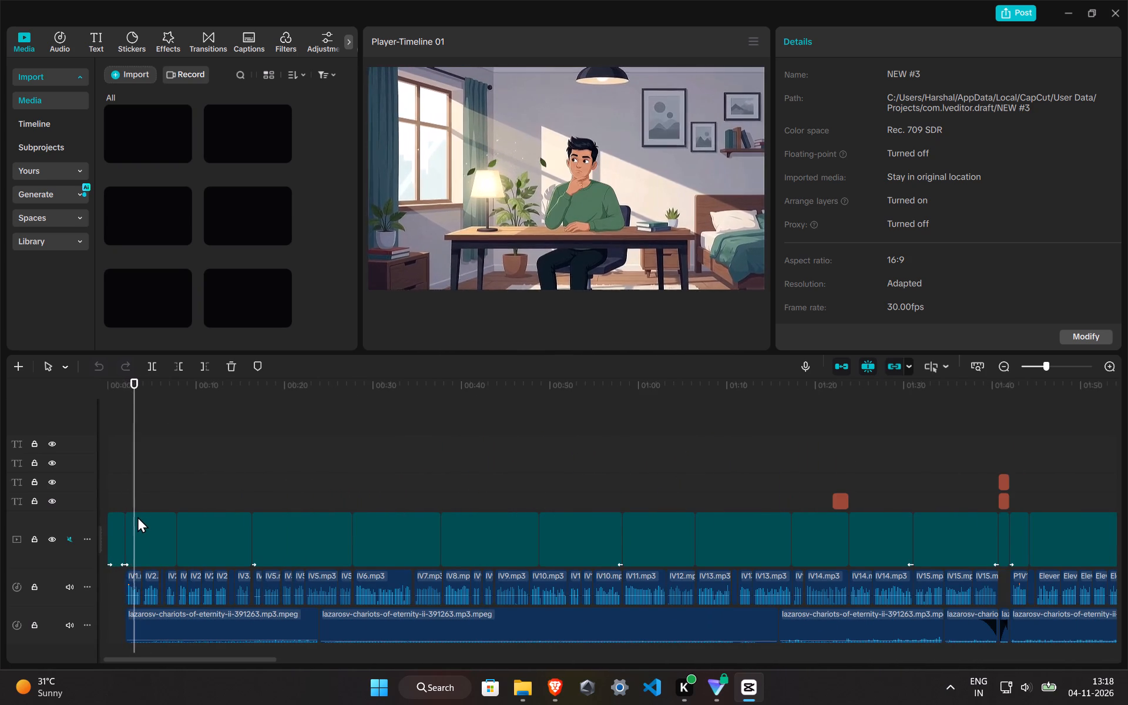
left_click(122, 485)
left_click(134, 532)
scroll(515, 422, "up", 4, "ctrl")
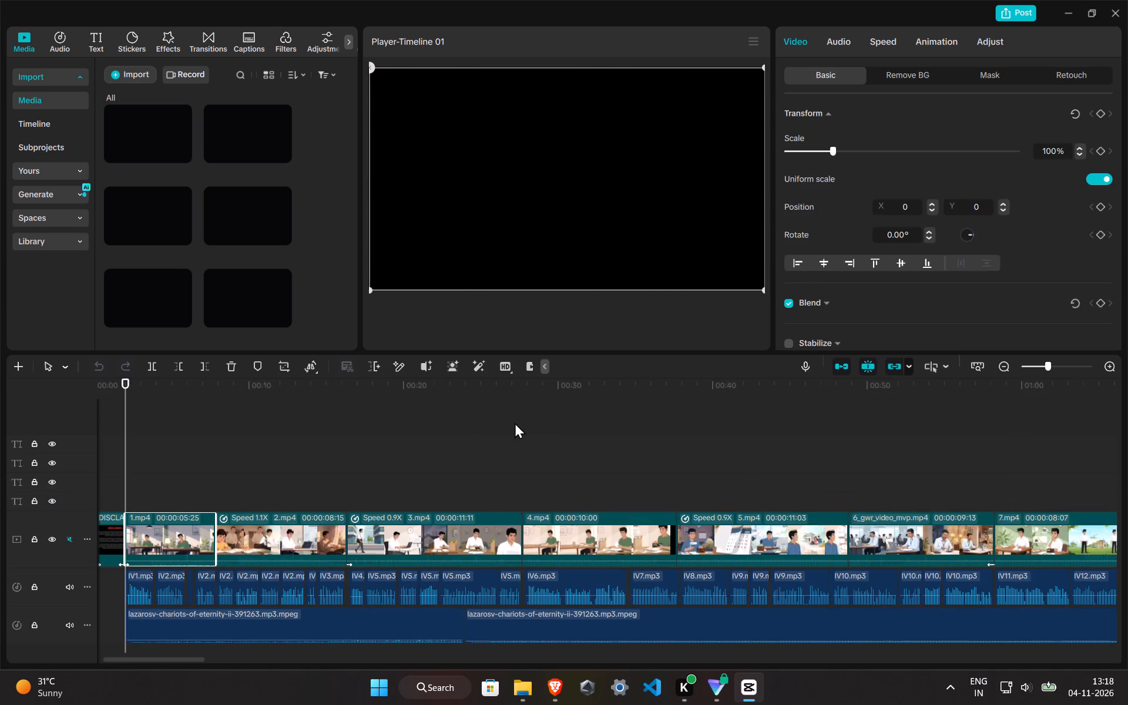
Replay the cut from the disclaimer into 1.mp4, returning the playhead to the start of 1.mp4 at 00:00:02:00.
scroll(515, 422, "up", 4, "ctrl")
left_click_drag(120, 458, 113, 459)
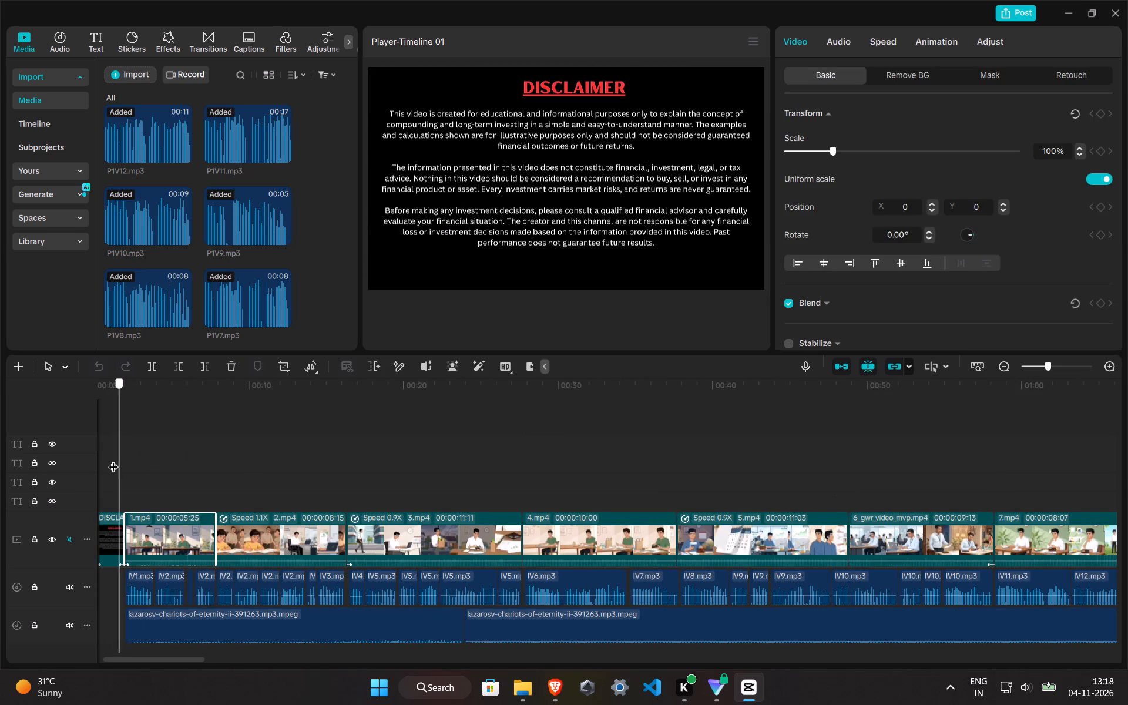
left_click_drag(113, 459, 86, 464)
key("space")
scroll(314, 495, "up", 8, "ctrl")
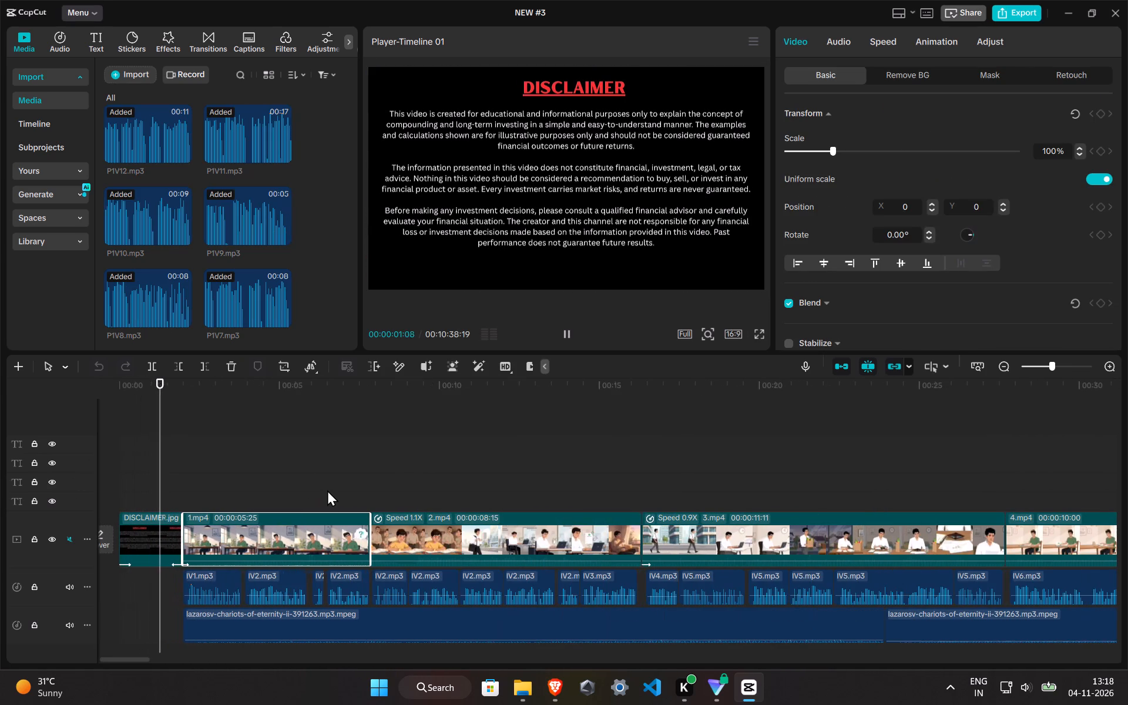
left_click(239, 528)
left_click(193, 502)
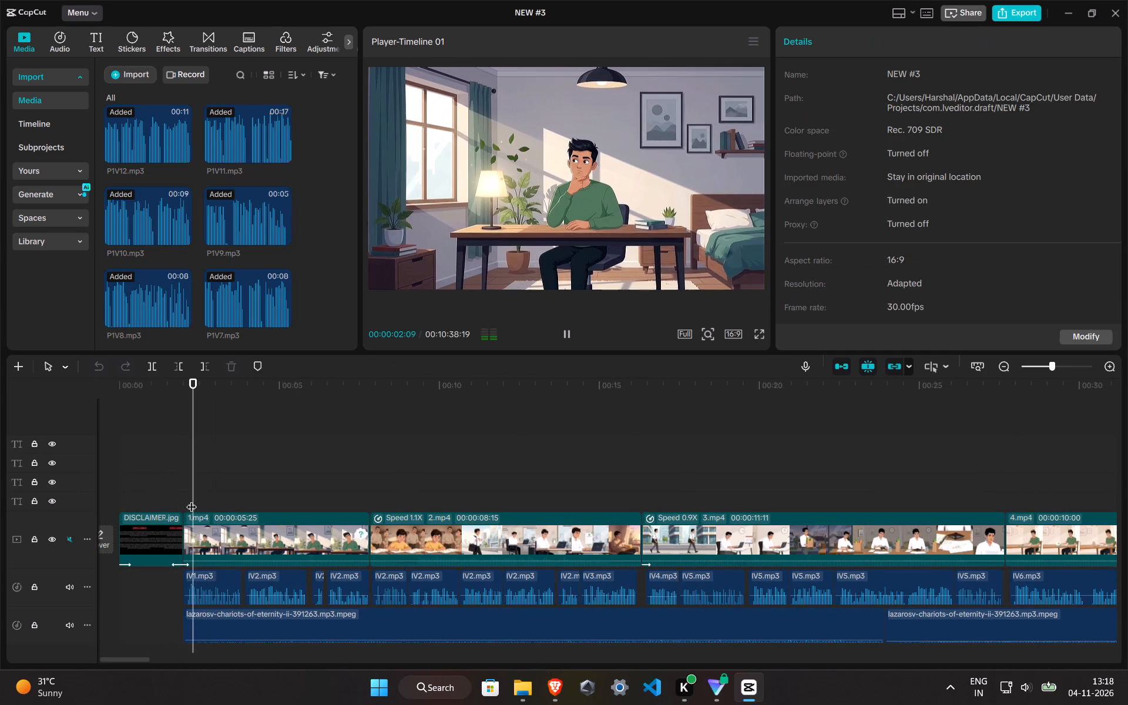
left_click(189, 490)
left_click(189, 480)
left_click_drag(190, 480, 183, 481)
left_click(193, 555)
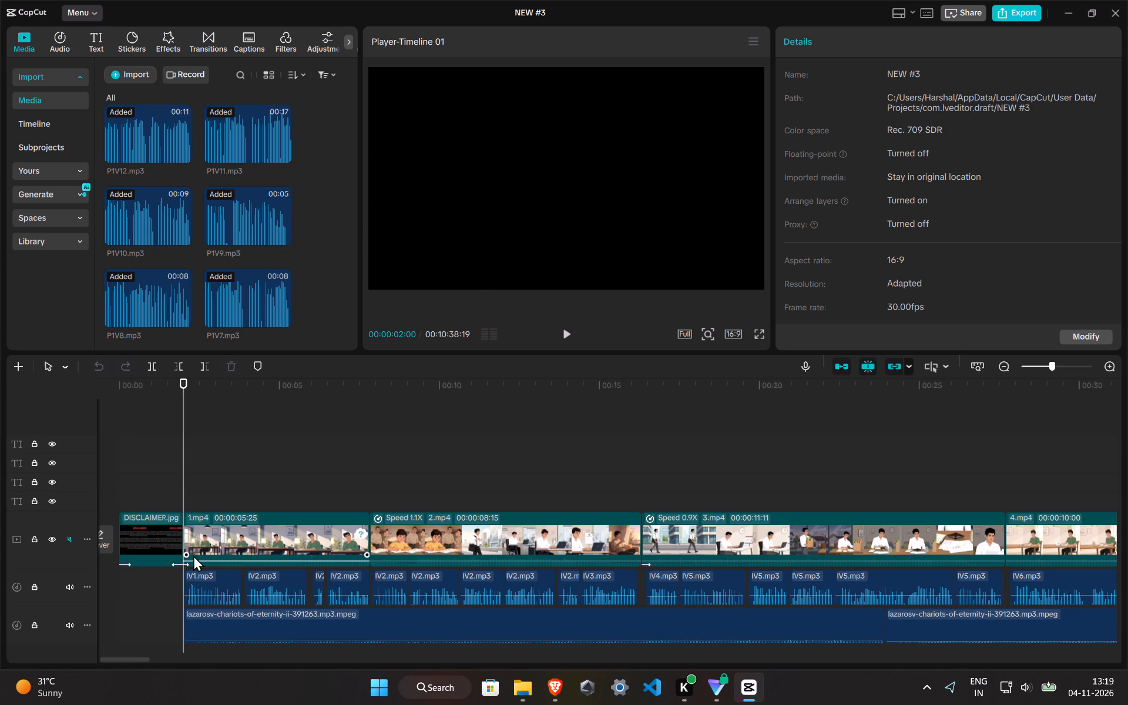
left_click(145, 78)
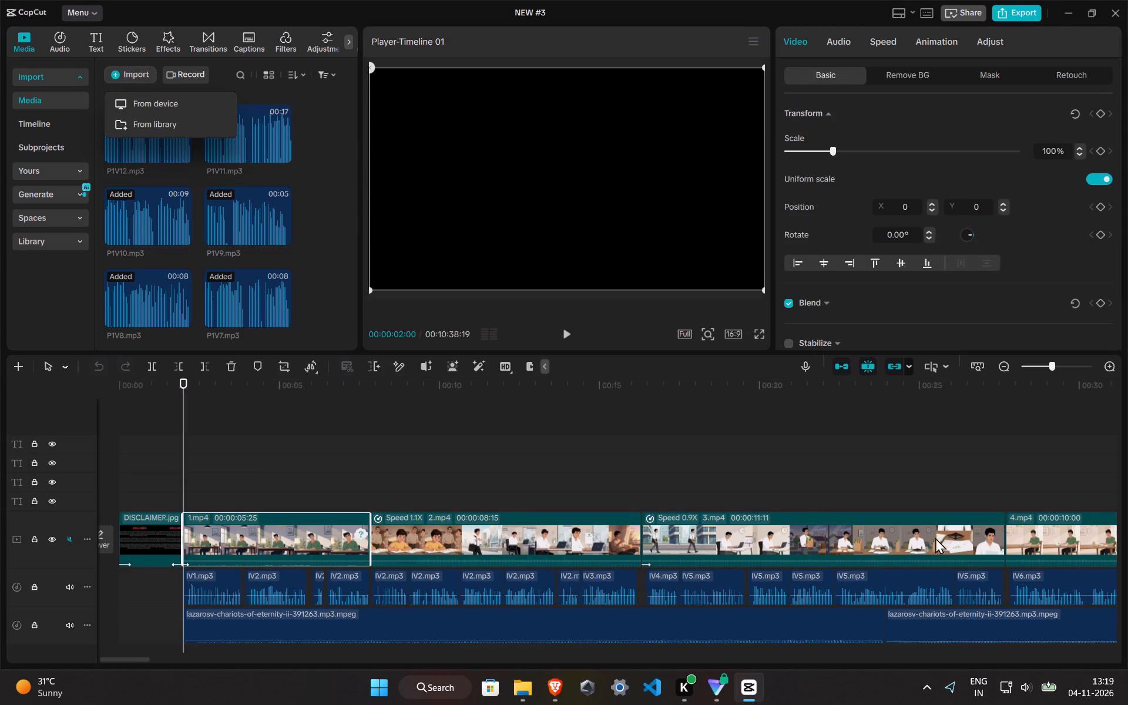
Adjust the Windows system volume to about a third of its range and return to the timeline.
left_click(1008, 684)
left_click_drag(983, 599, 990, 606)
left_click(921, 599)
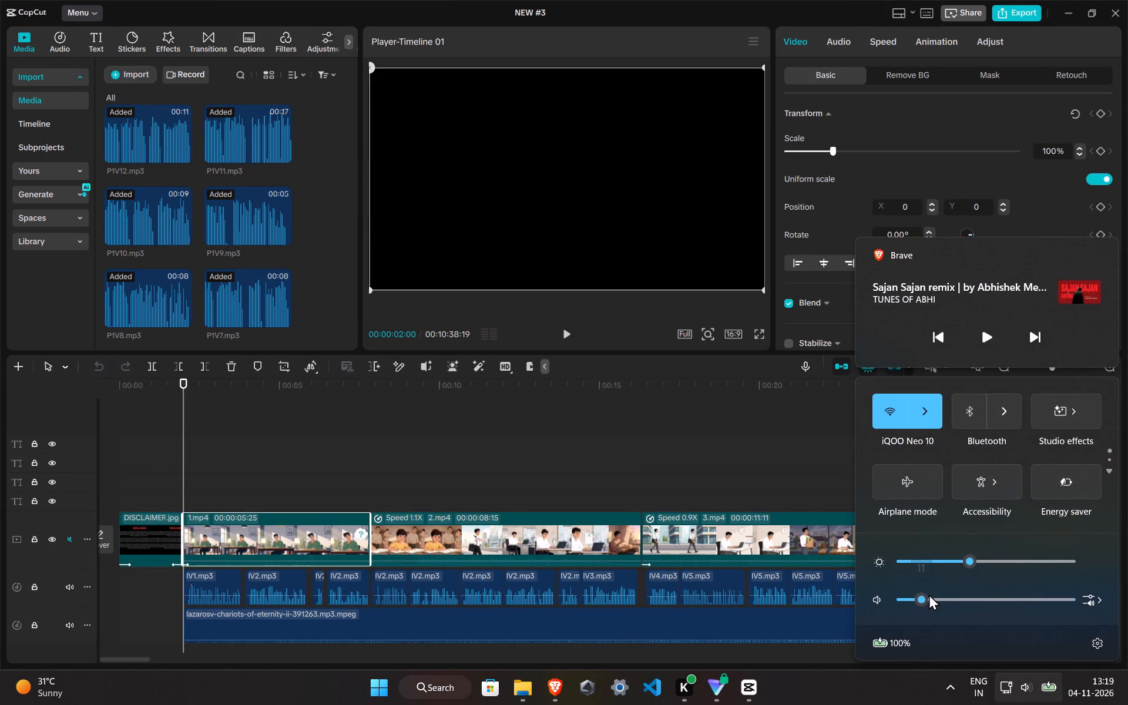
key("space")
left_click(982, 600)
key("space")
left_click(957, 600)
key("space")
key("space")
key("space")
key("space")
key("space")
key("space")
left_click(170, 429)
left_click(98, 442)
Play back clips 1.mp4 and 2.mp4 to check picture and narration, stopping at the start of 3.mp4 and selecting that clip.
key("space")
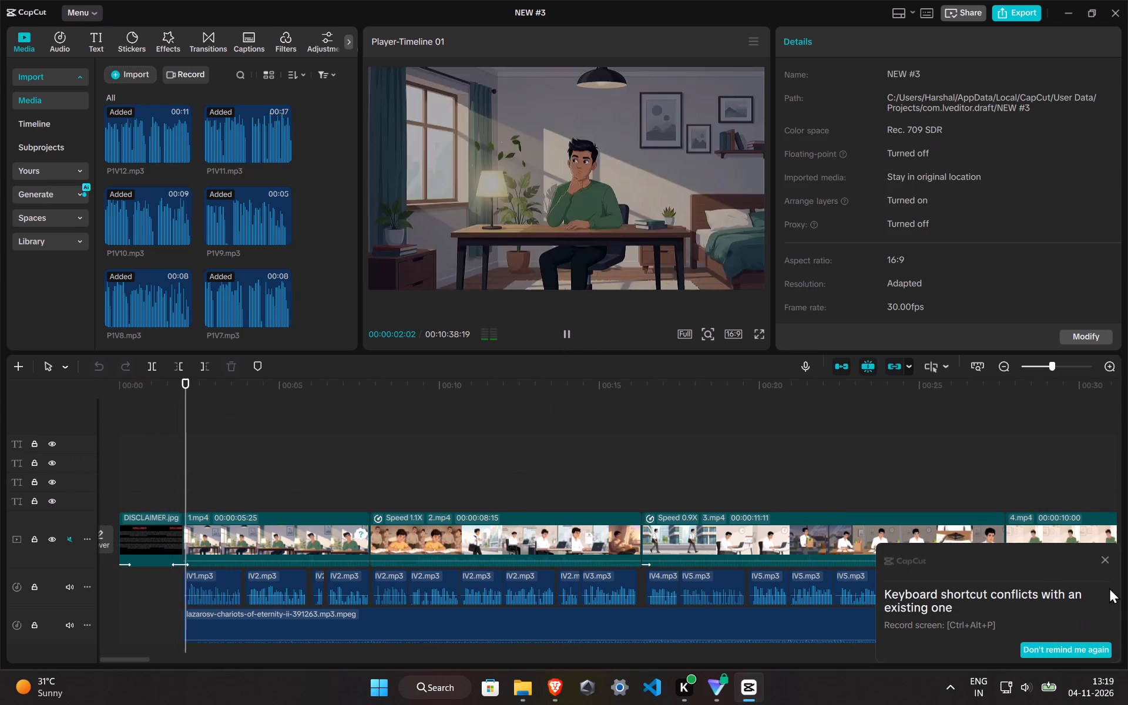
left_click(1103, 560)
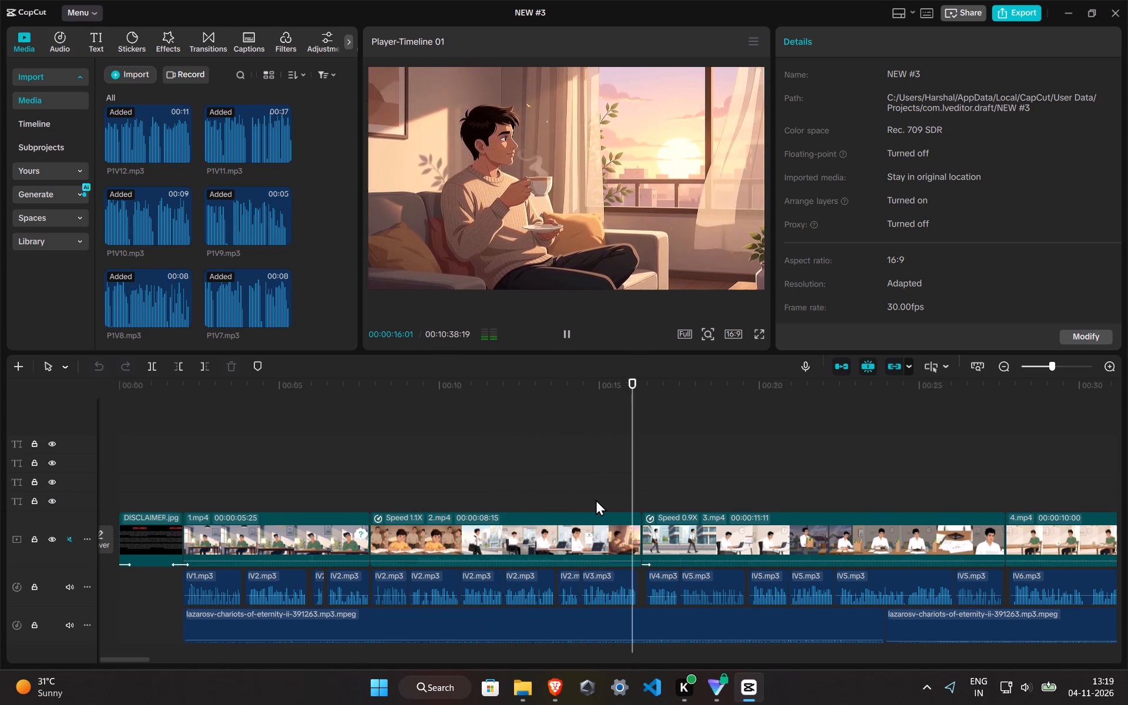
left_click(640, 498)
left_click(650, 526)
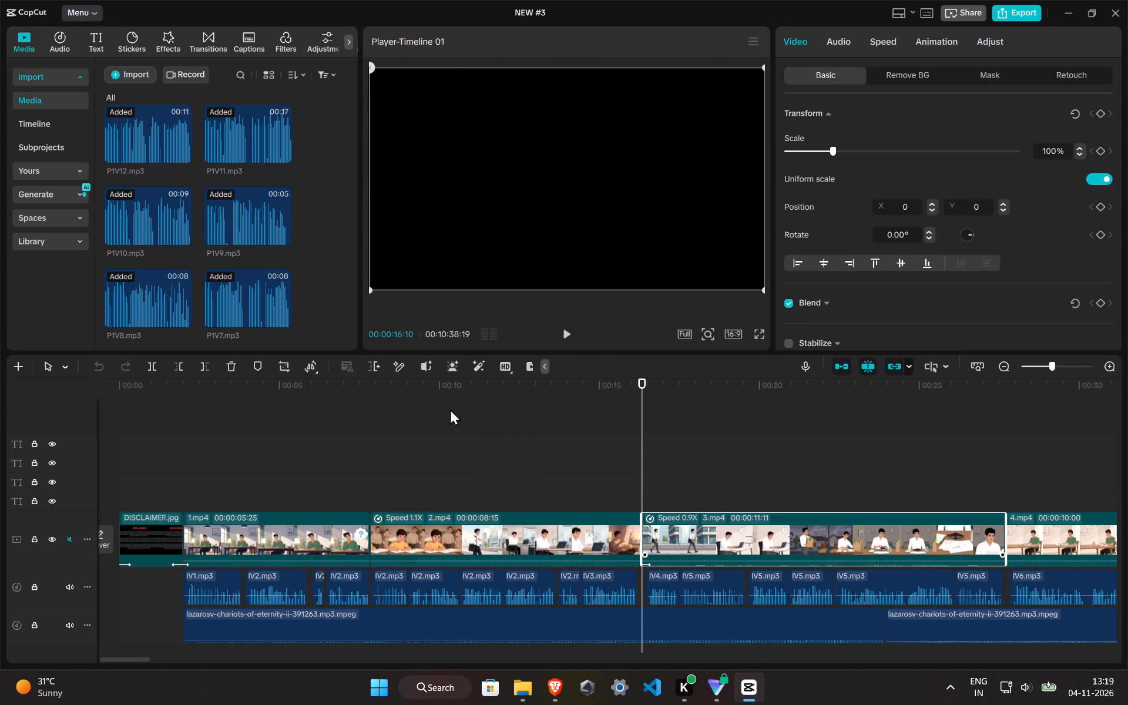
Find a fade swipe sound effect and add "Fuwa: short wind noise: swipe etc" (00:01) at the start of clip 3.mp4.
left_click(83, 38)
left_click(50, 34)
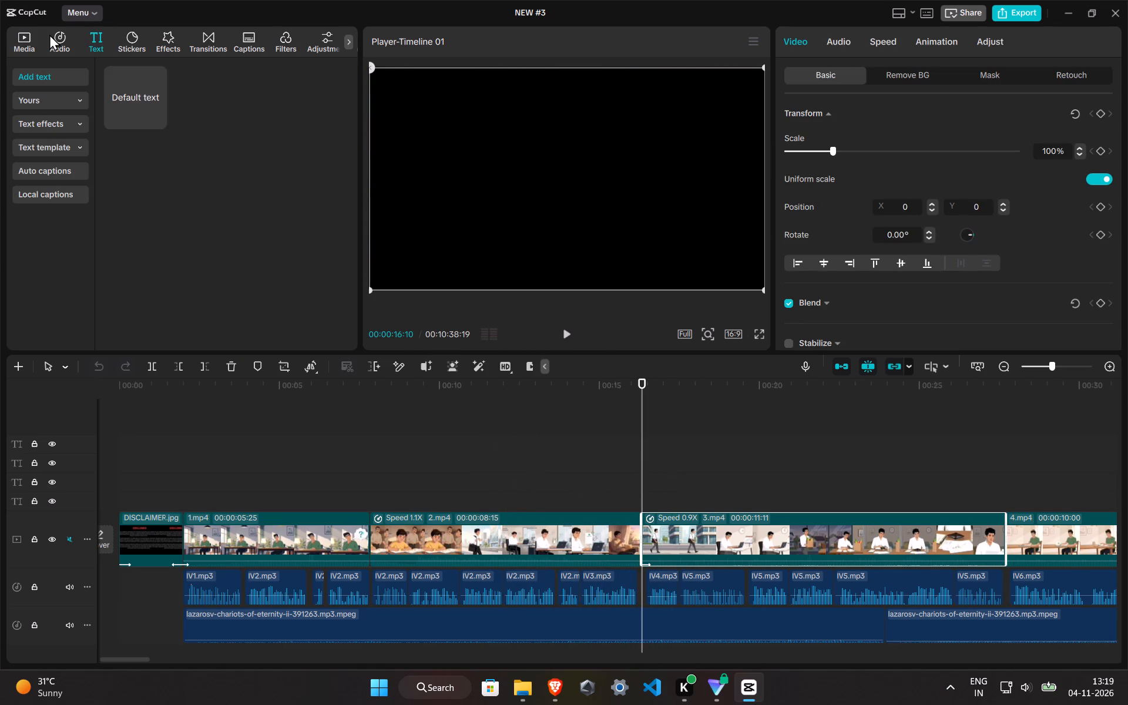
left_click(68, 144)
left_click(134, 66)
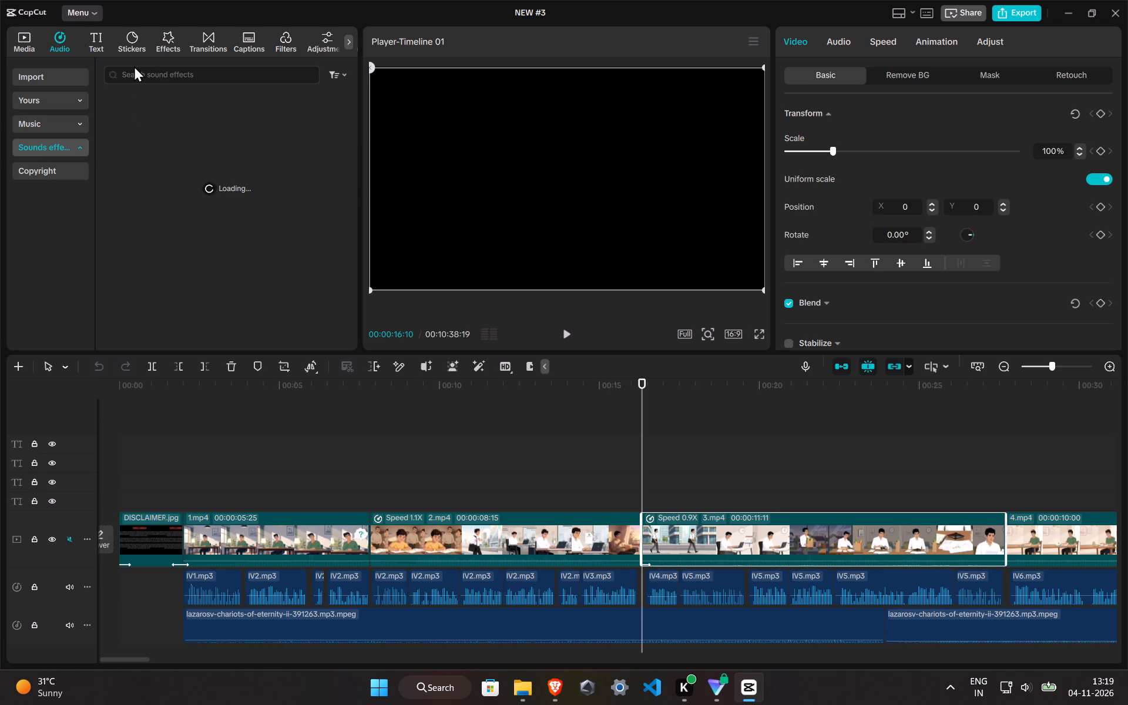
left_click(136, 75)
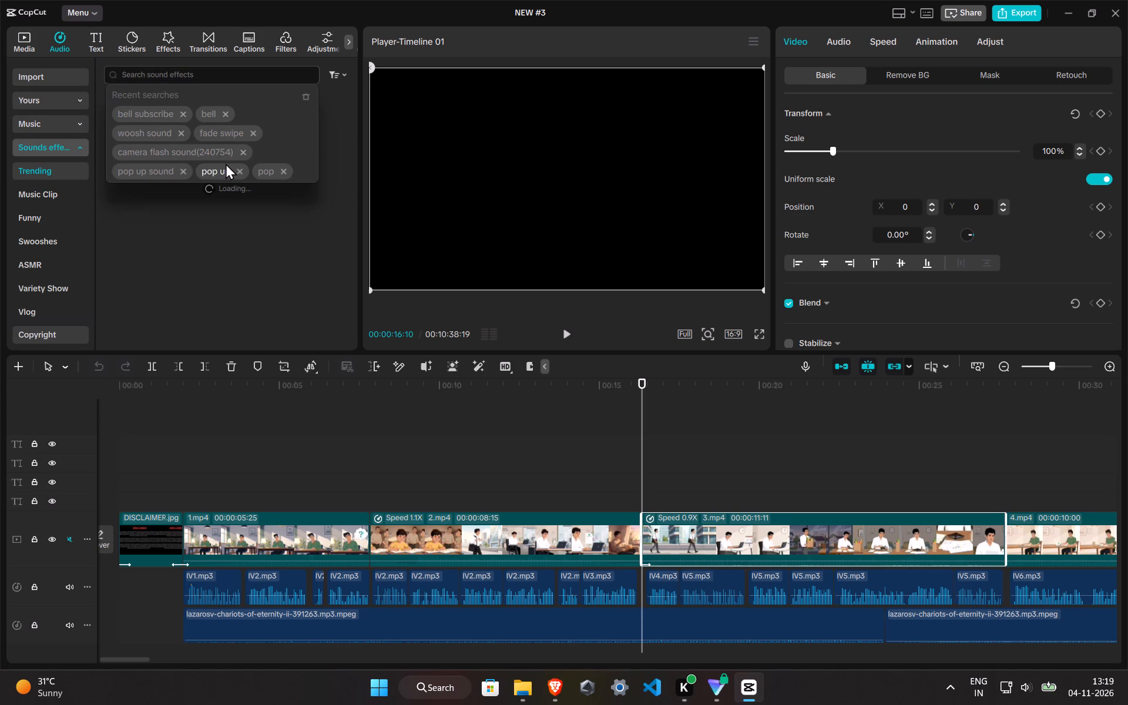
left_click(227, 130)
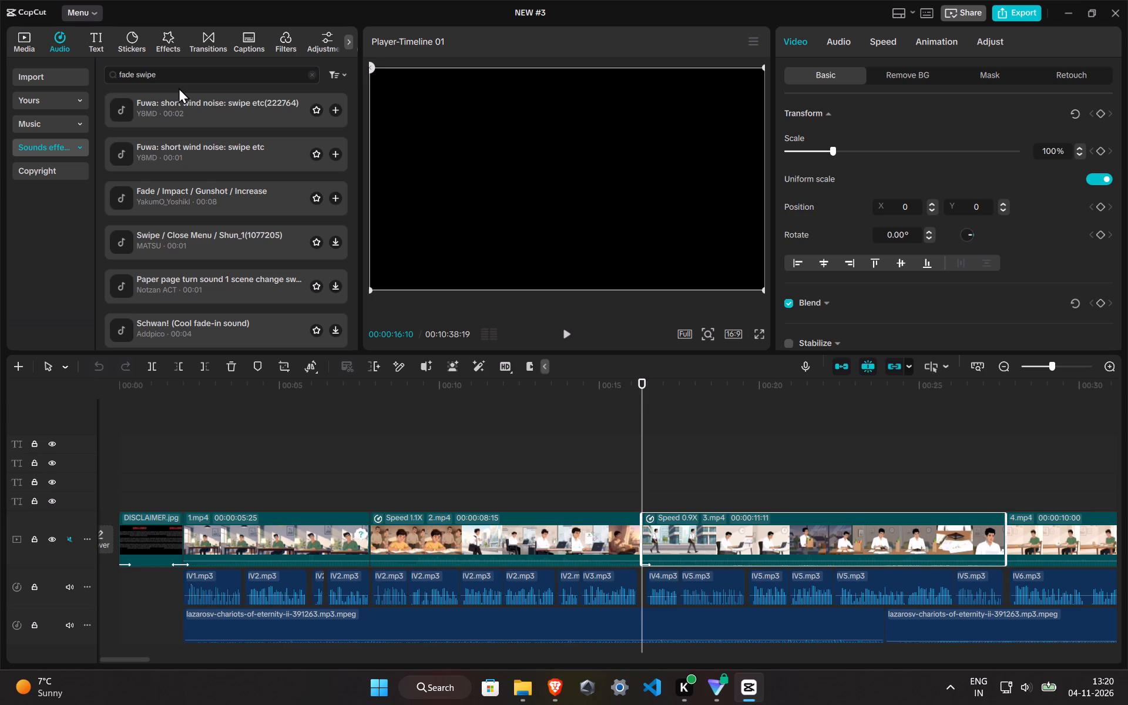
left_click(217, 103)
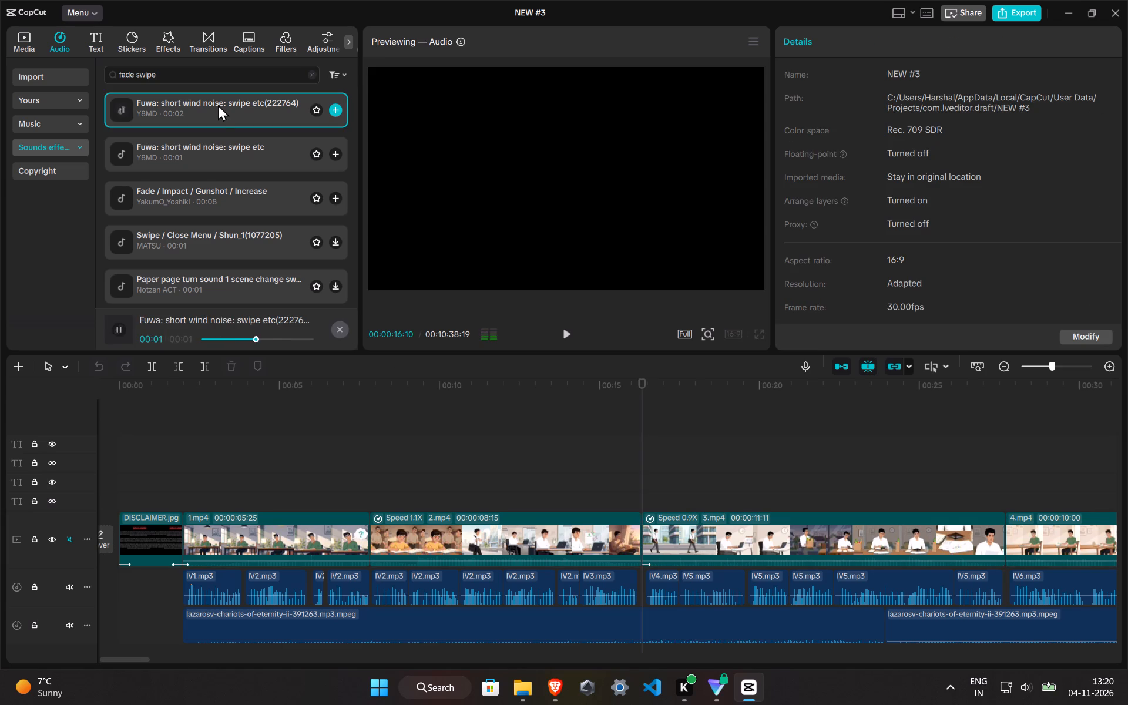
left_click(213, 153)
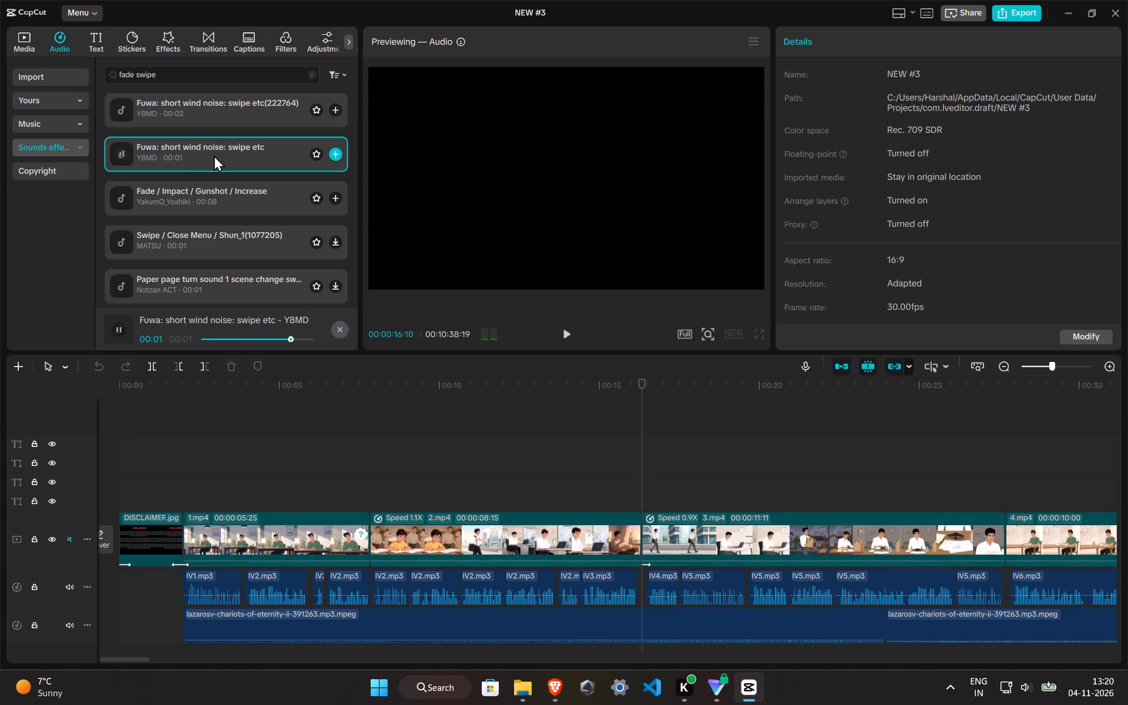
left_click_drag(214, 155, 634, 491)
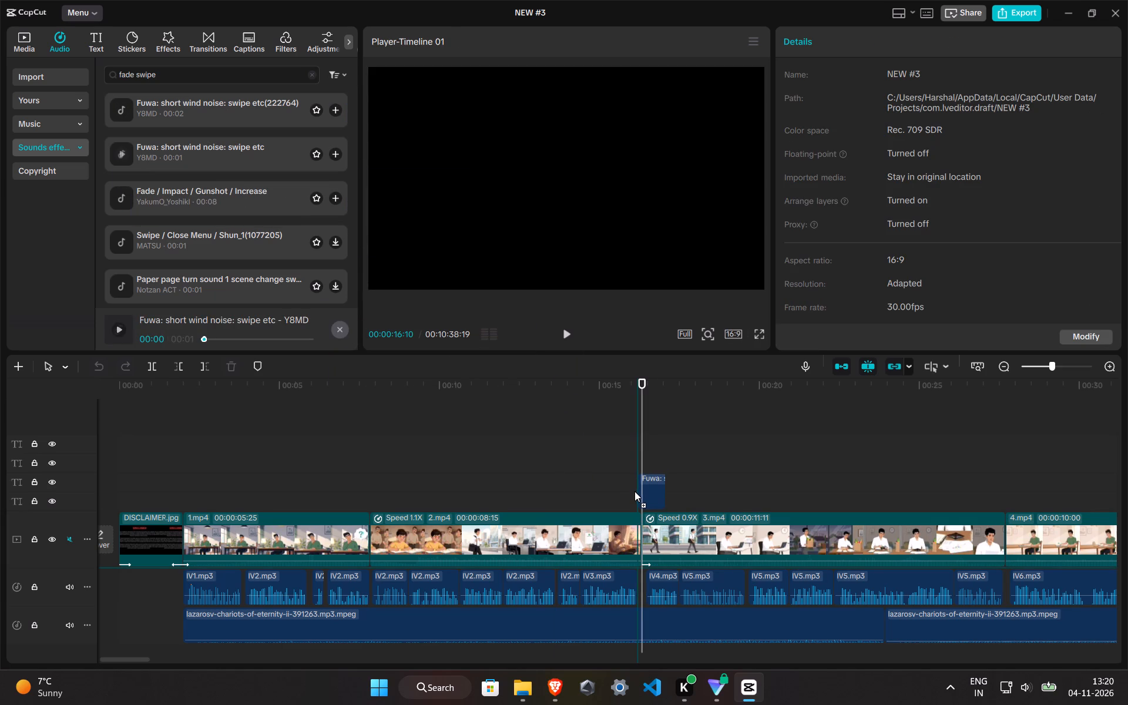
left_click_drag(634, 491, 634, 492)
Shift the wind swipe effect slightly earlier so that it begins just before the cut from 2.mp4 to 3.mp4.
left_click(631, 489)
scroll(625, 560, "up", 10, "ctrl")
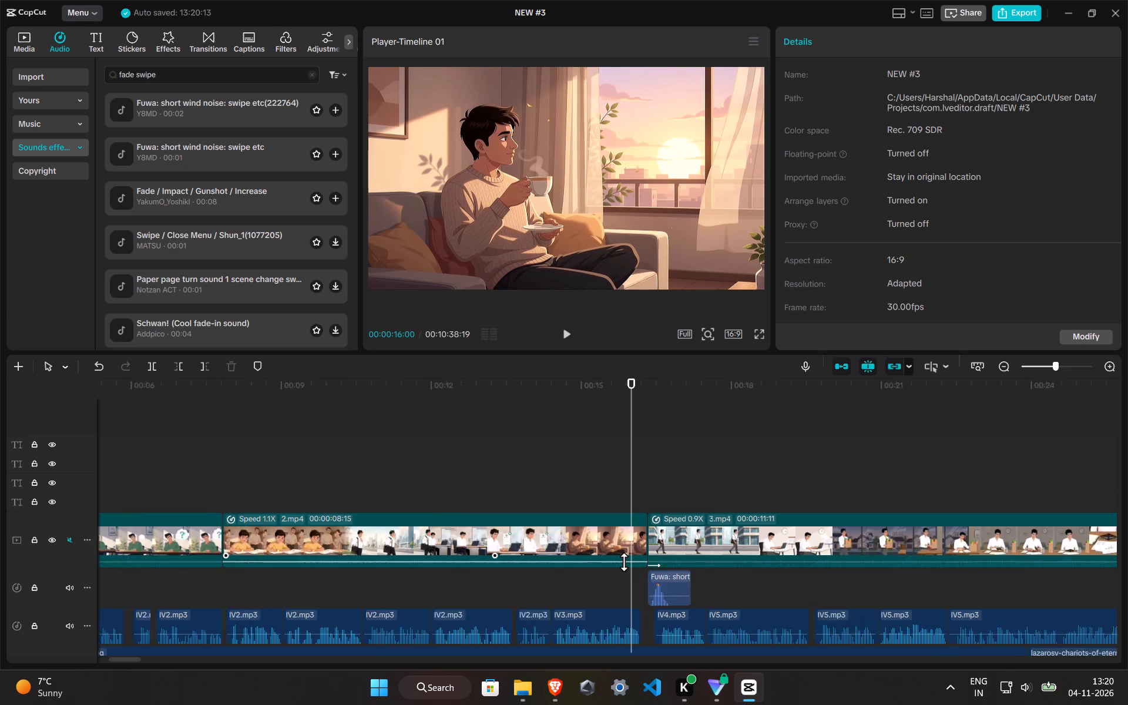
scroll(624, 562, "up", 7, "ctrl")
left_click_drag(697, 579, 683, 580)
Lower the wind swipe effect's volume to about -21.6 dB.
left_click(681, 583)
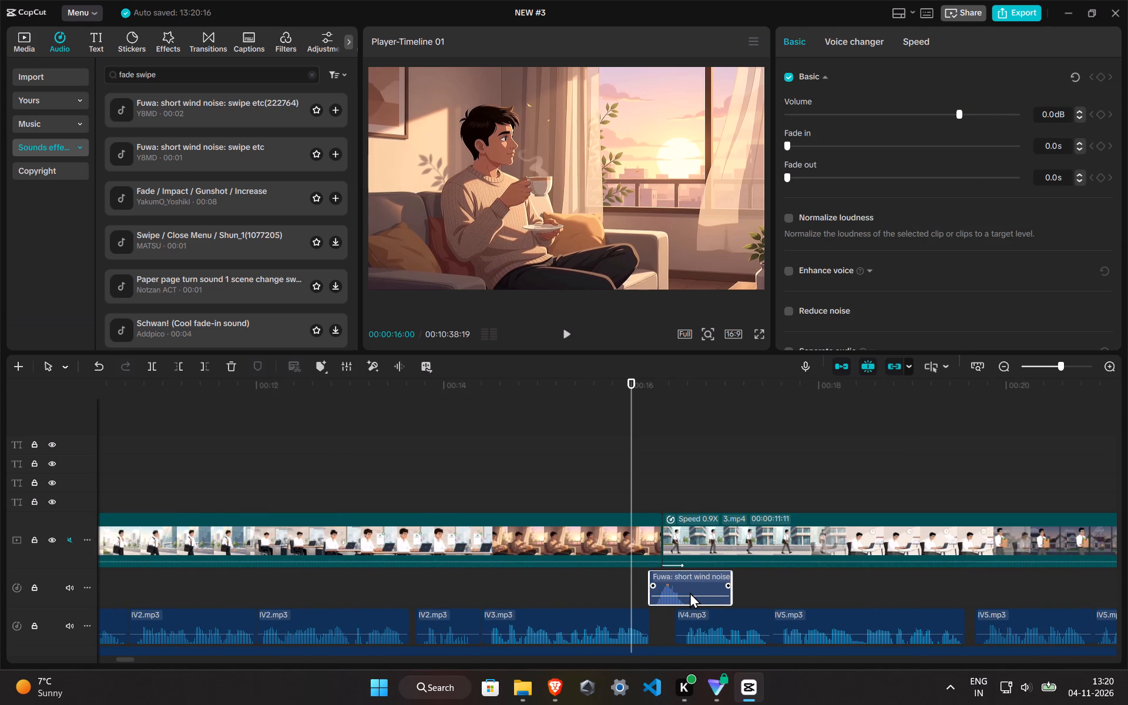
left_click(877, 106)
left_click(878, 106)
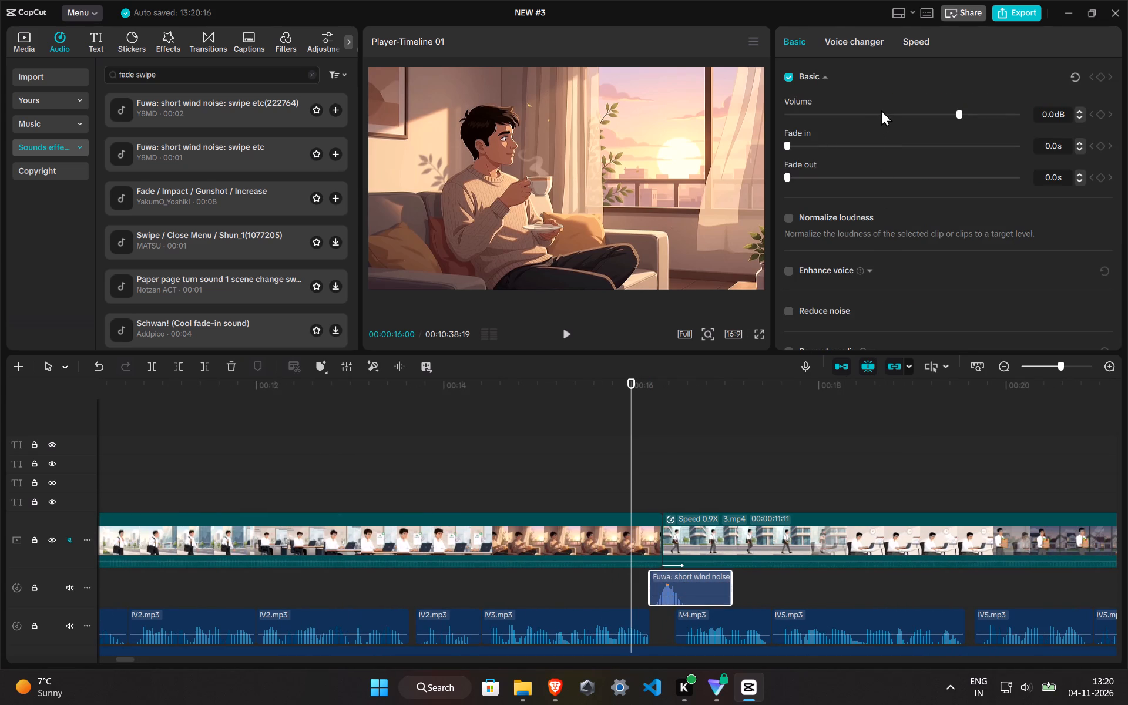
left_click(881, 110)
left_click(902, 101)
double_click(892, 116)
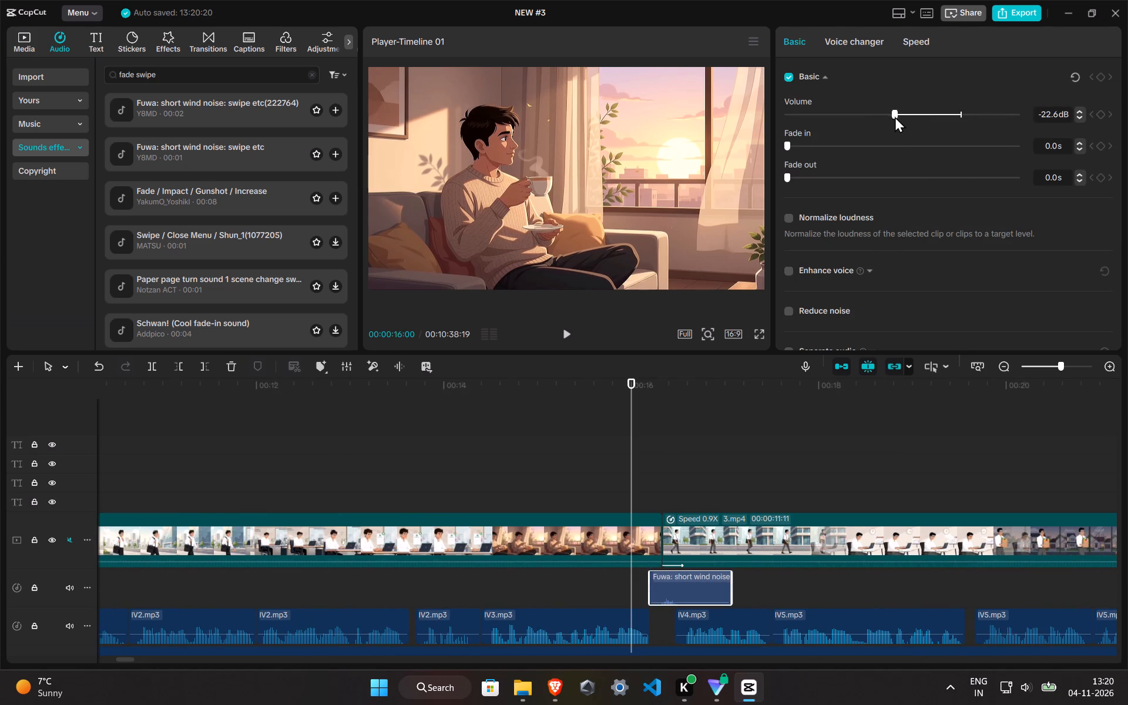
Play the cut from 2.mp4 into 3.mp4 to check how the swipe effect sounds.
key("space")
scroll(685, 493, "down", 4, "ctrl")
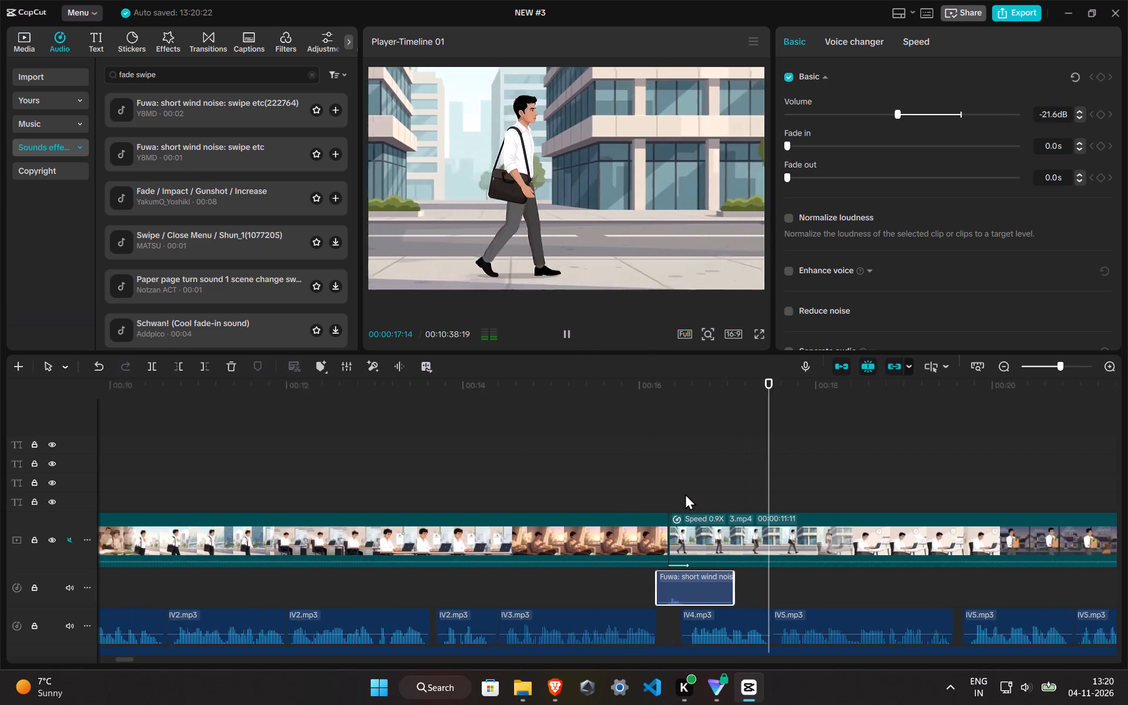
scroll(685, 493, "down", 7, "ctrl")
left_click(700, 486)
key("space")
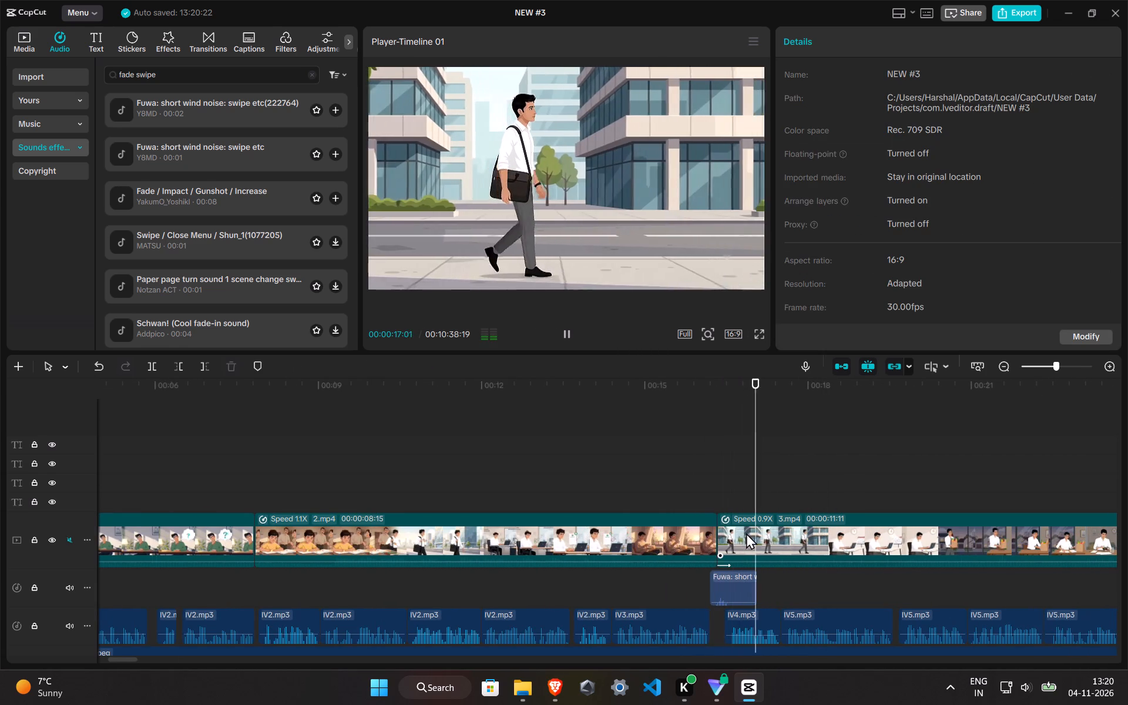
scroll(747, 535, "down", 5)
scroll(747, 535, "down", 10, "ctrl")
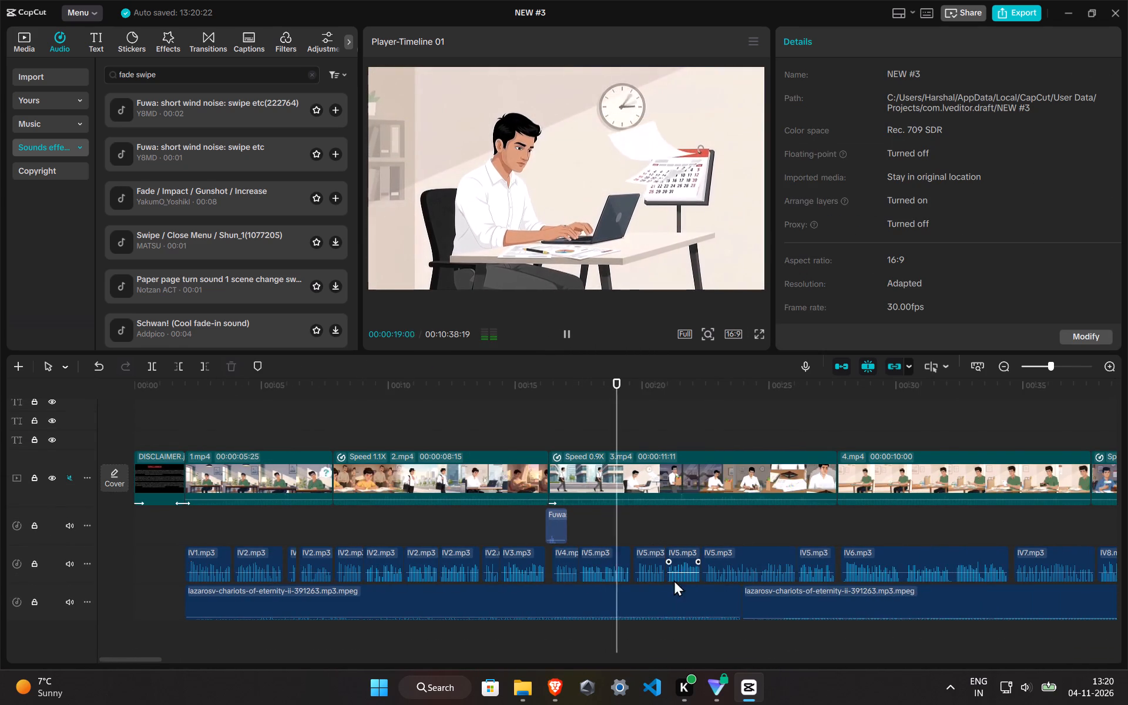
Audition other swipe sounds, including "Swipe / Close Menu / Shun_1" and the two-second "Fuwa: short wind noise" version.
left_click(241, 205)
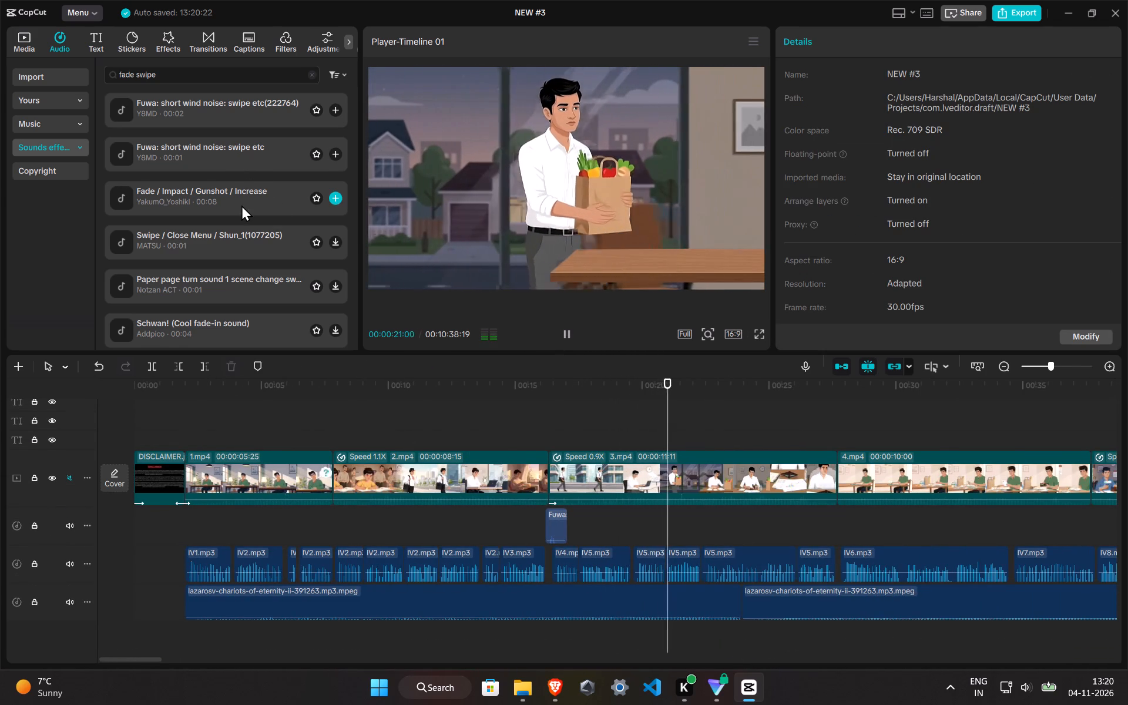
left_click(248, 244)
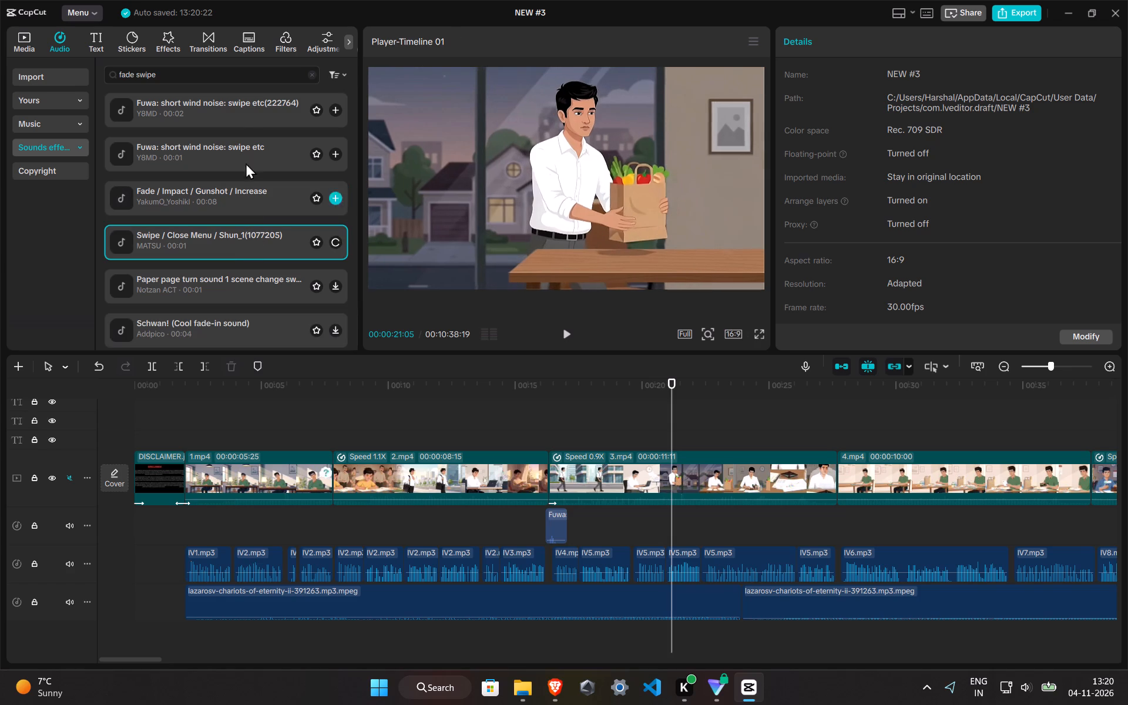
left_click(243, 113)
key("space")
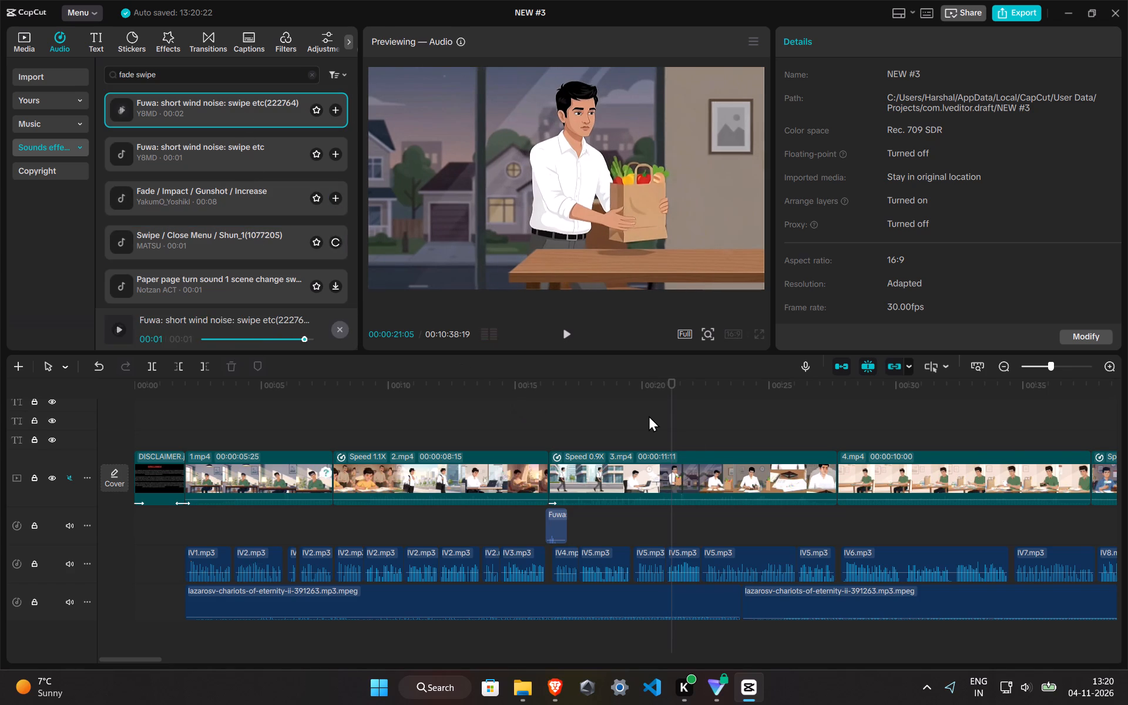
key("space")
Play the edit from about 7 seconds through 3.mp4 and 4.mp4, checking the narration and clip cuts.
left_click(568, 336)
left_click(326, 403)
key("space")
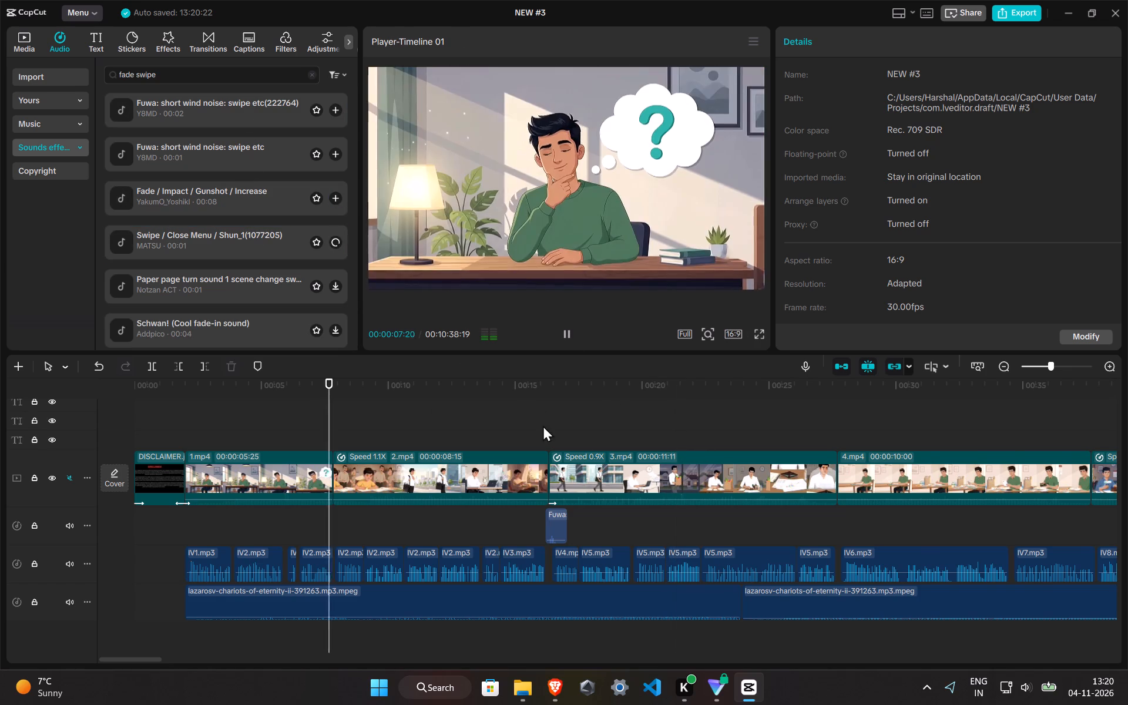
scroll(606, 437, "down", 10, "ctrl")
scroll(435, 458, "up", 10, "ctrl")
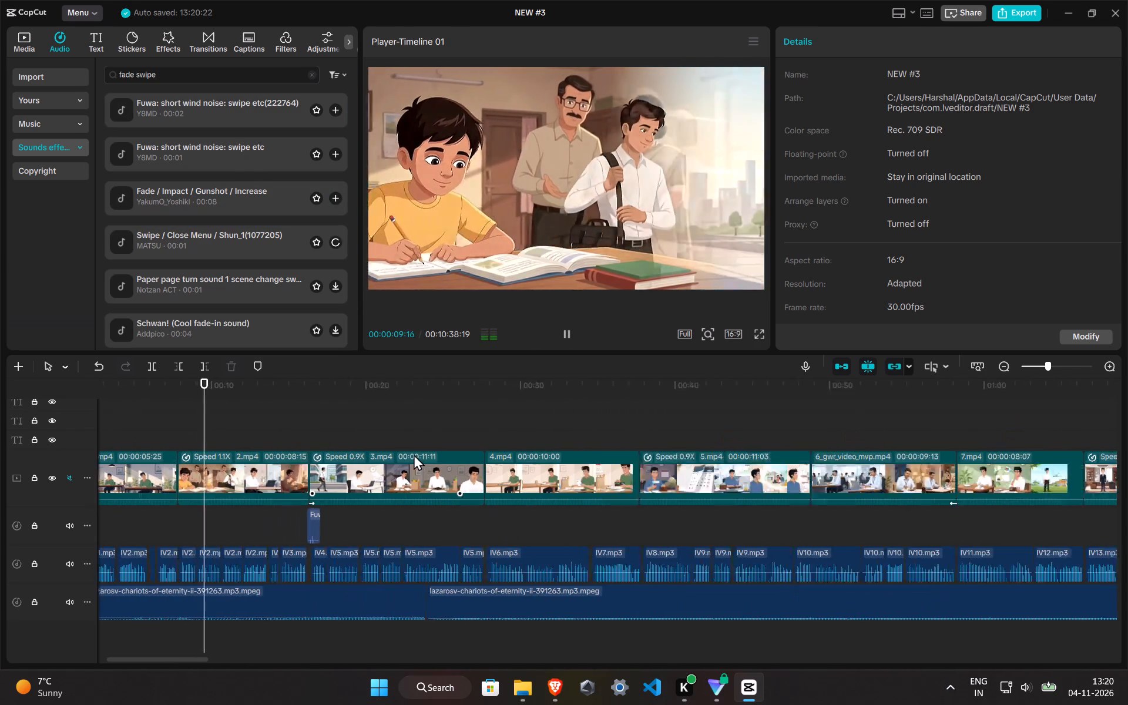
left_click_drag(182, 661, 194, 660)
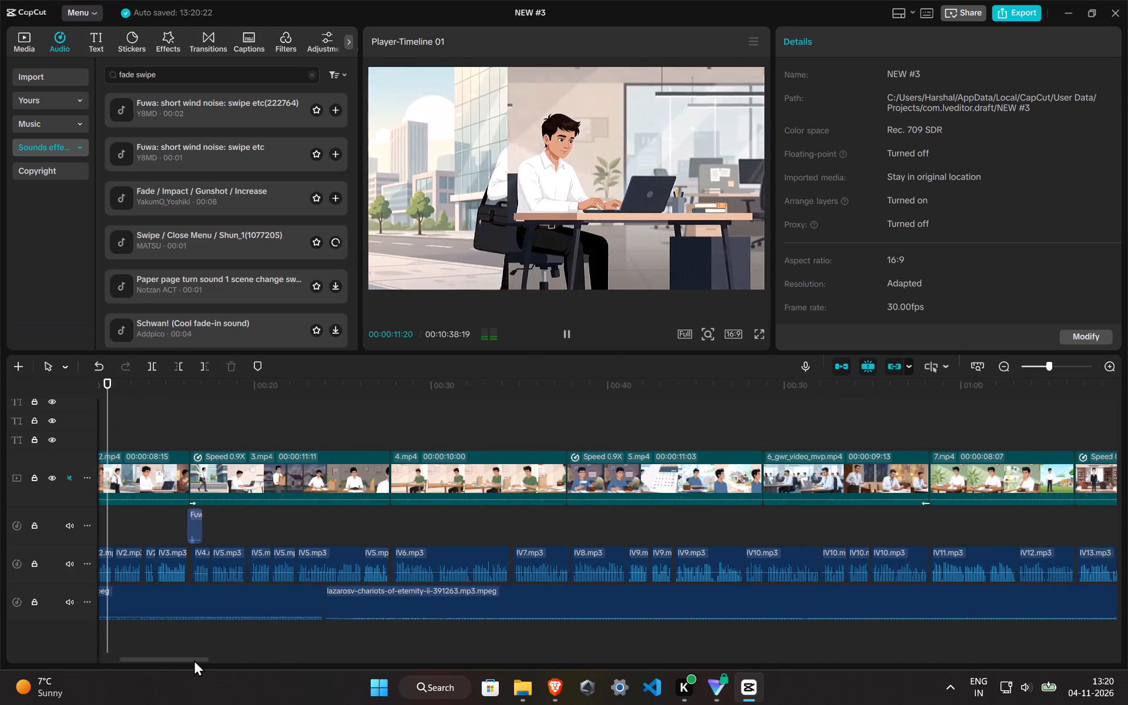
left_click_drag(194, 660, 200, 659)
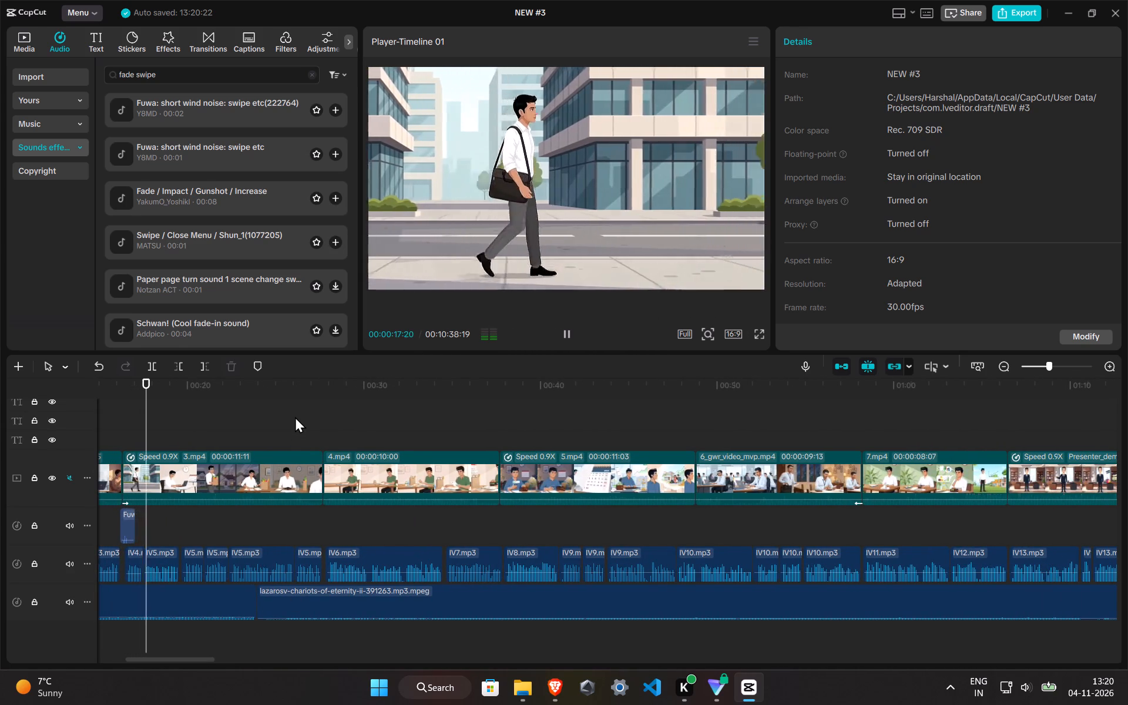
scroll(295, 417, "up", 1, "ctrl")
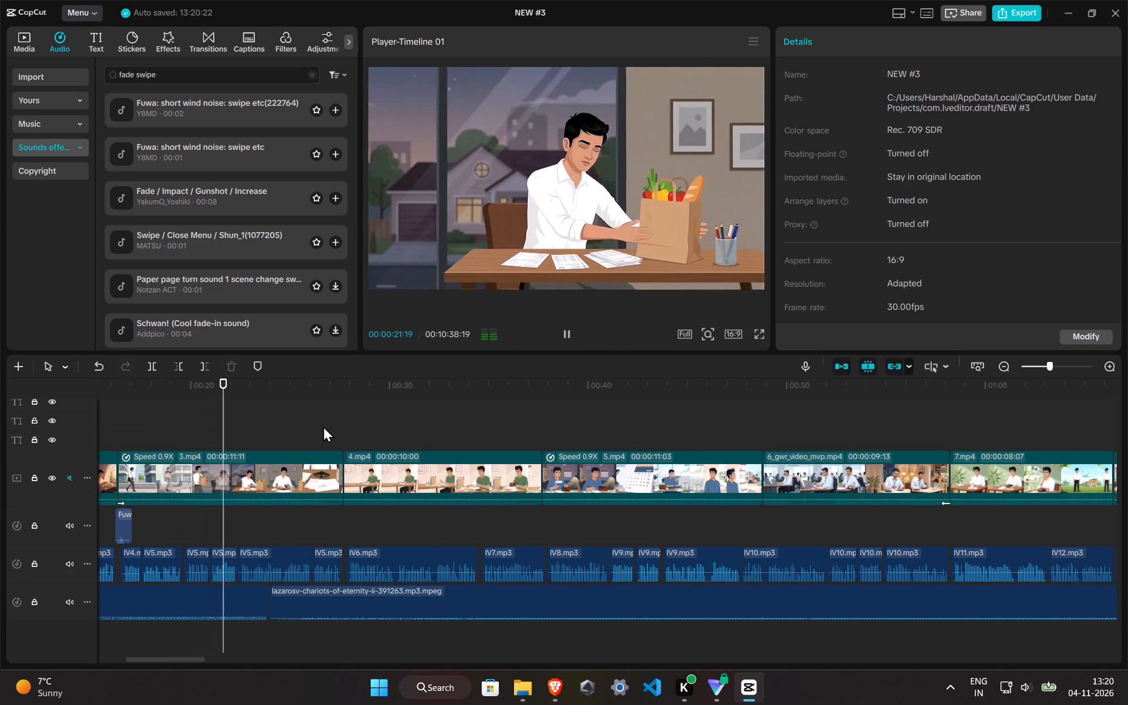
scroll(323, 426, "down", 3, "ctrl")
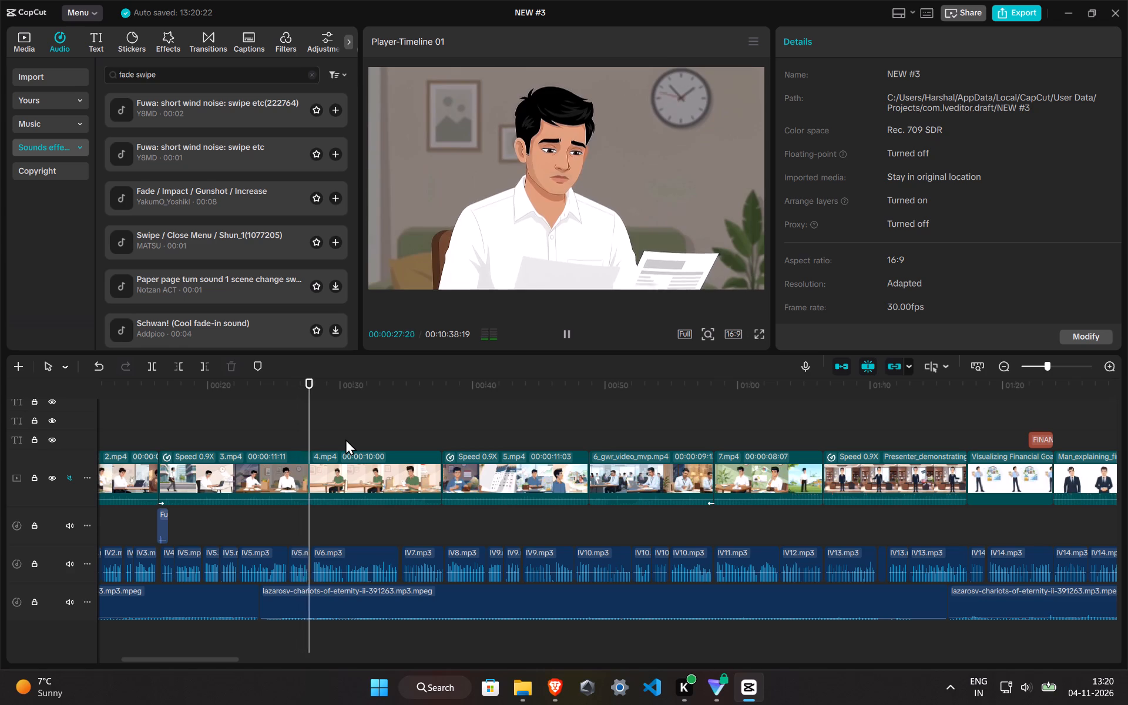
scroll(345, 439, "up", 1)
scroll(343, 451, "up", 3, "ctrl")
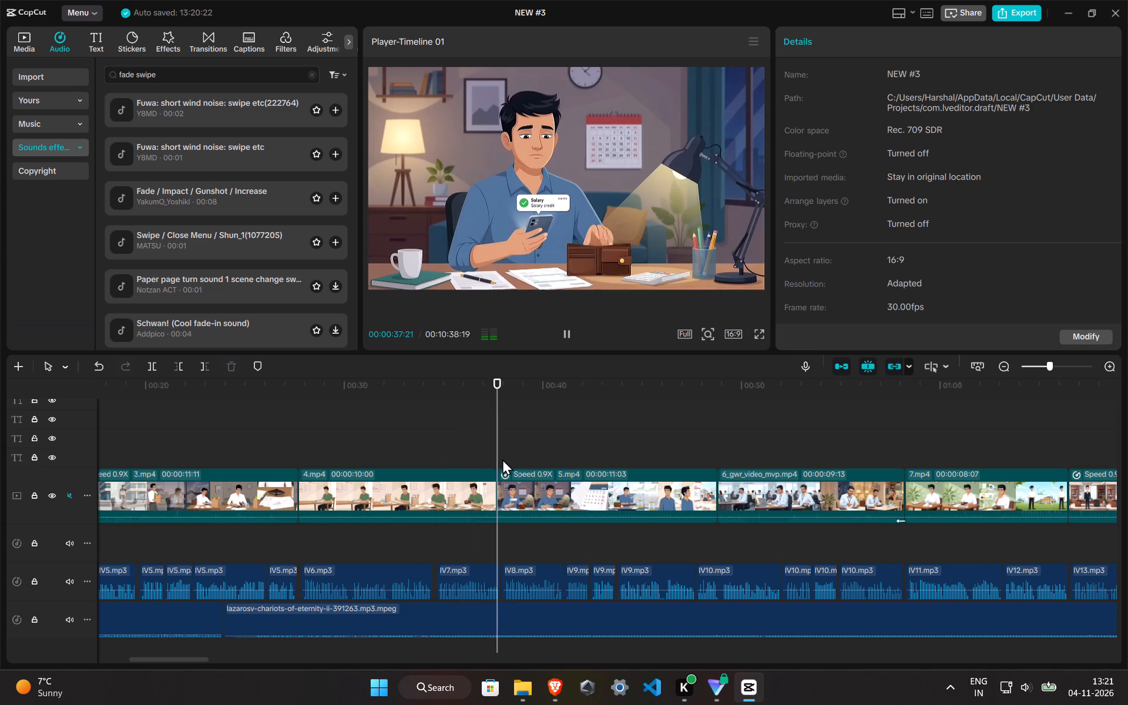
Find fade out transitions and apply Black Fade to the cut between 4.mp4 and 5.mp4.
left_click(501, 464)
left_click(498, 507)
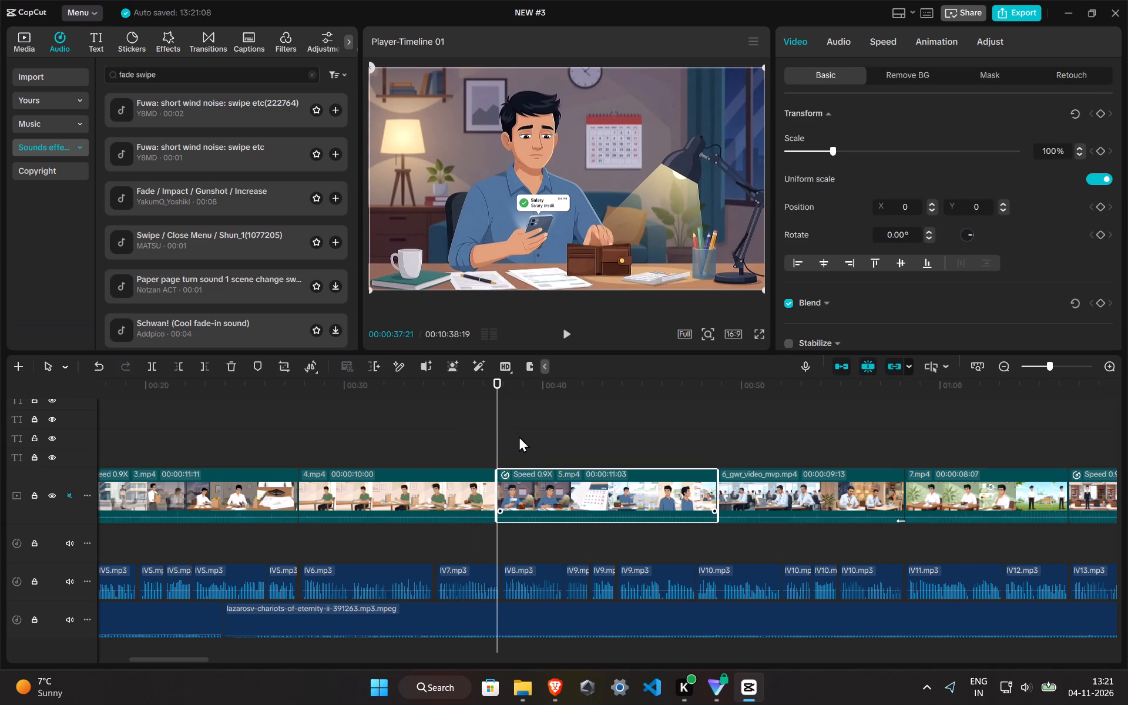
left_click(494, 448)
left_click(204, 42)
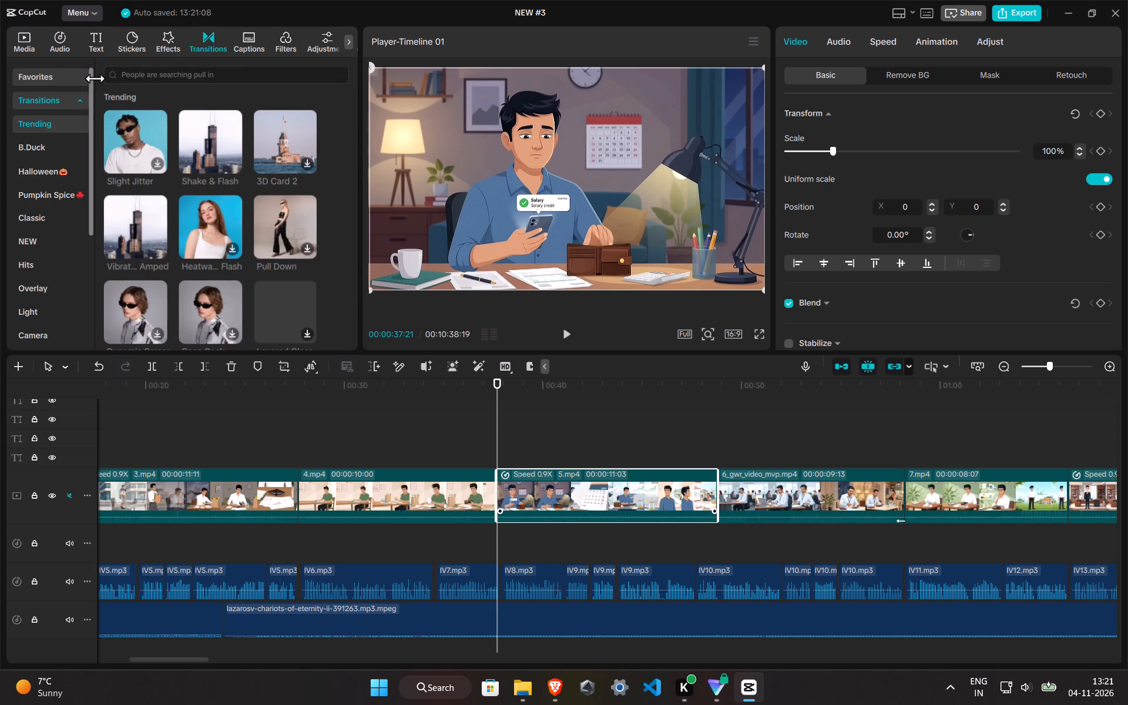
left_click(145, 80)
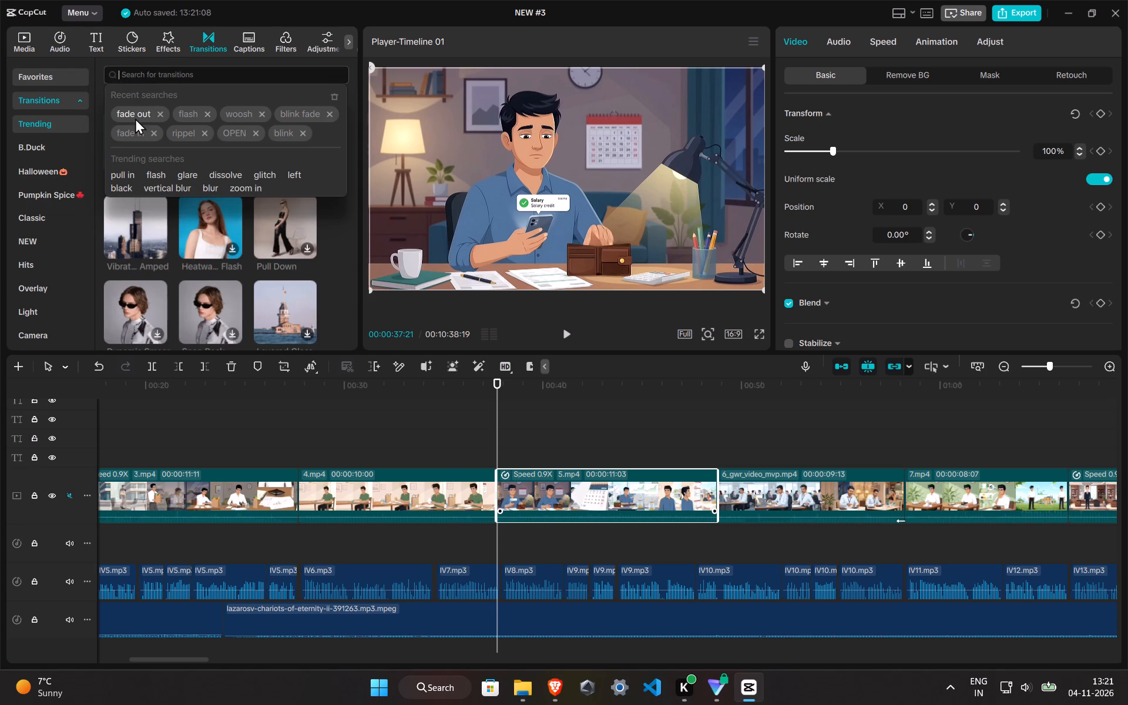
left_click(135, 118)
left_click(152, 76)
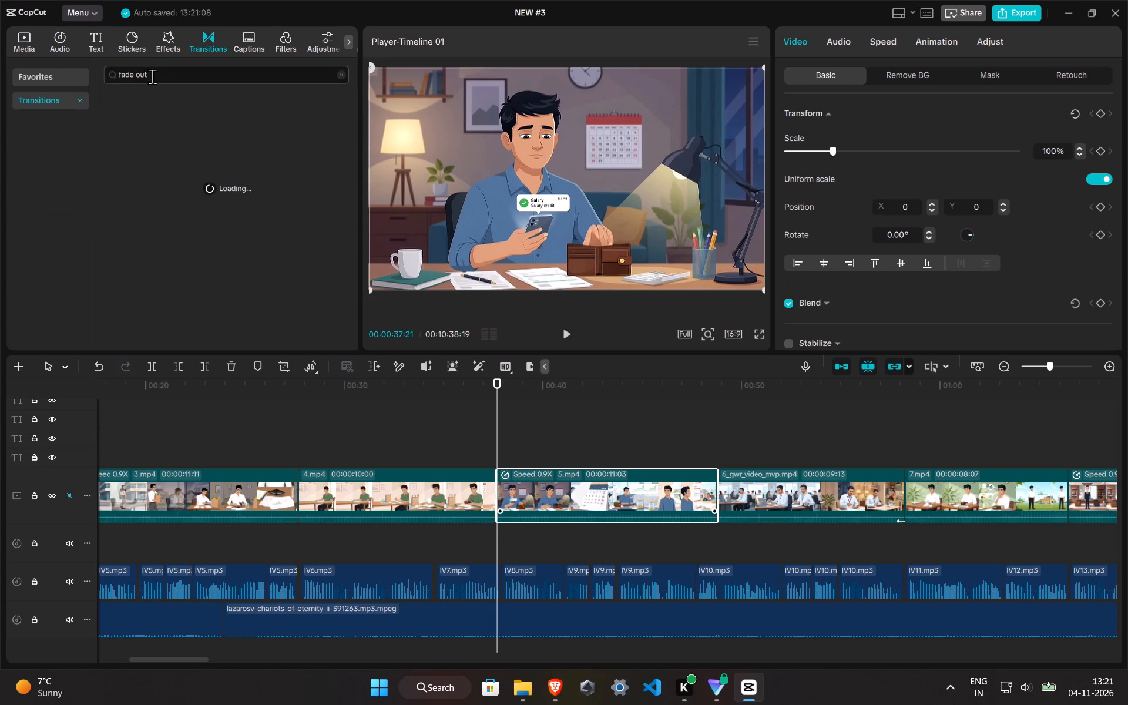
left_click(152, 76)
left_click(139, 158)
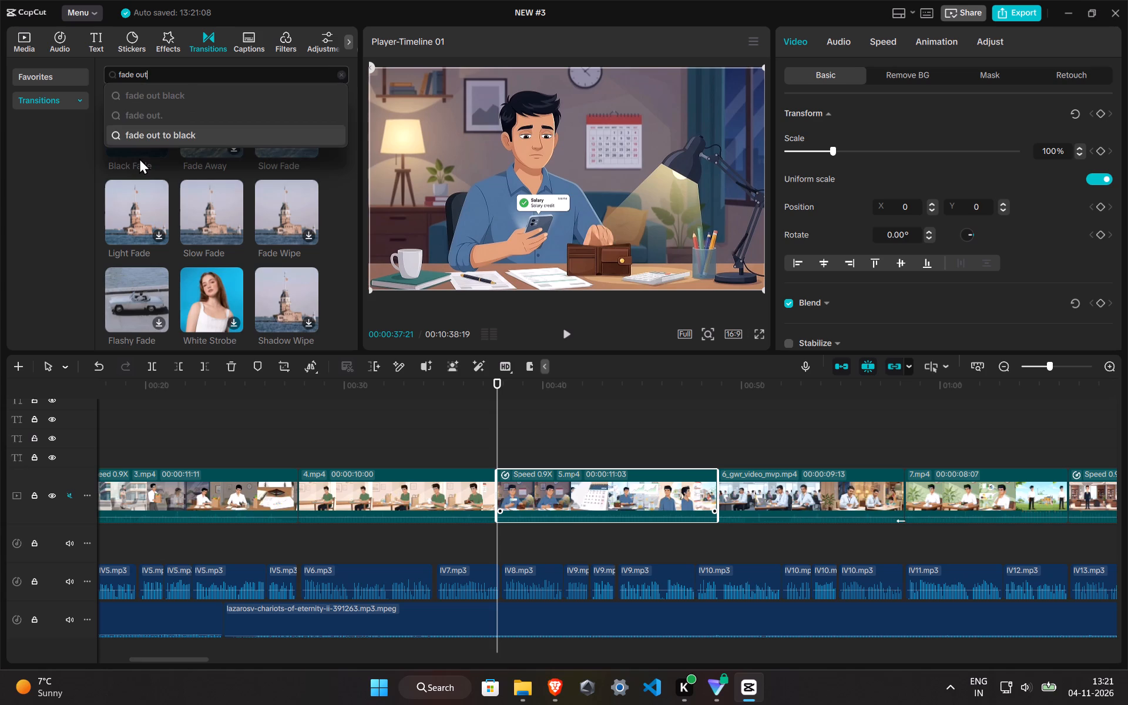
left_click(138, 154)
left_click(137, 122)
left_click_drag(136, 117, 260, 226)
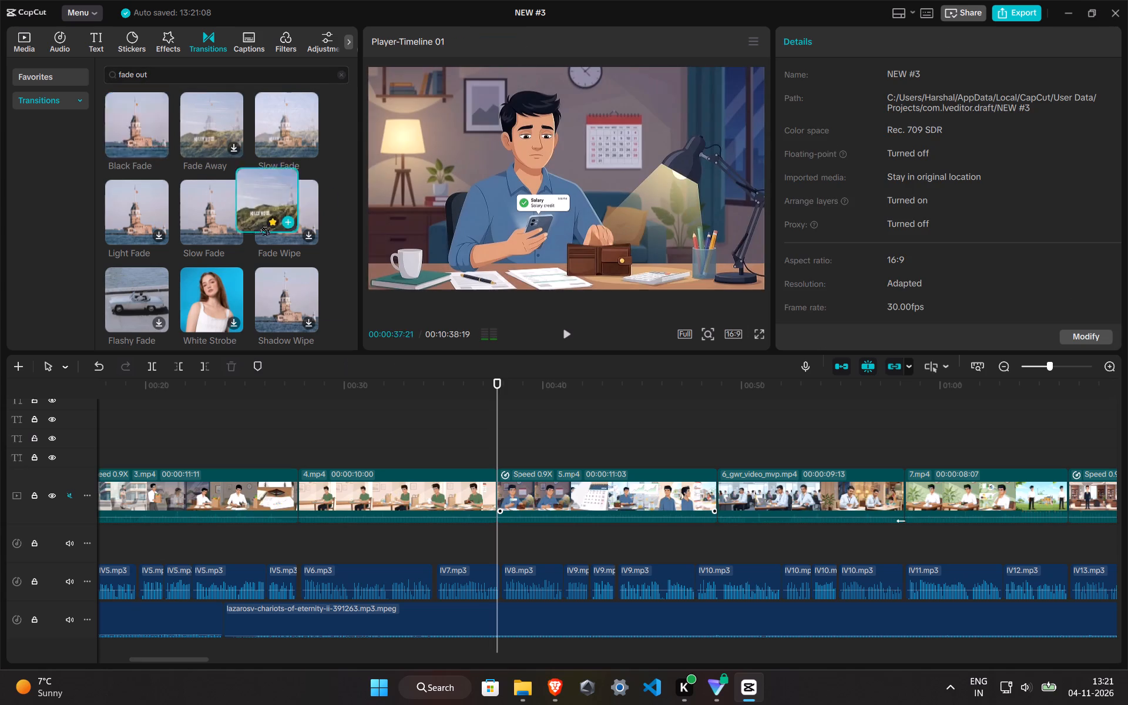
left_click_drag(260, 226, 494, 494)
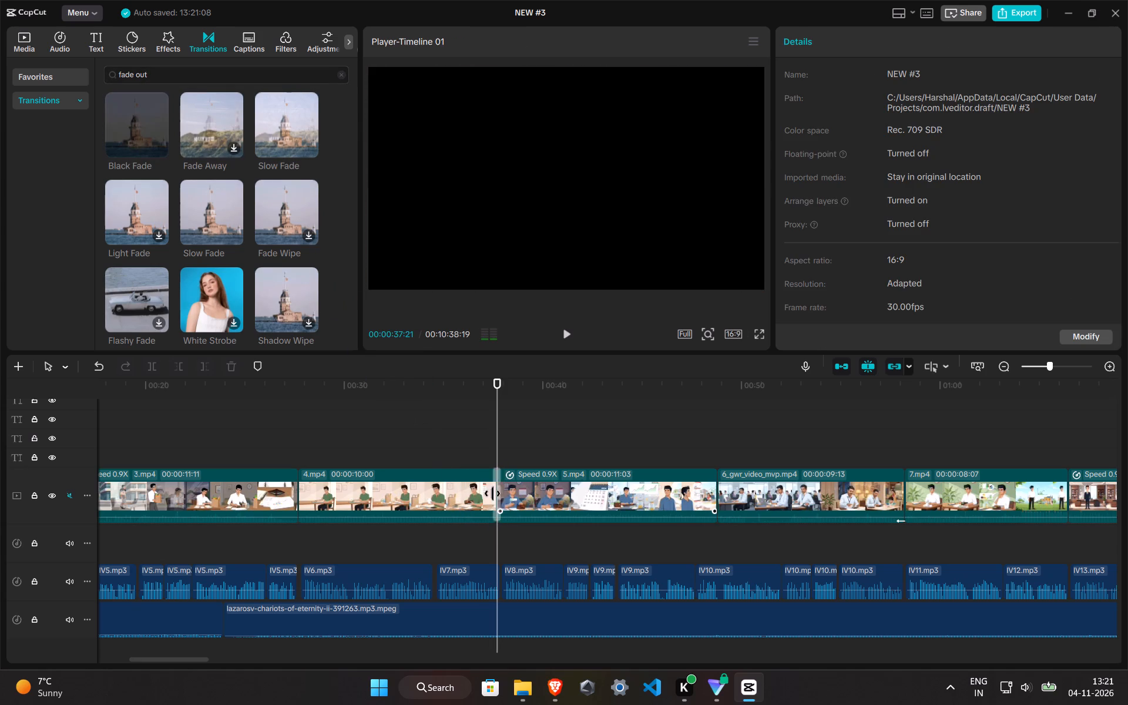
Play the transition from 4.mp4 to 5.mp4 and keep reviewing through the start of 6_gwr_video_mvp.mp4.
left_click(488, 469)
key("space")
left_click(471, 442)
key("space")
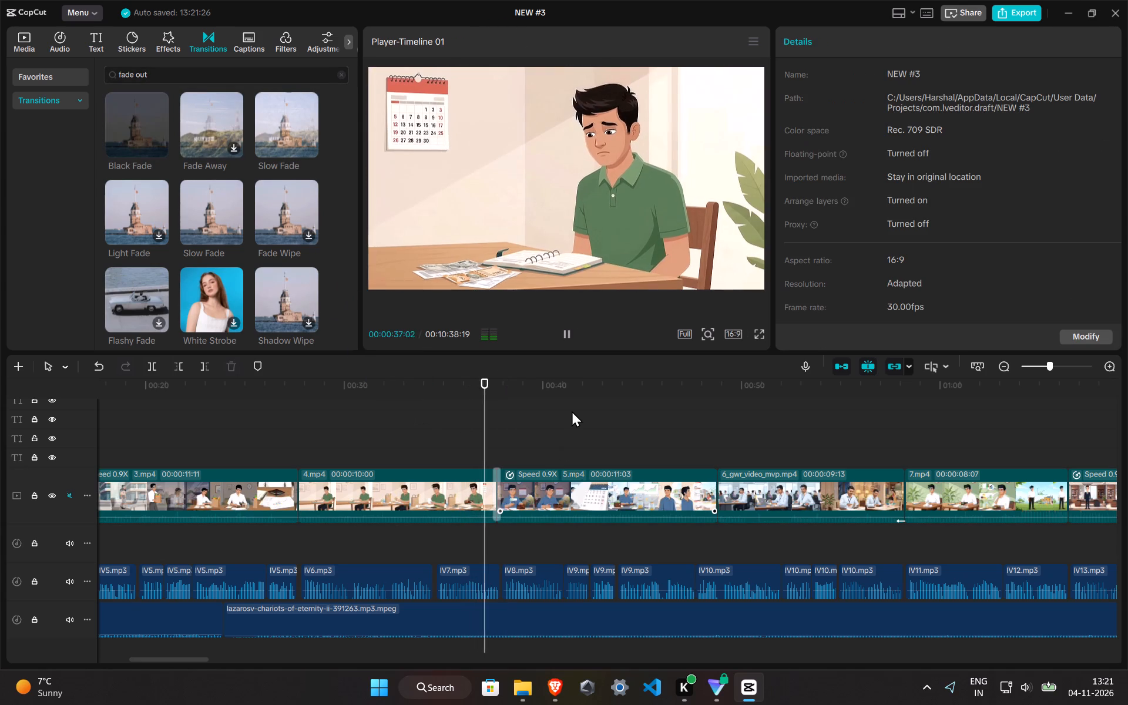
scroll(562, 418, "up", 5, "ctrl")
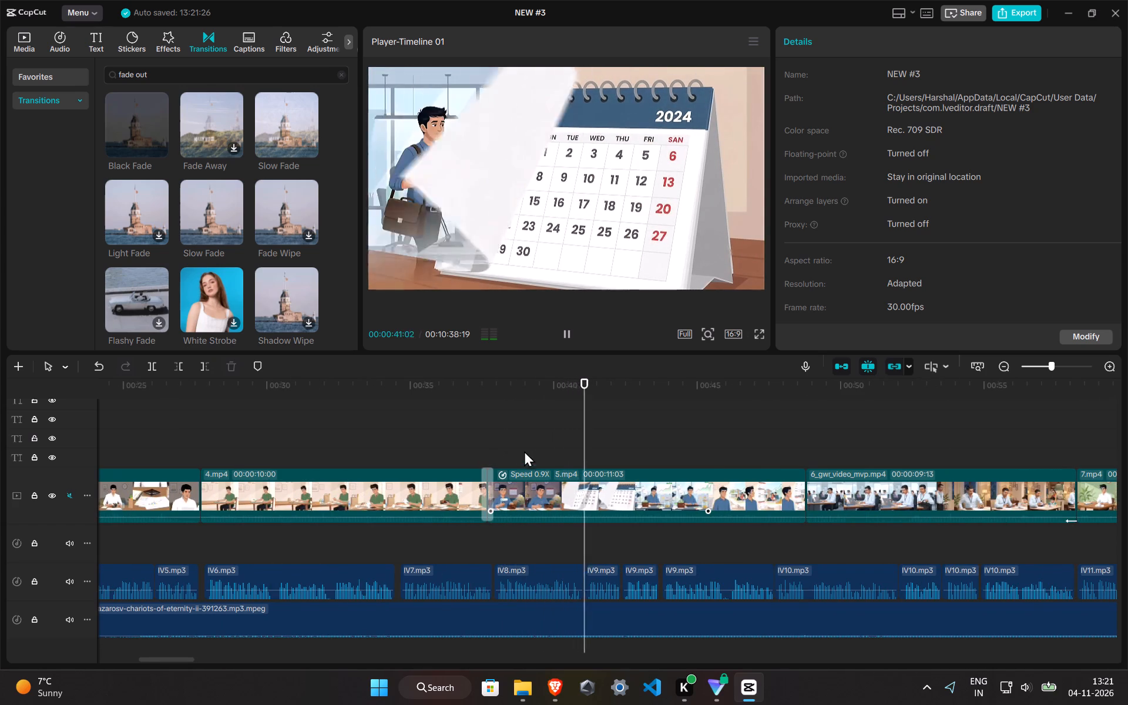
scroll(727, 496, "down", 1)
scroll(632, 479, "down", 3)
scroll(636, 496, "down", 3, "ctrl")
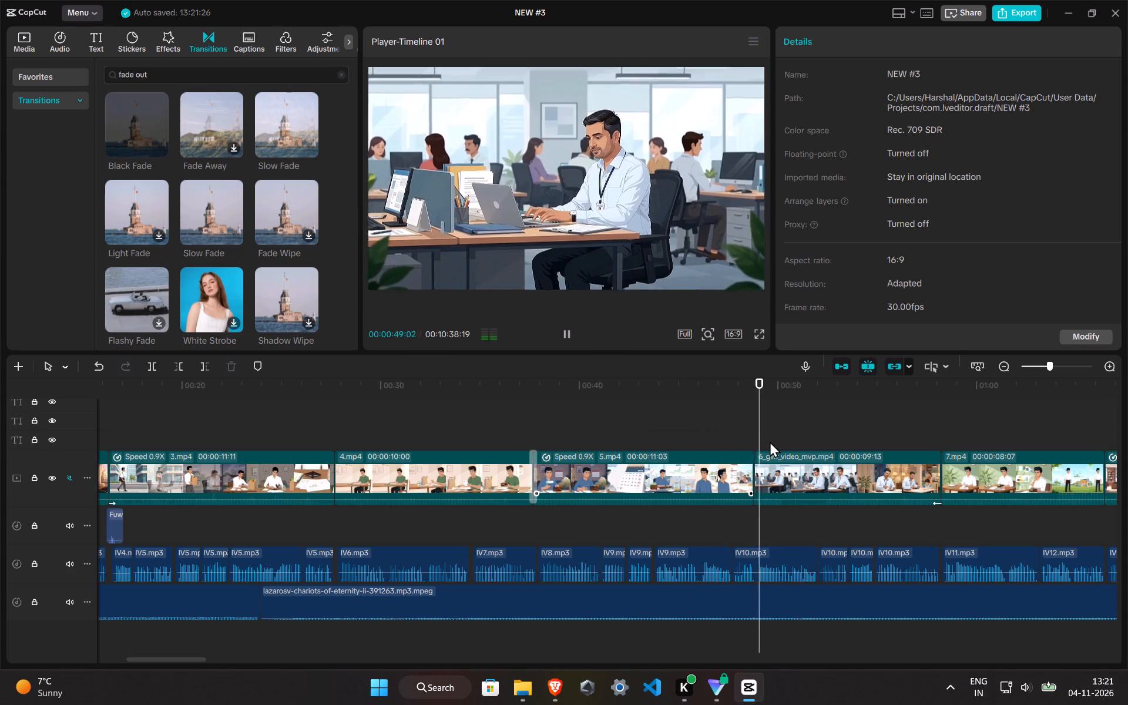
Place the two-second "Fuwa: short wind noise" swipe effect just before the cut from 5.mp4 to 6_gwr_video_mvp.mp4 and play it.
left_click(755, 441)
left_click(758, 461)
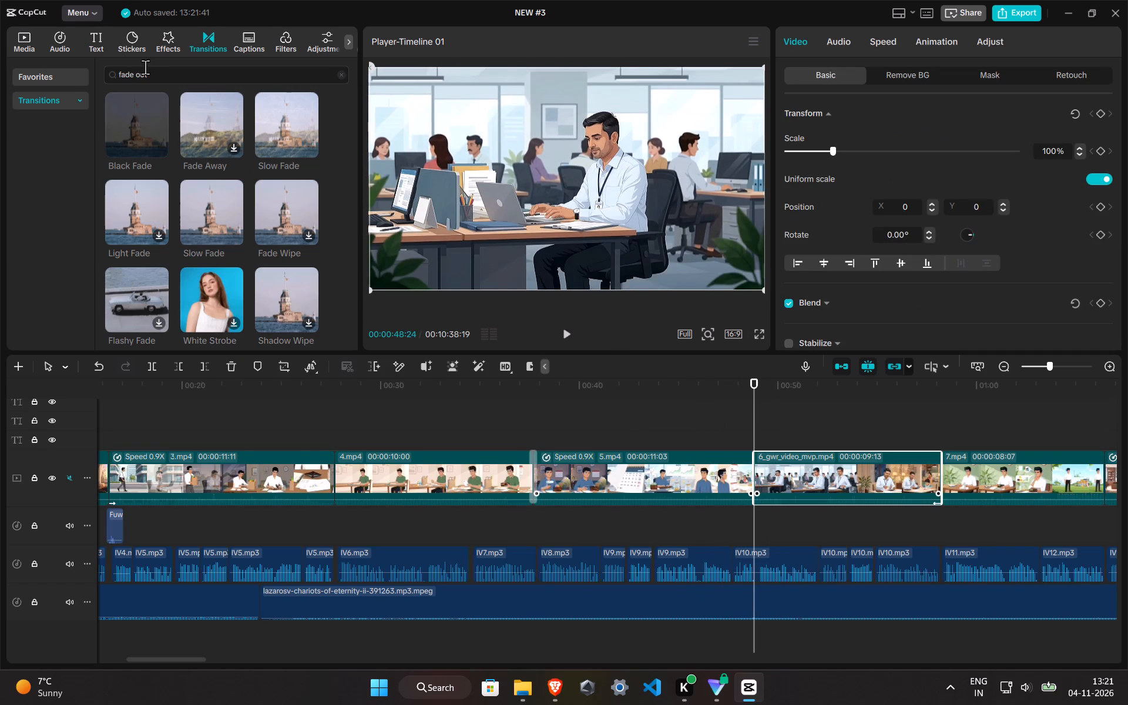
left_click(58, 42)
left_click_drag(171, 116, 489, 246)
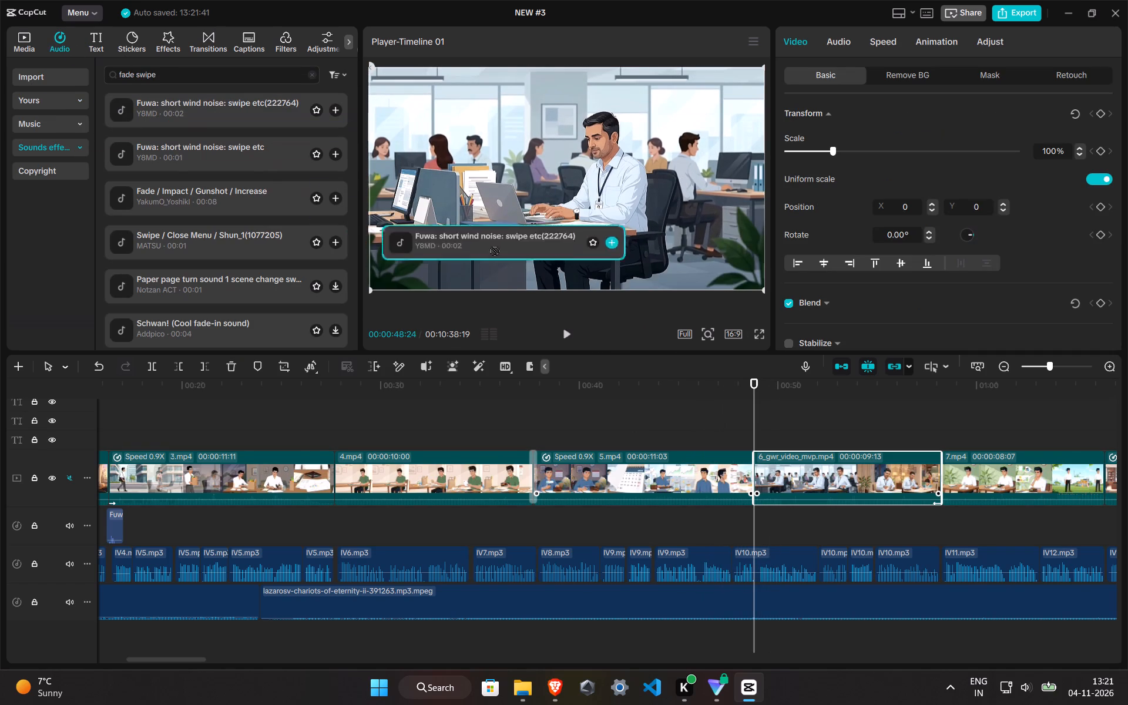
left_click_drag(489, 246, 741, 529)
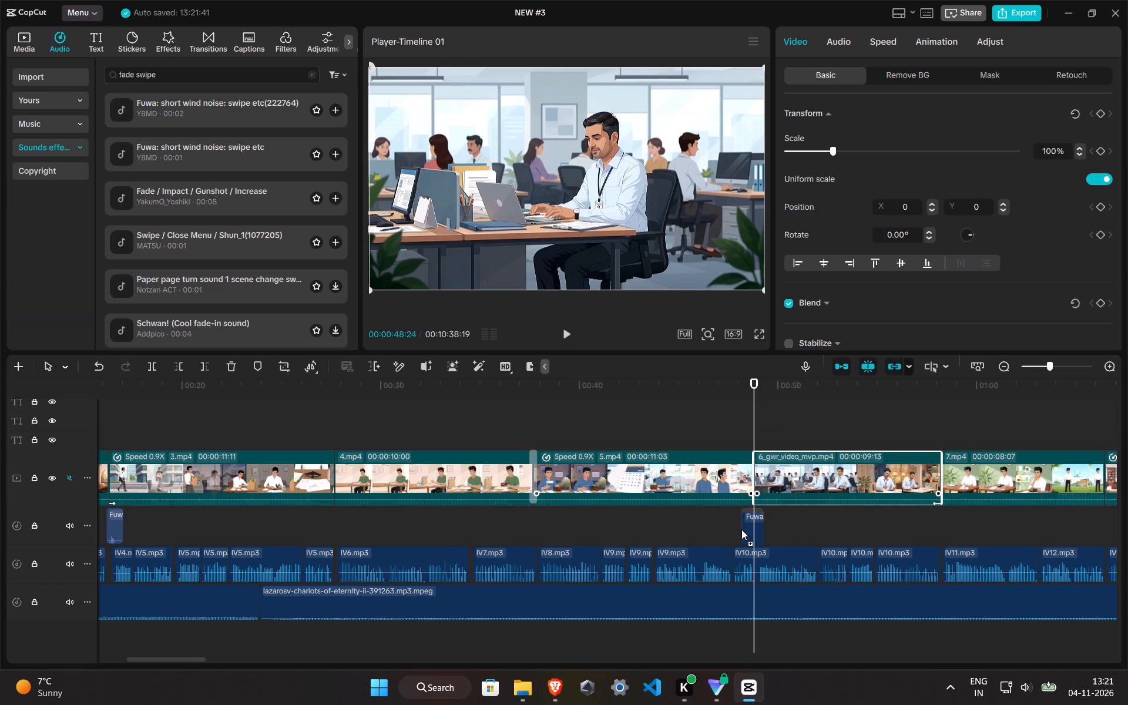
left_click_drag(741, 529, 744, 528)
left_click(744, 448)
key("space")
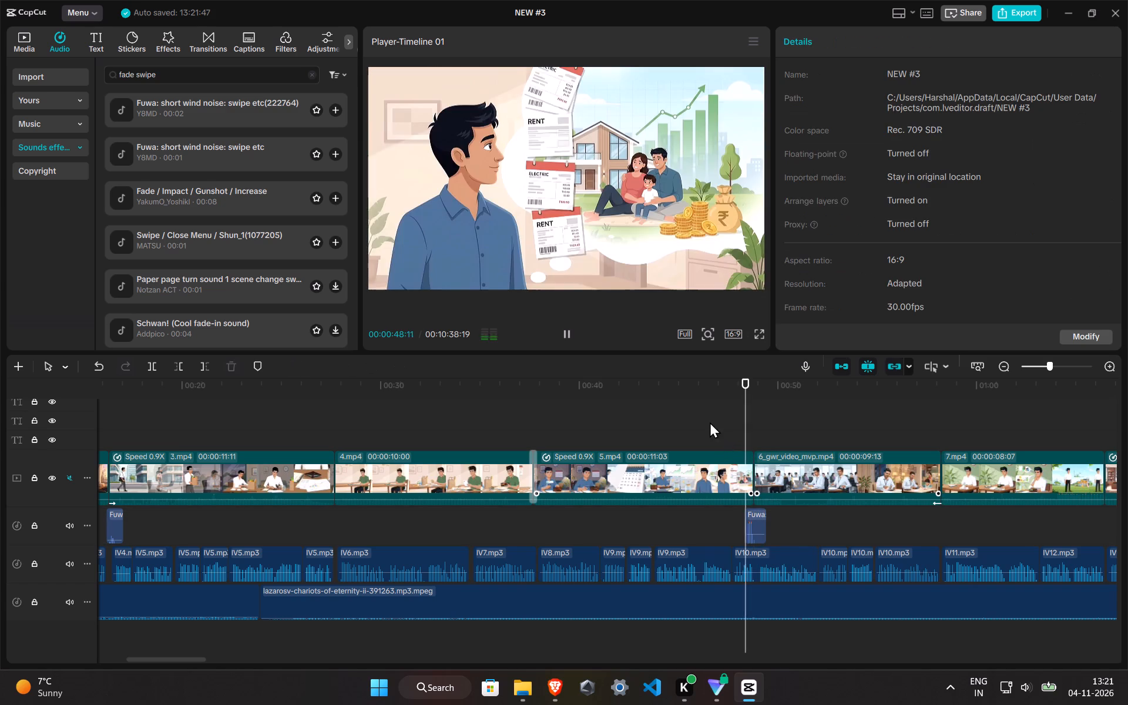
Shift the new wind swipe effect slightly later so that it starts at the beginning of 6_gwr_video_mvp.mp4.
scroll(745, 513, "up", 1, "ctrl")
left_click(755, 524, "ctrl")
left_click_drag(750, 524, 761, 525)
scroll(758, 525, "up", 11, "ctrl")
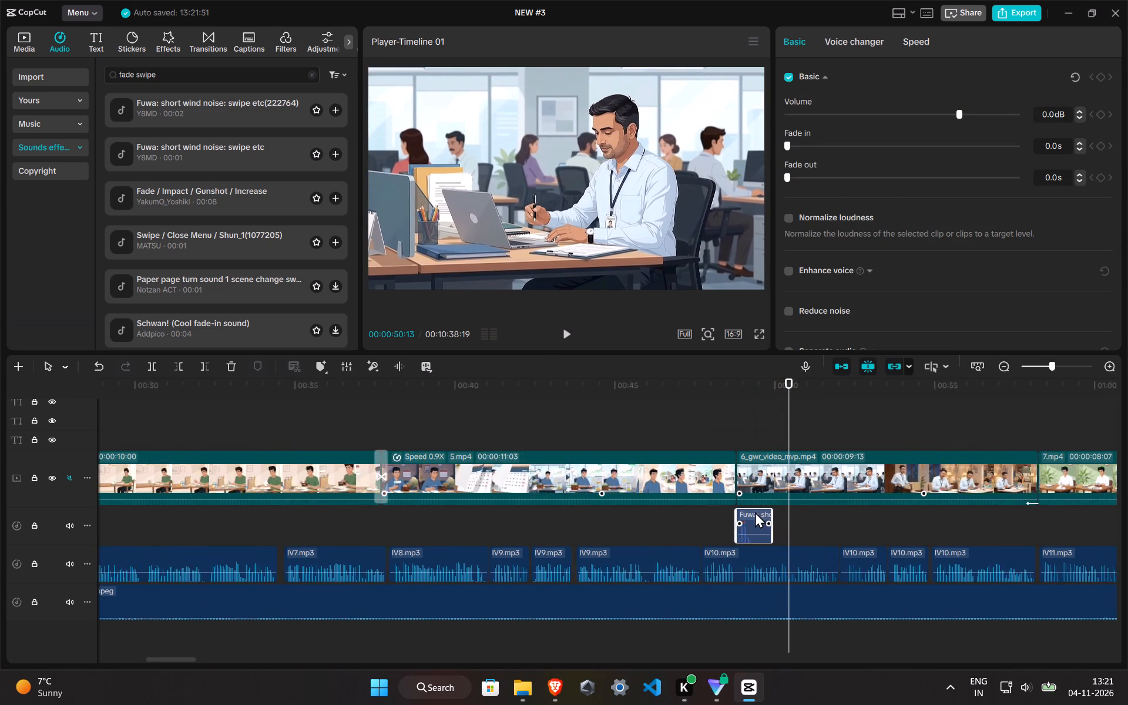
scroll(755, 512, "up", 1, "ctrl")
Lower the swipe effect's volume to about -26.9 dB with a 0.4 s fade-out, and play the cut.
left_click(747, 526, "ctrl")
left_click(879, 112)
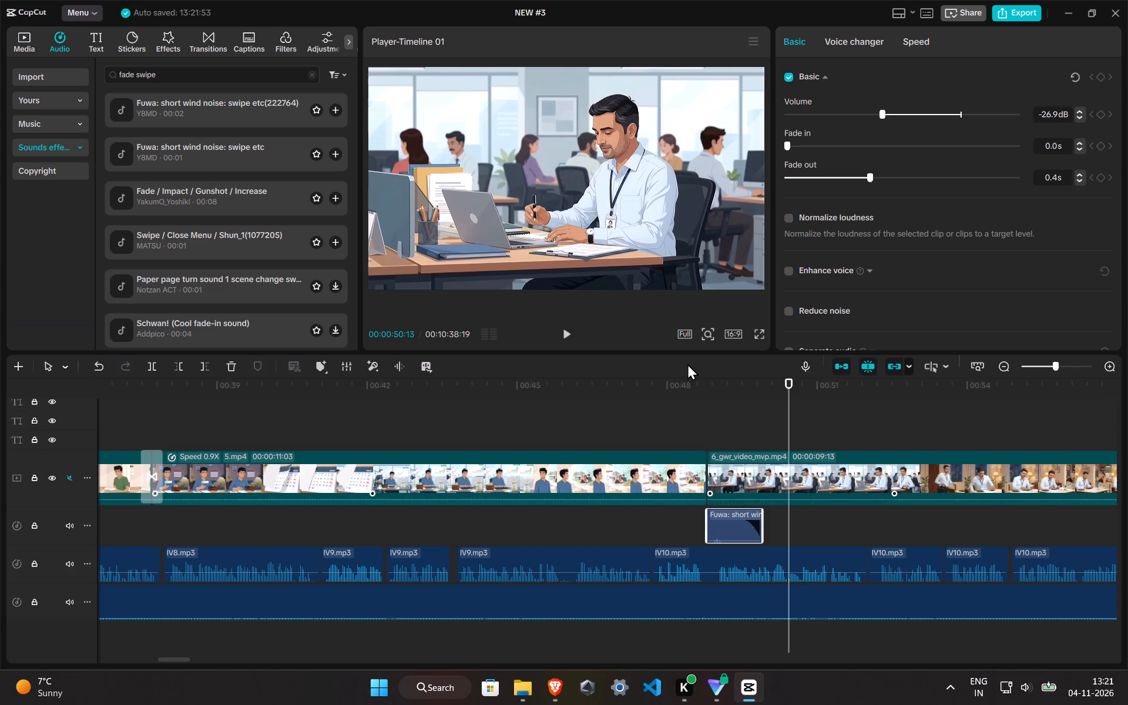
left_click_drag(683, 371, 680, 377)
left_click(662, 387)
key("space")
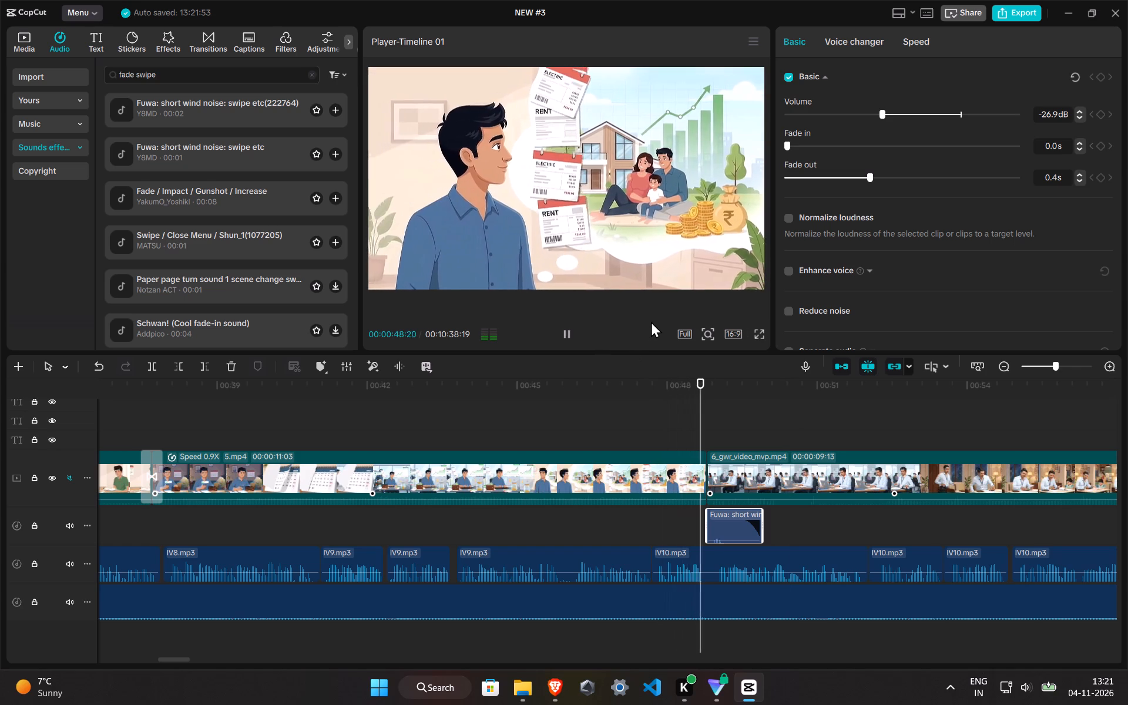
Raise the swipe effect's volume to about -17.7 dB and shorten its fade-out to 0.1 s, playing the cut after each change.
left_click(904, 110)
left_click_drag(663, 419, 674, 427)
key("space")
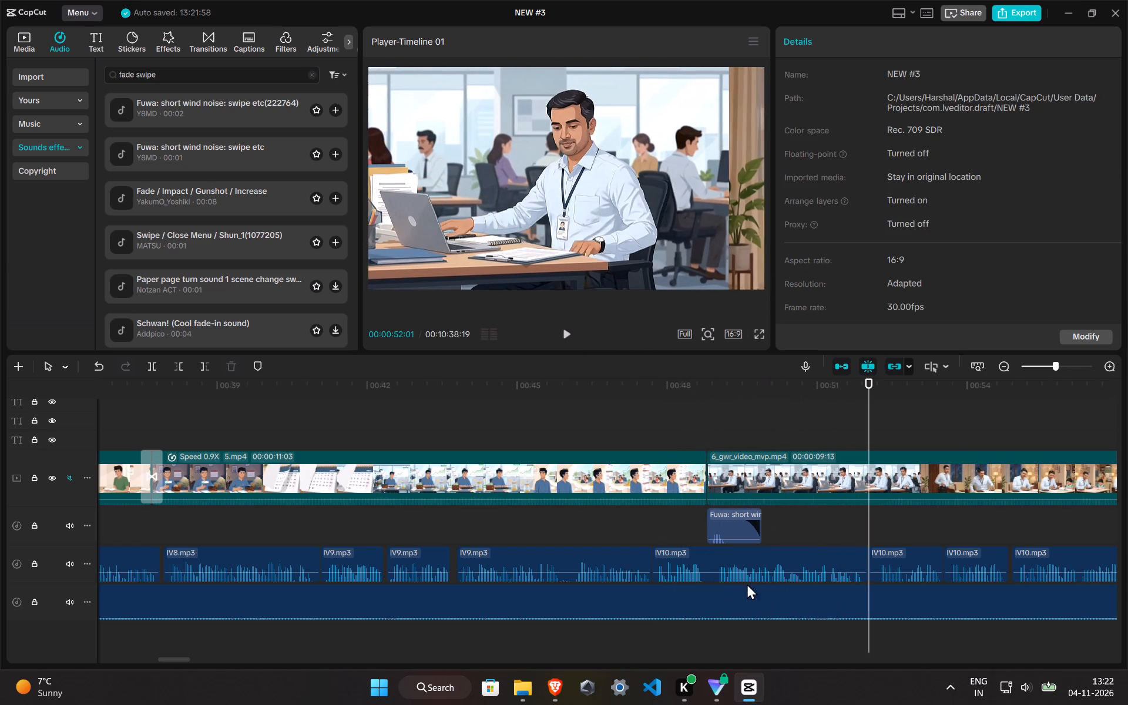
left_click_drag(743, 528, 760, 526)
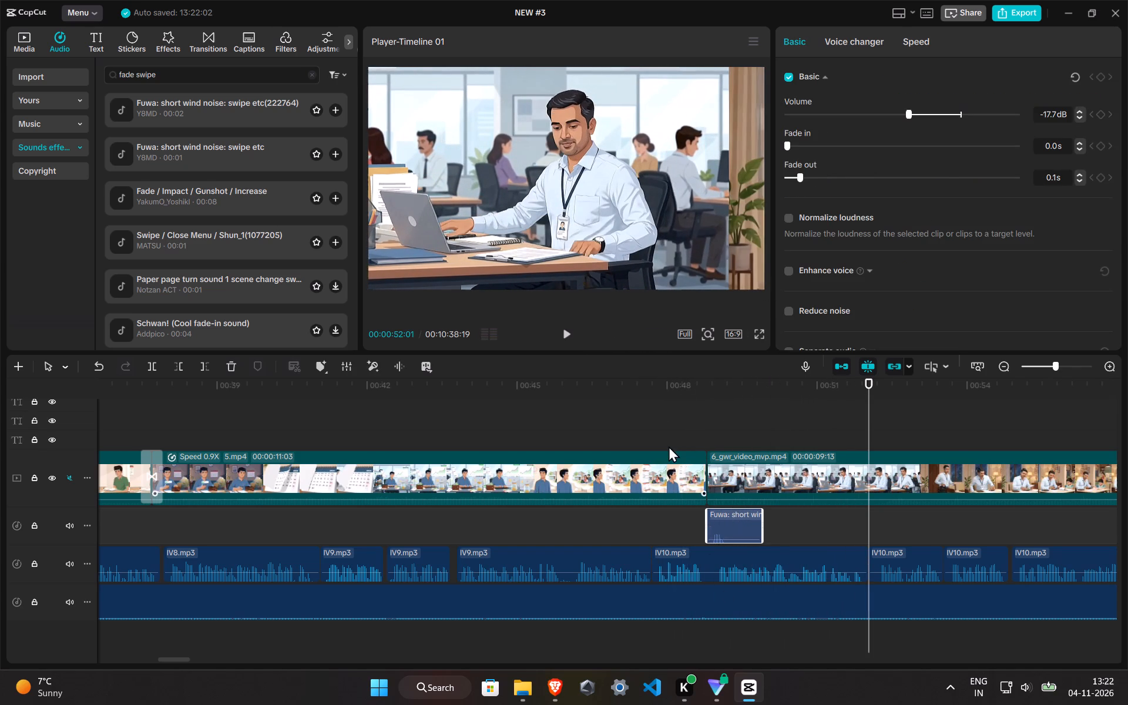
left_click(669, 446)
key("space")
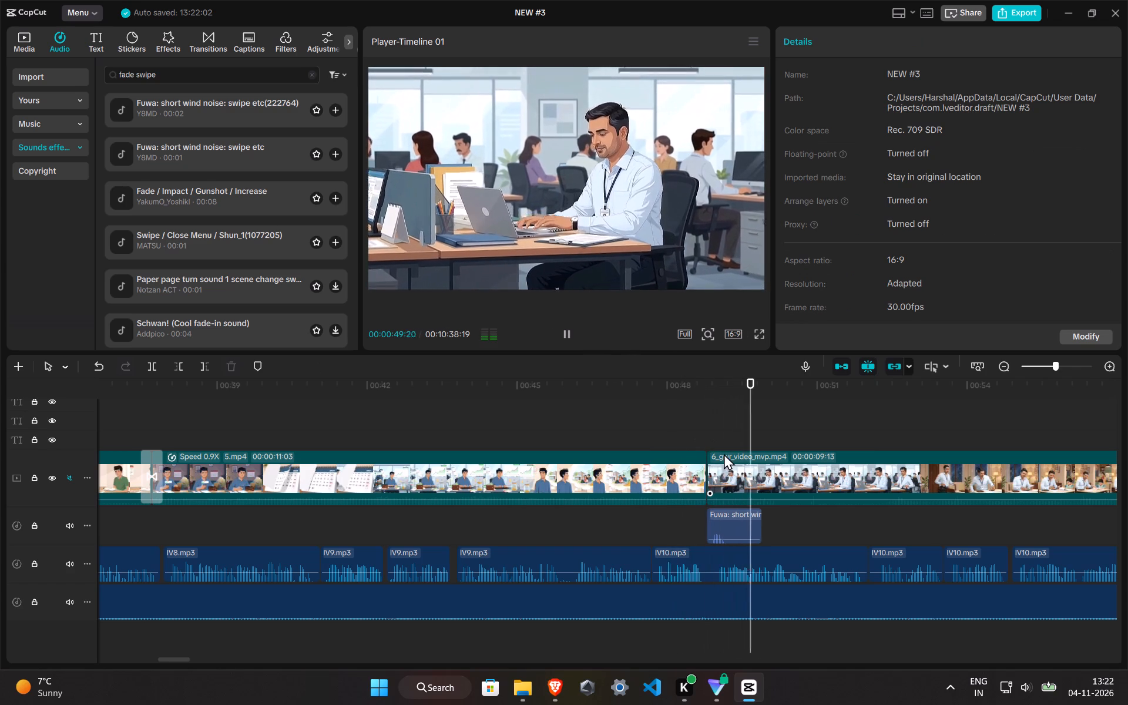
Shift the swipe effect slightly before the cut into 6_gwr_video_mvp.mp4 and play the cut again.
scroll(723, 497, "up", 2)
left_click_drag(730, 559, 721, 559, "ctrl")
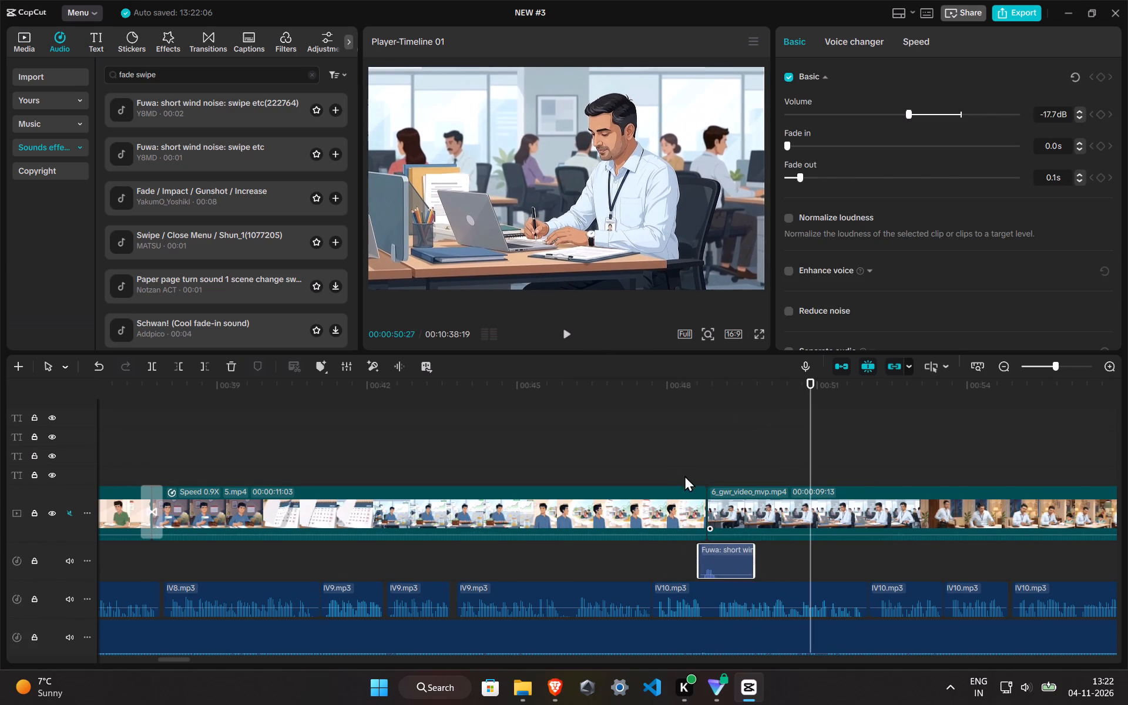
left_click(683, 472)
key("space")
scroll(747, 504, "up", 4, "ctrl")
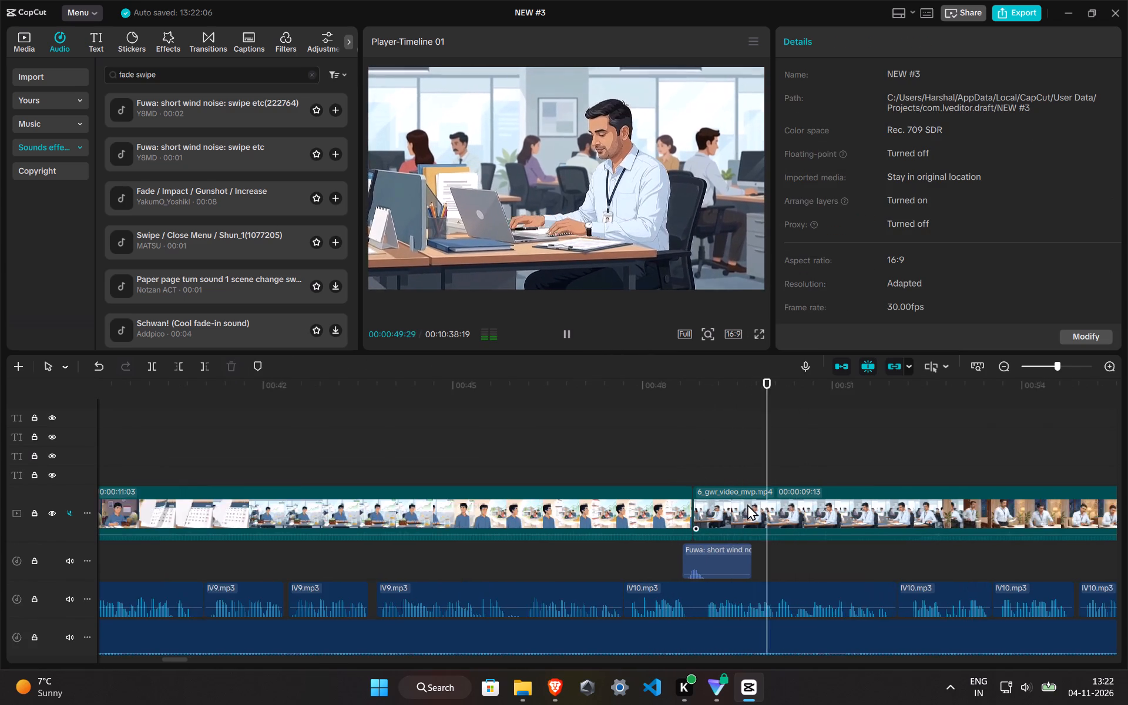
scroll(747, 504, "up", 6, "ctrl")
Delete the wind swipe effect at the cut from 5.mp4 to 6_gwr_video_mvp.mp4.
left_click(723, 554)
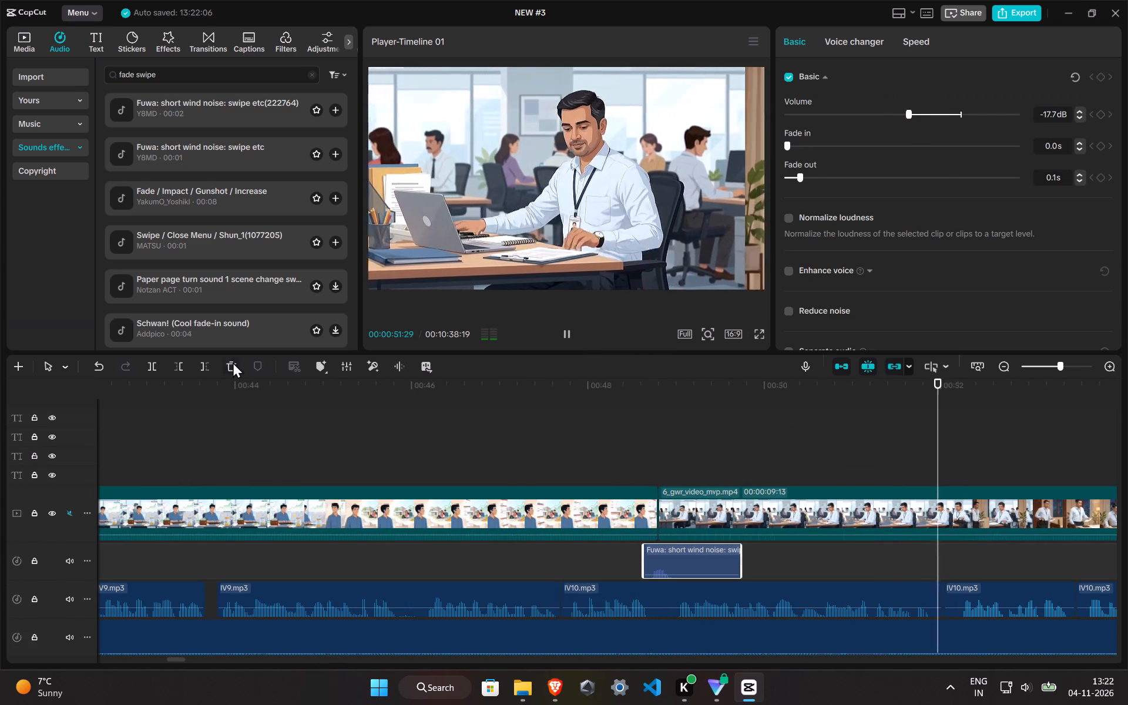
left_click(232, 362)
Play the cut from 5.mp4 to 6_gwr_video_mvp.mp4 without the swipe effect.
left_click(658, 456)
key("space")
scroll(740, 472, "down", 11, "ctrl")
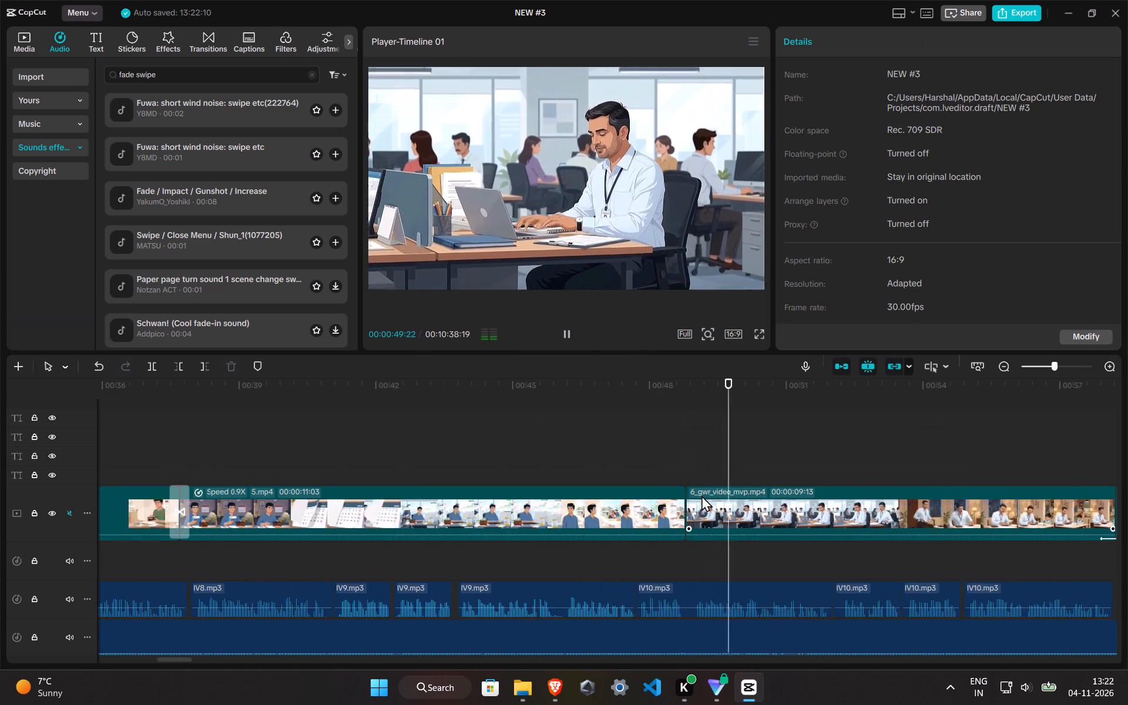
scroll(701, 495, "down", 6, "ctrl")
left_click(668, 434, "ctrl")
key("space")
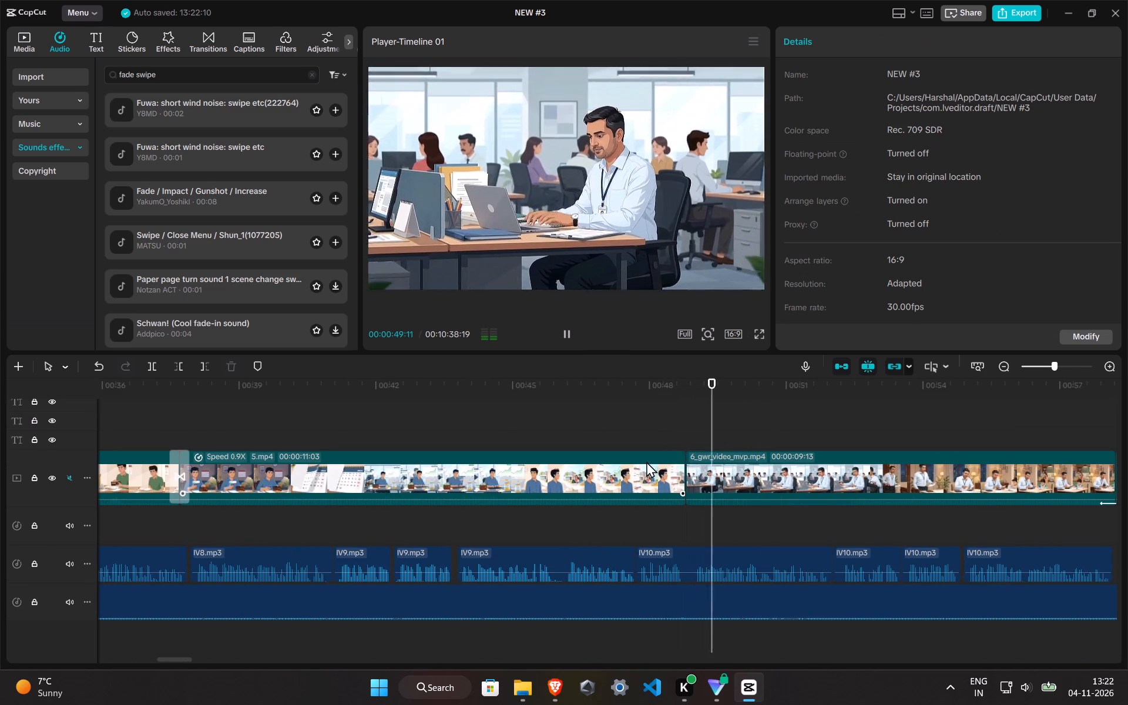
Add a Blink Fade transition at the cut from 5.mp4 to 6_gwr_video_mvp.mp4, accepting duplicate frames.
left_click(685, 456)
left_click(686, 448)
left_click(683, 471)
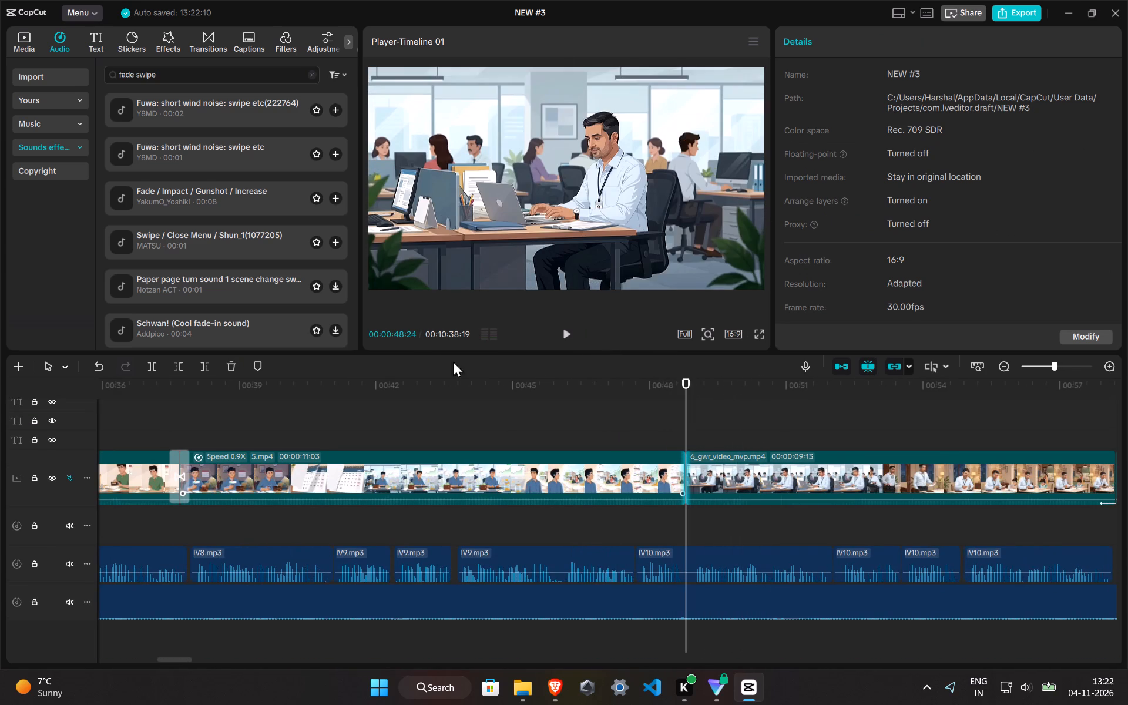
left_click(198, 40)
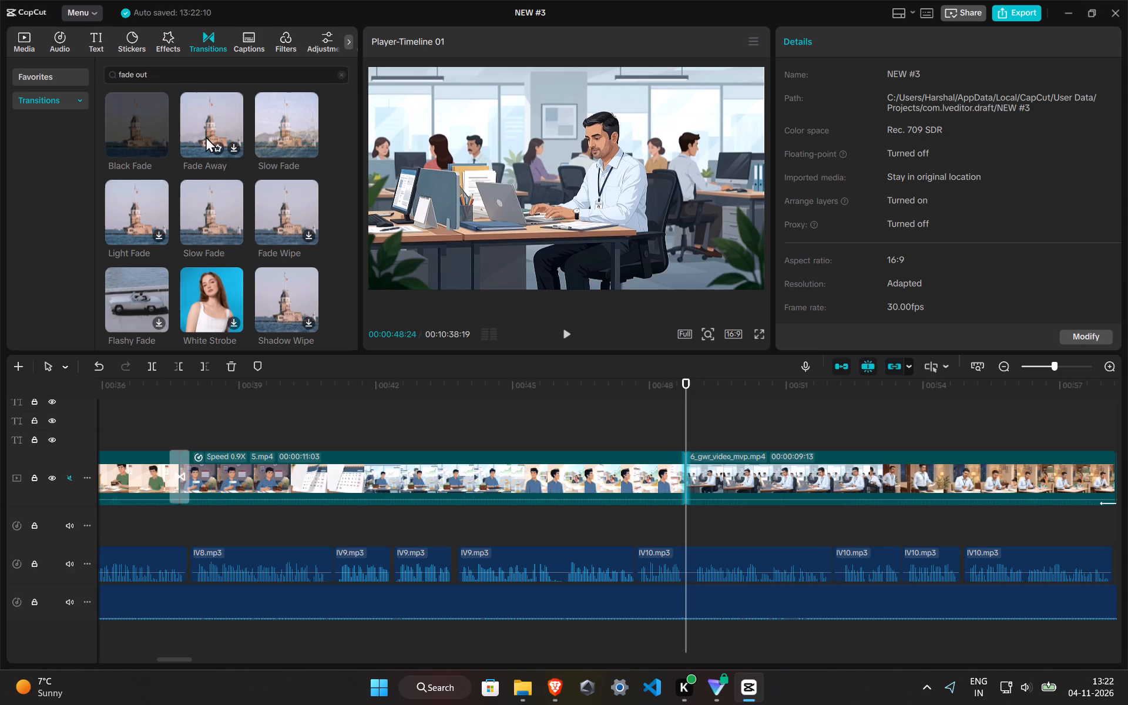
left_click_drag(172, 66, 145, 69)
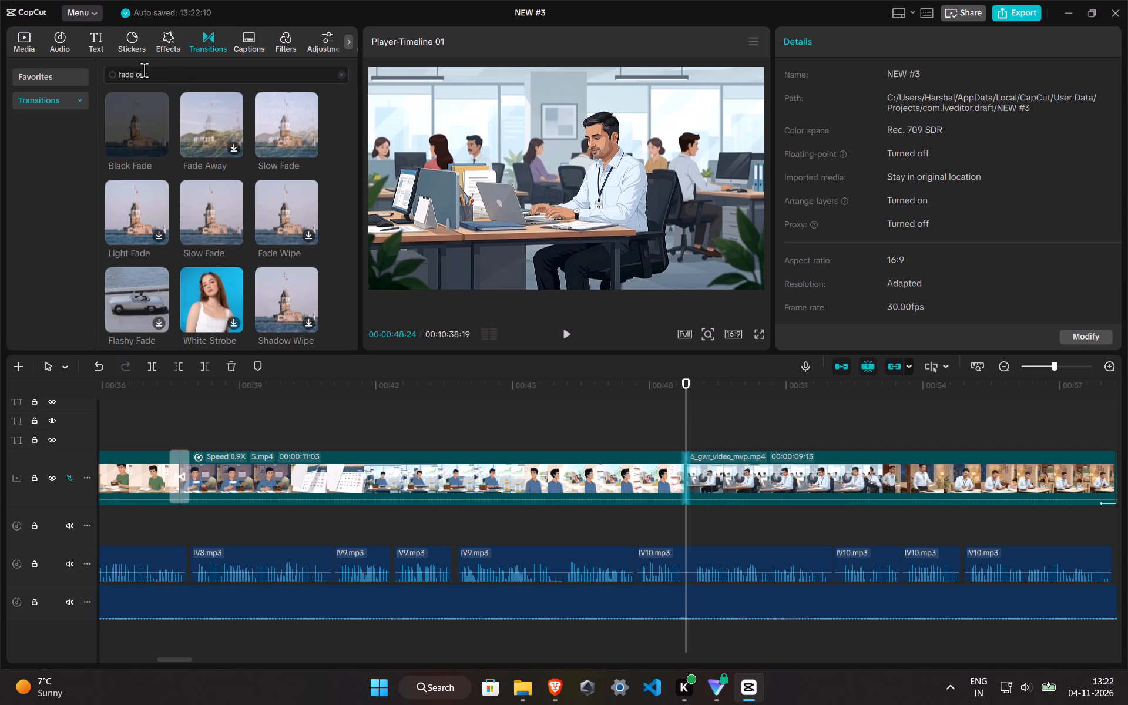
left_click_drag(157, 77, 124, 78)
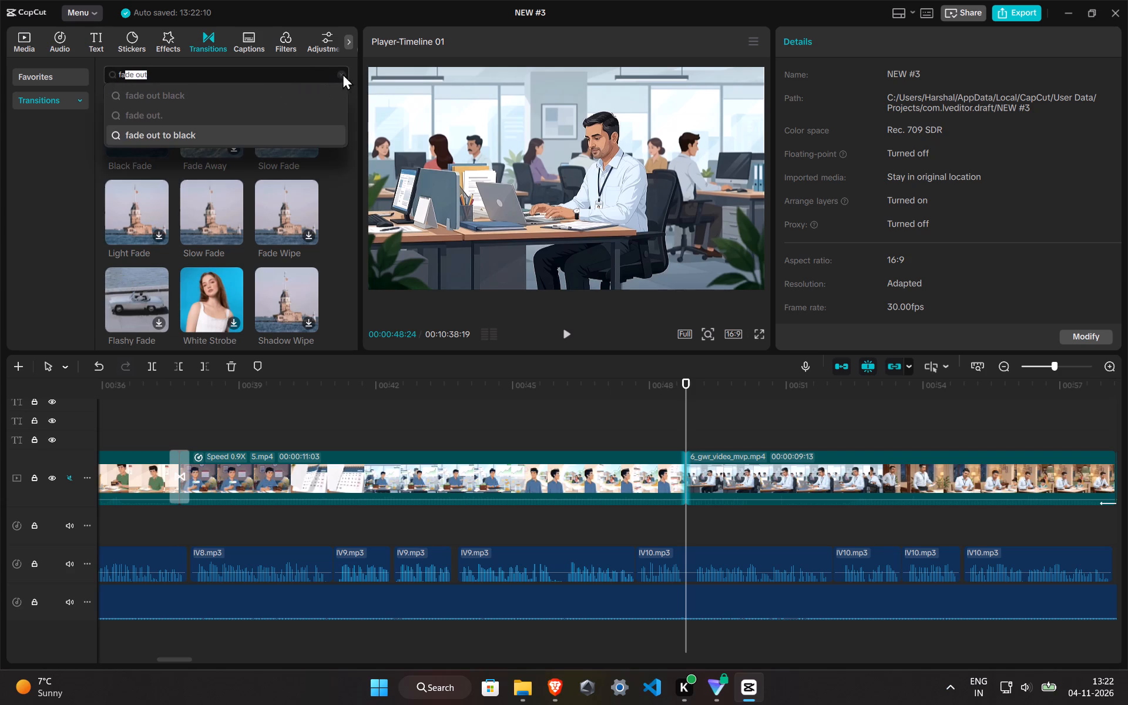
left_click(344, 73)
left_click(255, 76)
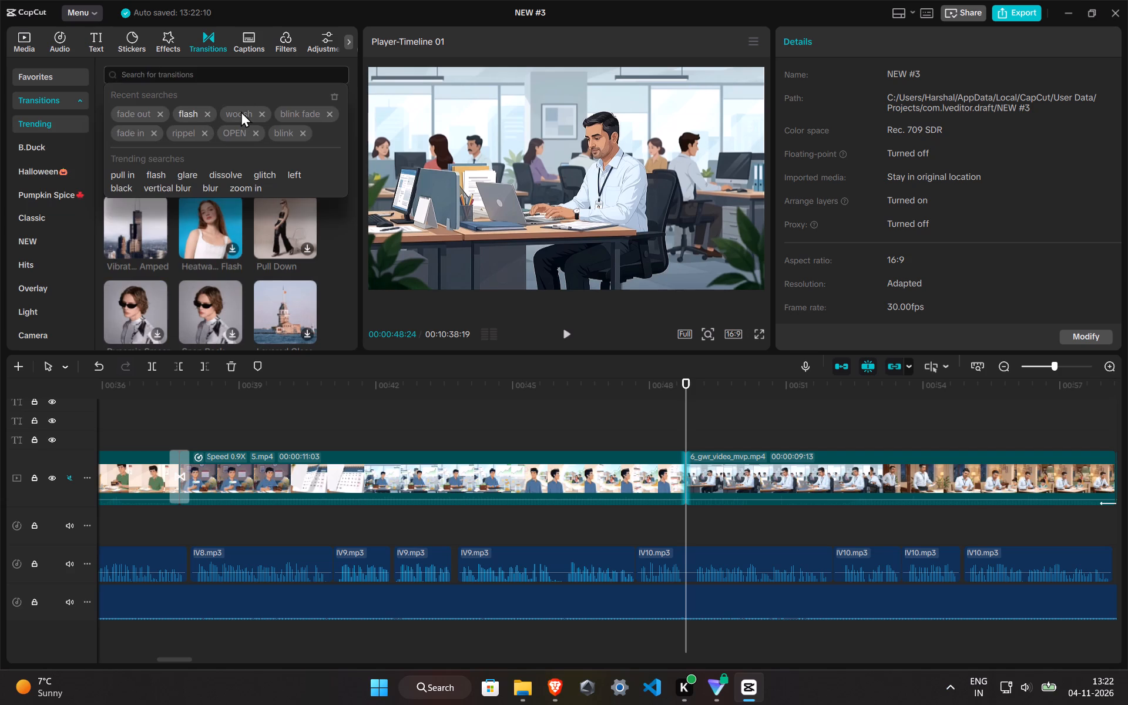
left_click(289, 119)
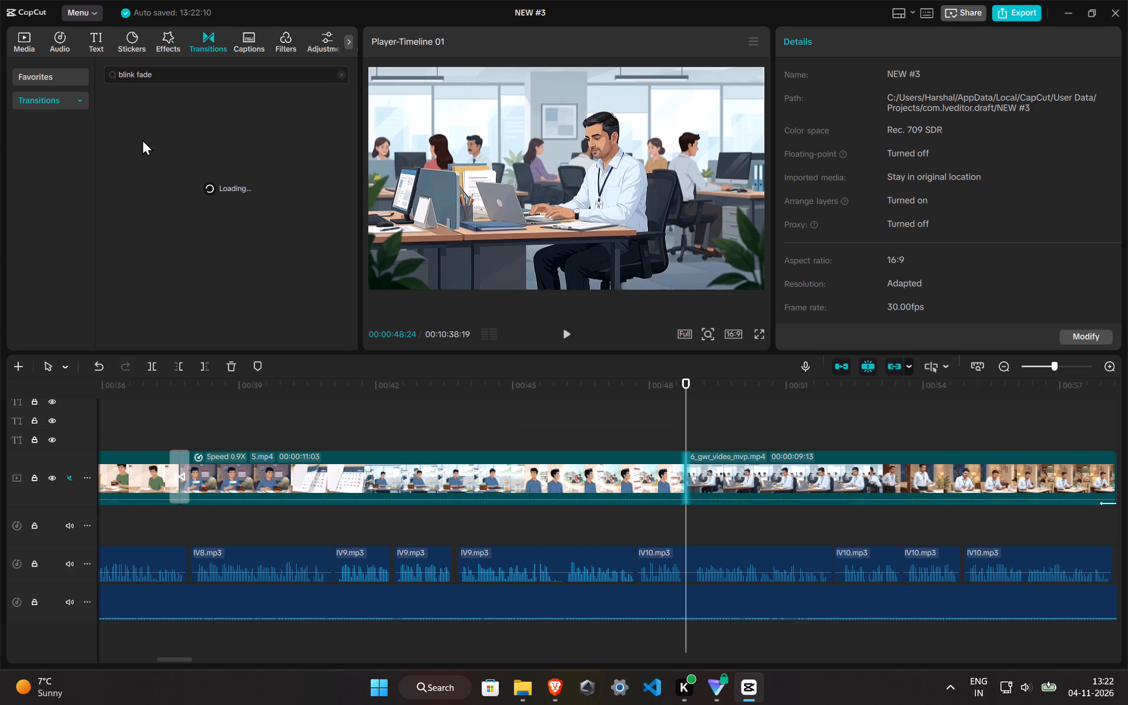
left_click_drag(132, 116, 660, 420)
left_click_drag(150, 126, 150, 126)
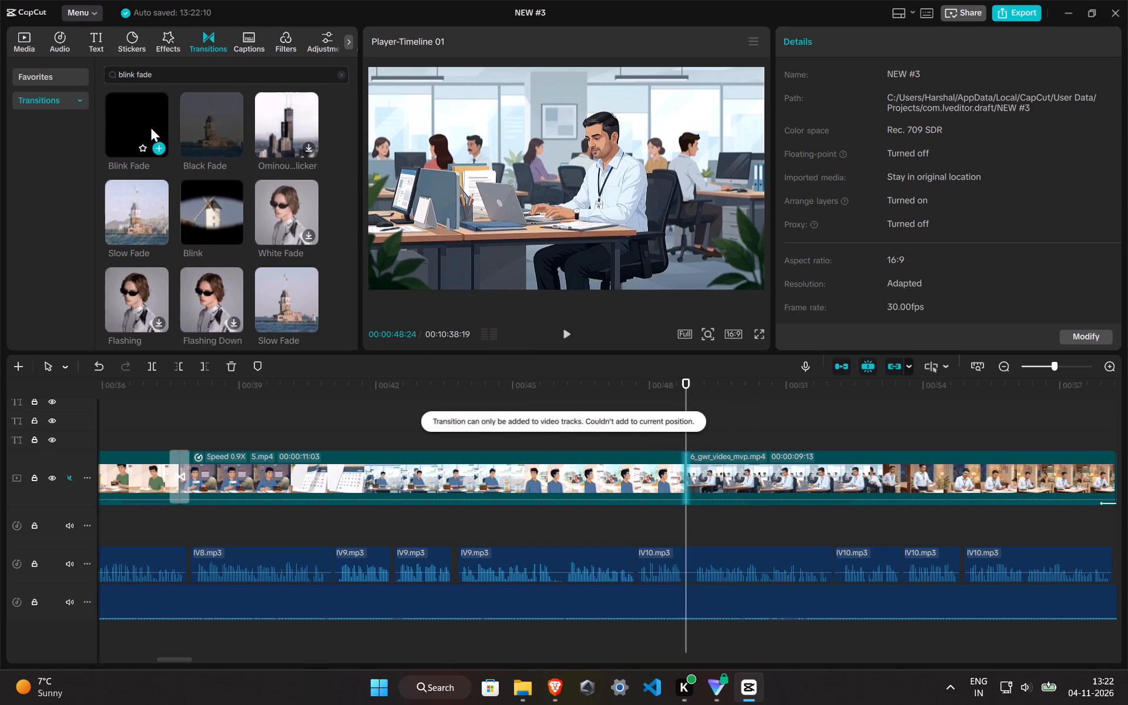
left_click_drag(150, 126, 655, 483)
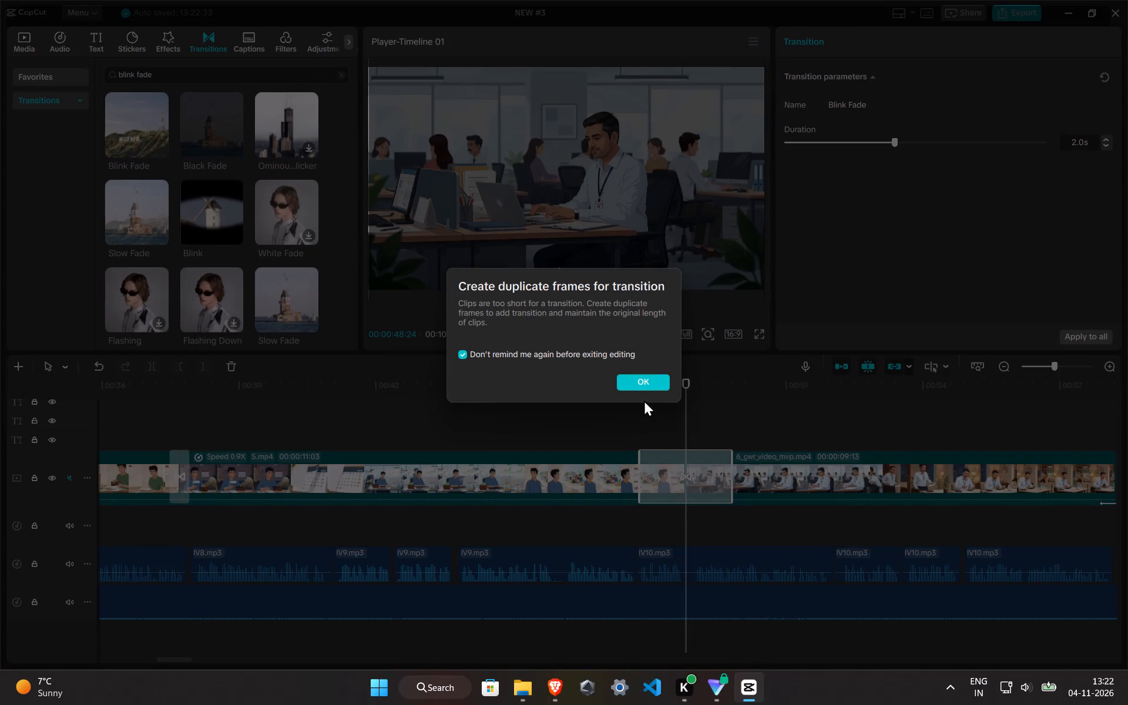
left_click(646, 382)
Shorten the Blink Fade into 6_gwr_video_mvp.mp4 to 0.4 s, playing the cut to check it.
left_click_drag(734, 481, 706, 480)
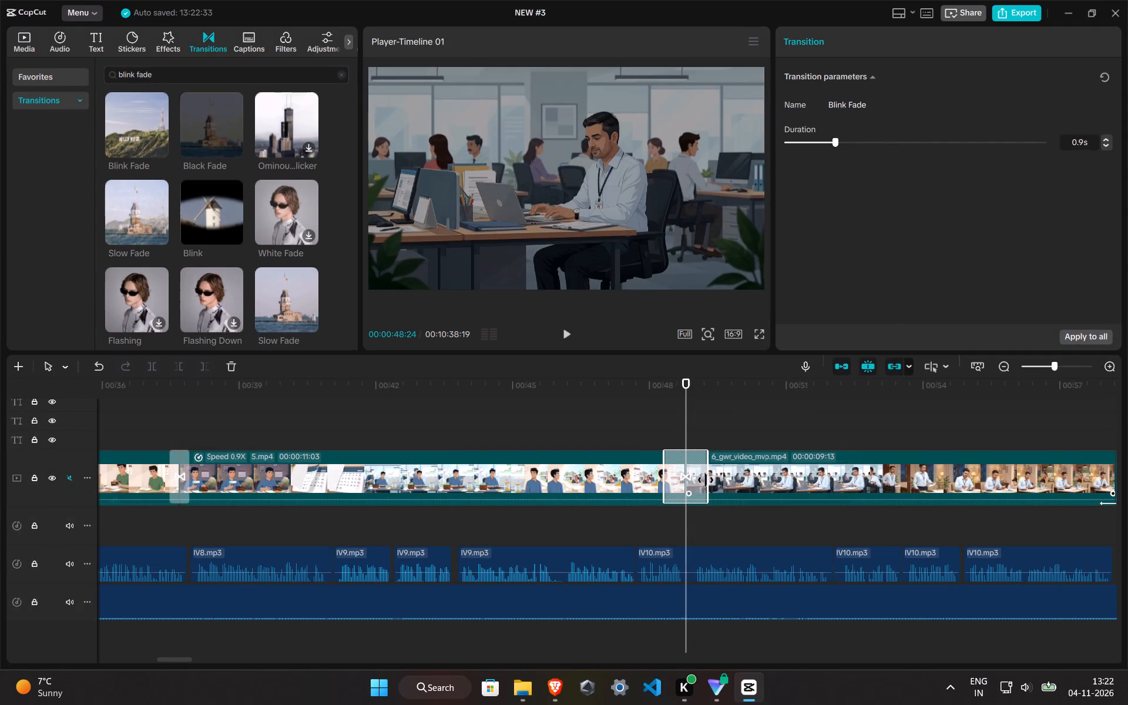
left_click_drag(706, 480, 703, 480)
left_click(582, 434)
key("space")
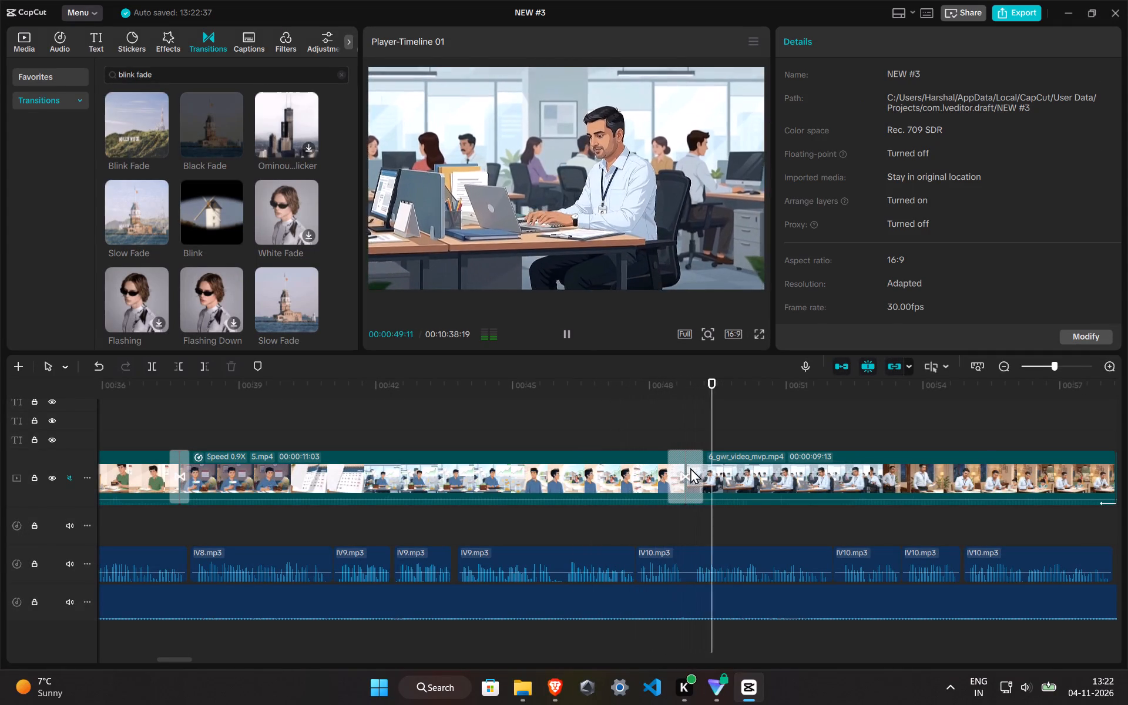
left_click(690, 469)
left_click_drag(702, 481, 693, 481)
left_click(649, 454)
key("space")
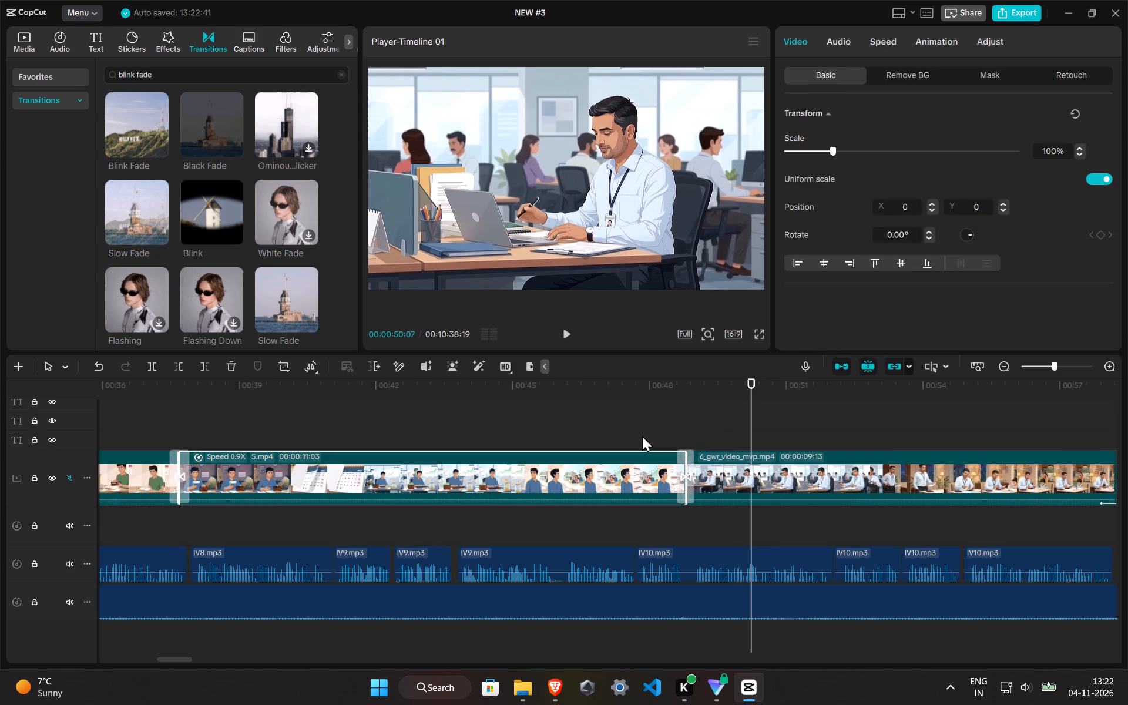
left_click(642, 435)
key("space")
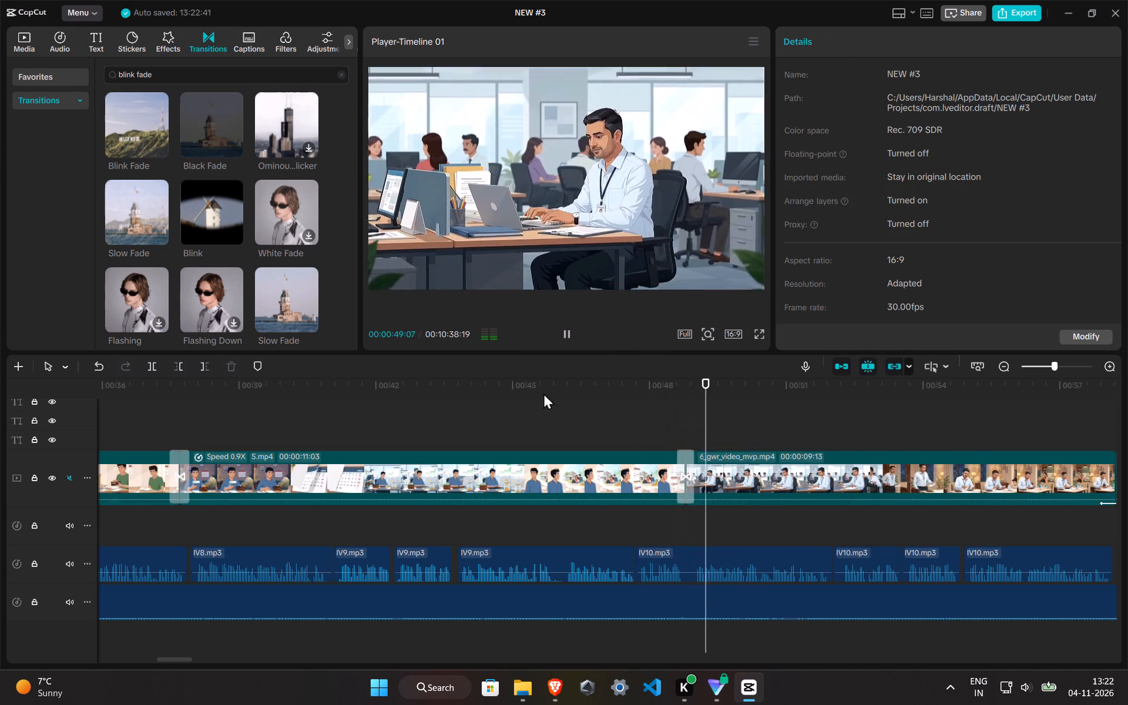
Add the sound effect Fuwa: short wind noise: swipe etc beneath the Blink Fade and play the cut.
left_click(70, 42)
left_click(182, 151)
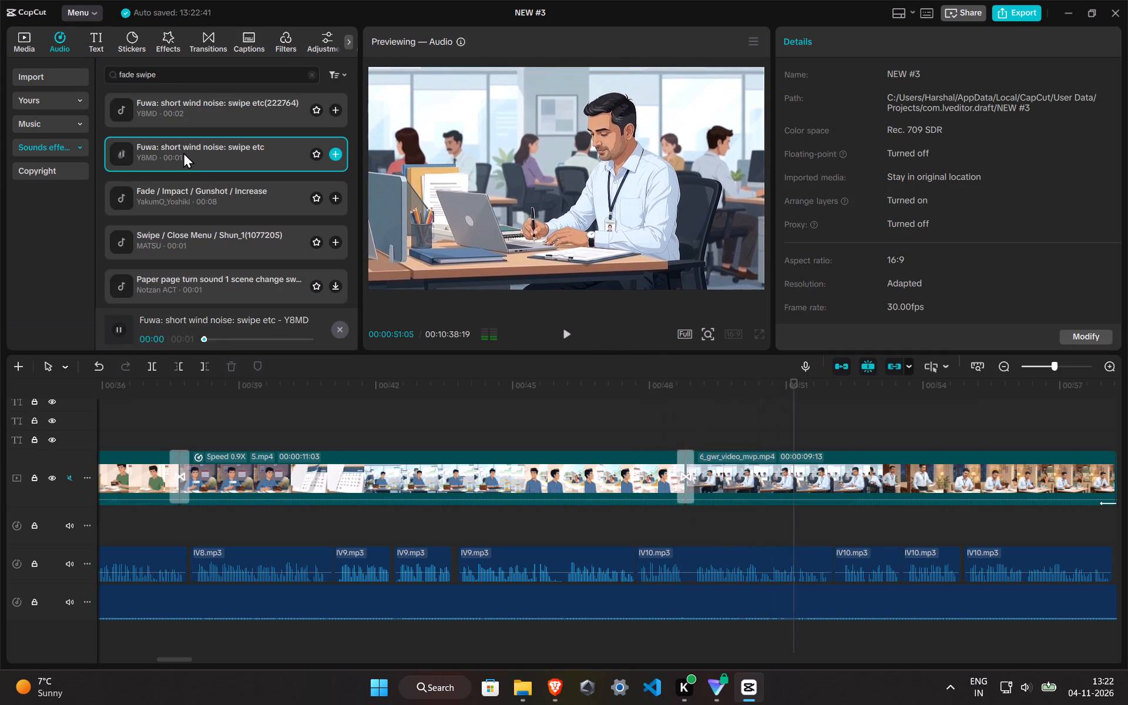
left_click_drag(186, 152, 673, 527)
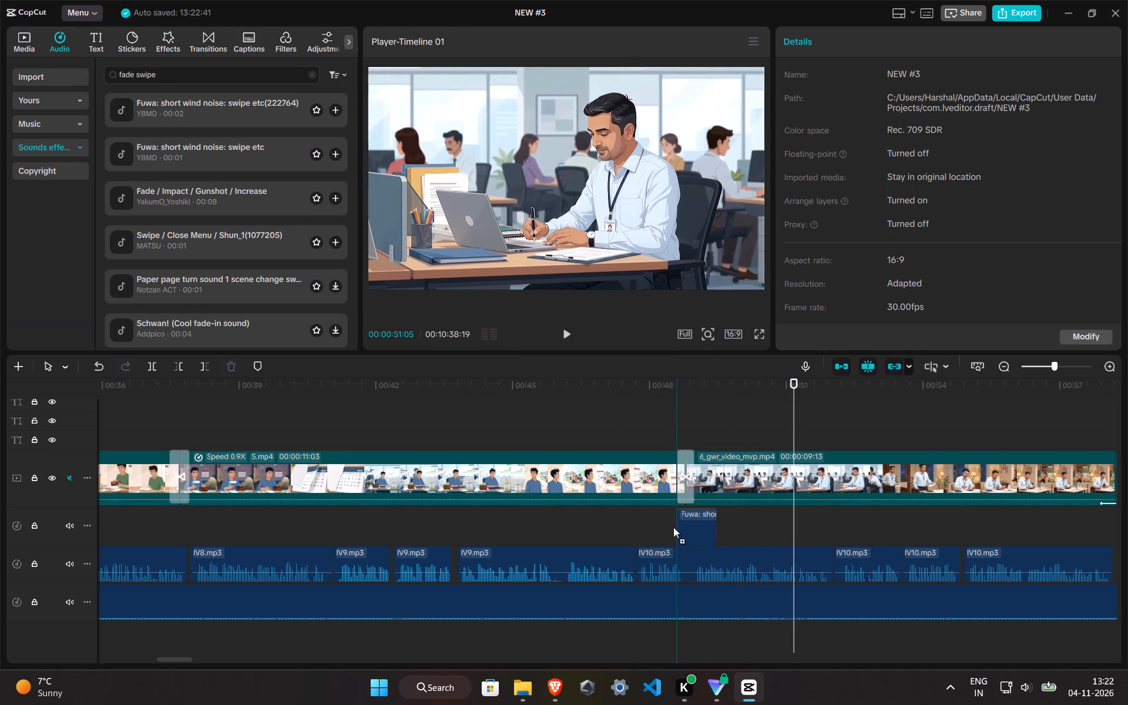
left_click_drag(673, 527, 673, 526)
left_click(652, 408)
key("space")
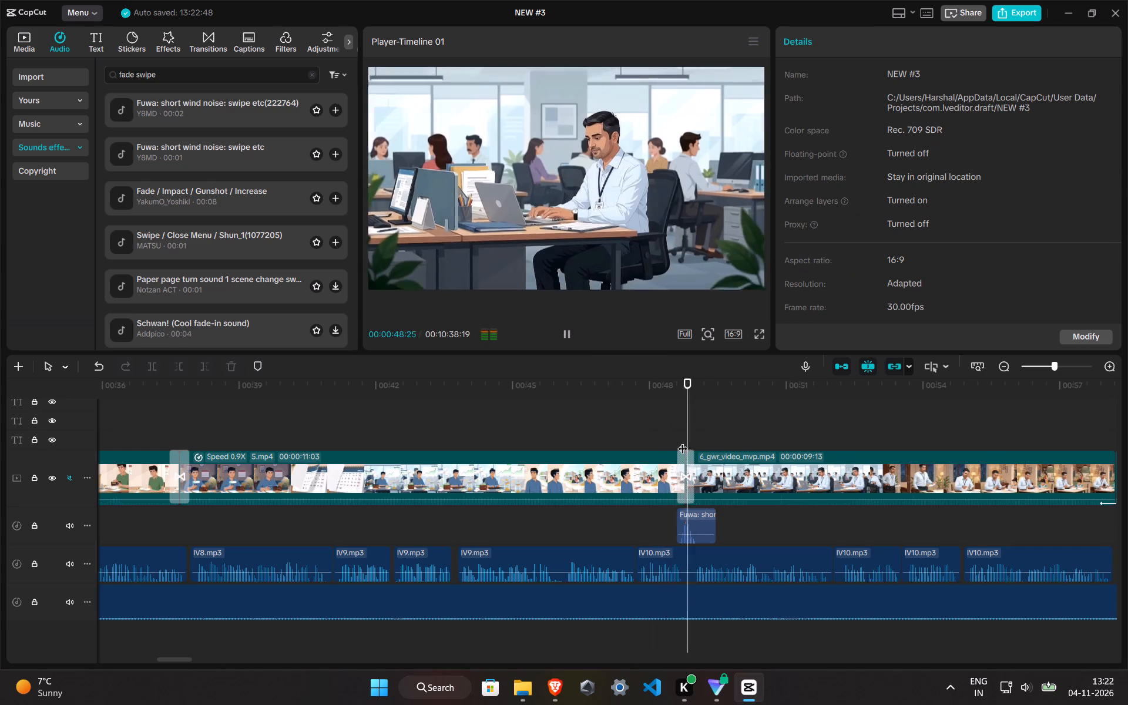
Lower the volume of the swipe effect under the Blink Fade and play the cut again.
left_click(695, 538, "ctrl")
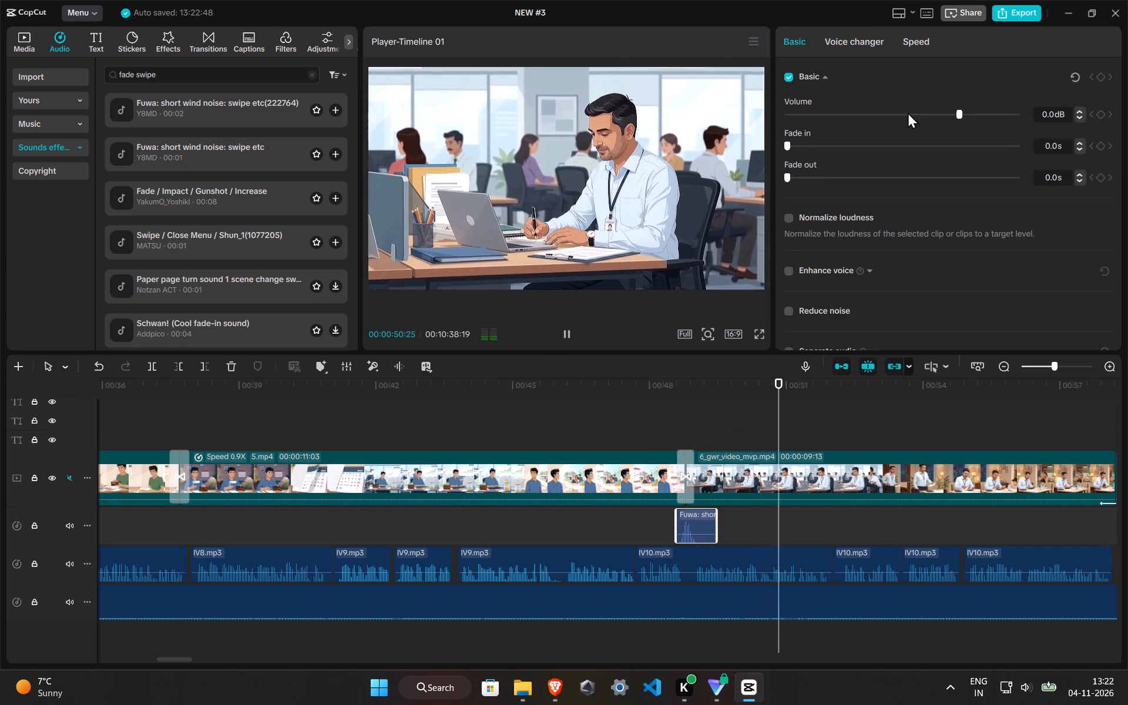
left_click(889, 112)
left_click(661, 446)
key("space")
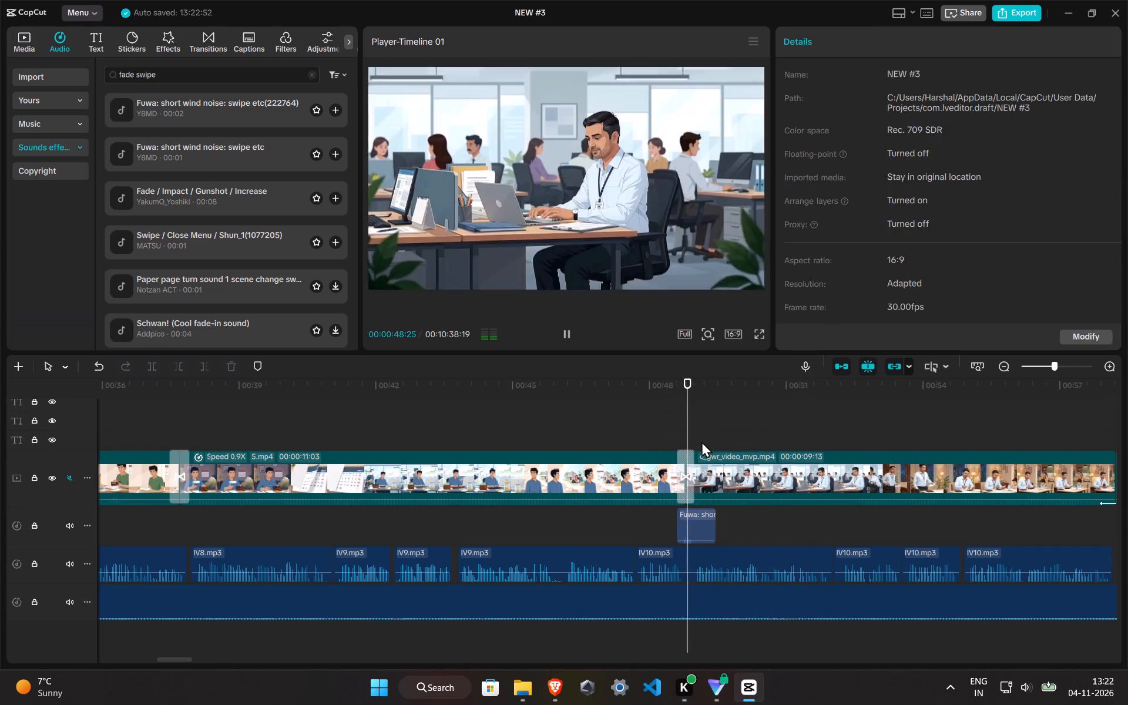
Lengthen the Blink Fade into 6_gwr_video_mvp.mp4 slightly and play the cut from just before it.
scroll(719, 475, "down", 4, "ctrl")
left_click(699, 468)
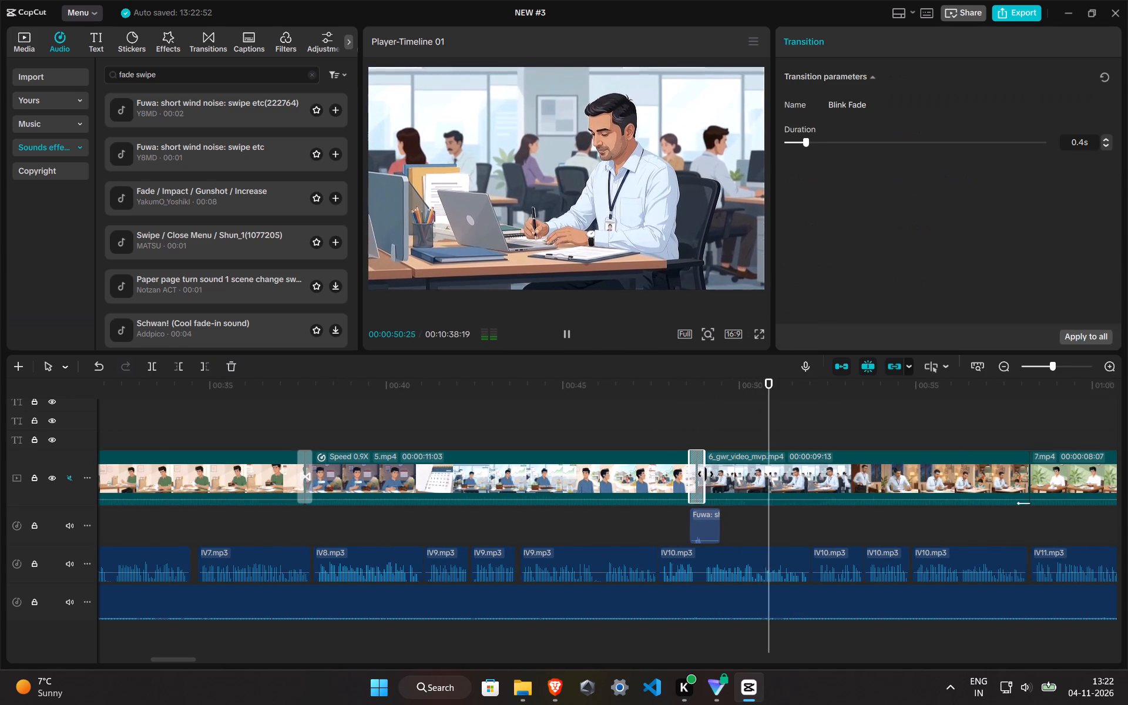
left_click(707, 476)
left_click(636, 413)
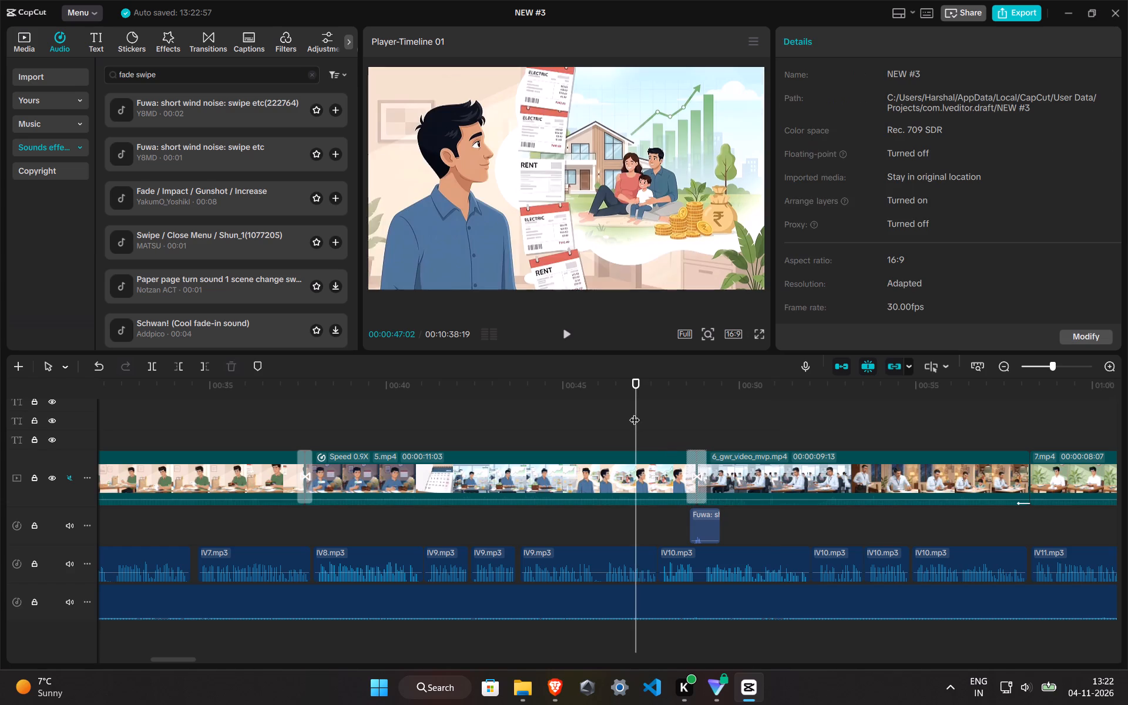
key("space")
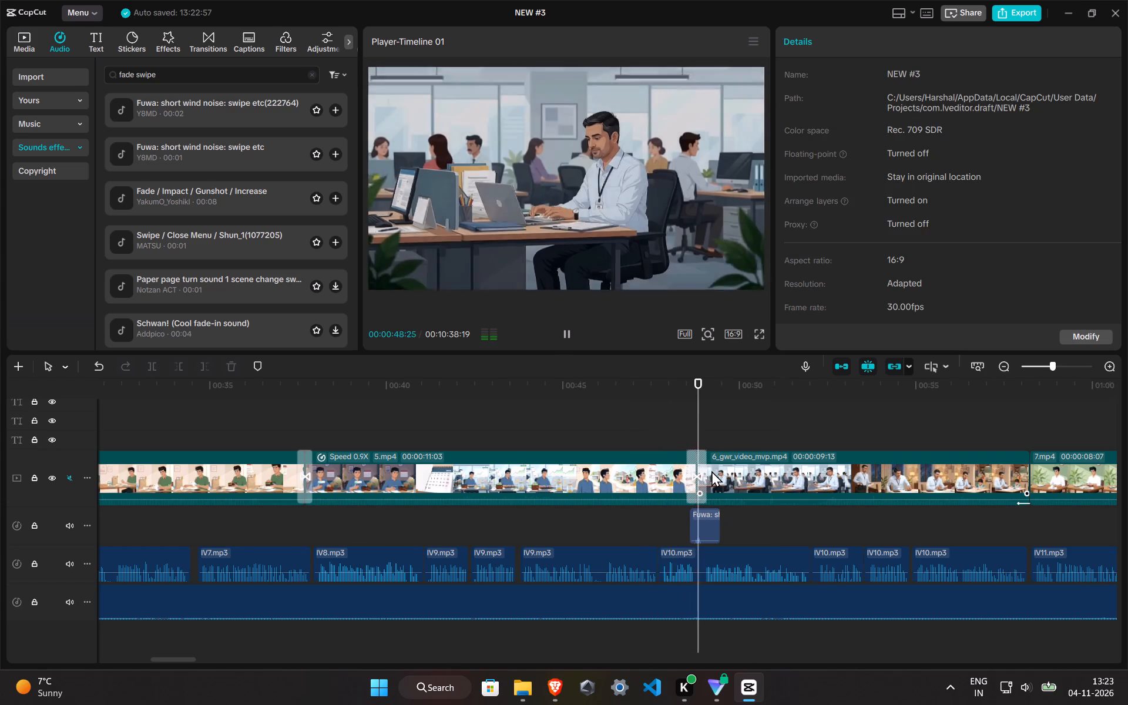
Review the playback from 6_gwr_video_mvp.mp4 onward into the Visualizing Financial Goals.png clip.
scroll(712, 471, "down", 4)
scroll(726, 511, "down", 5, "ctrl")
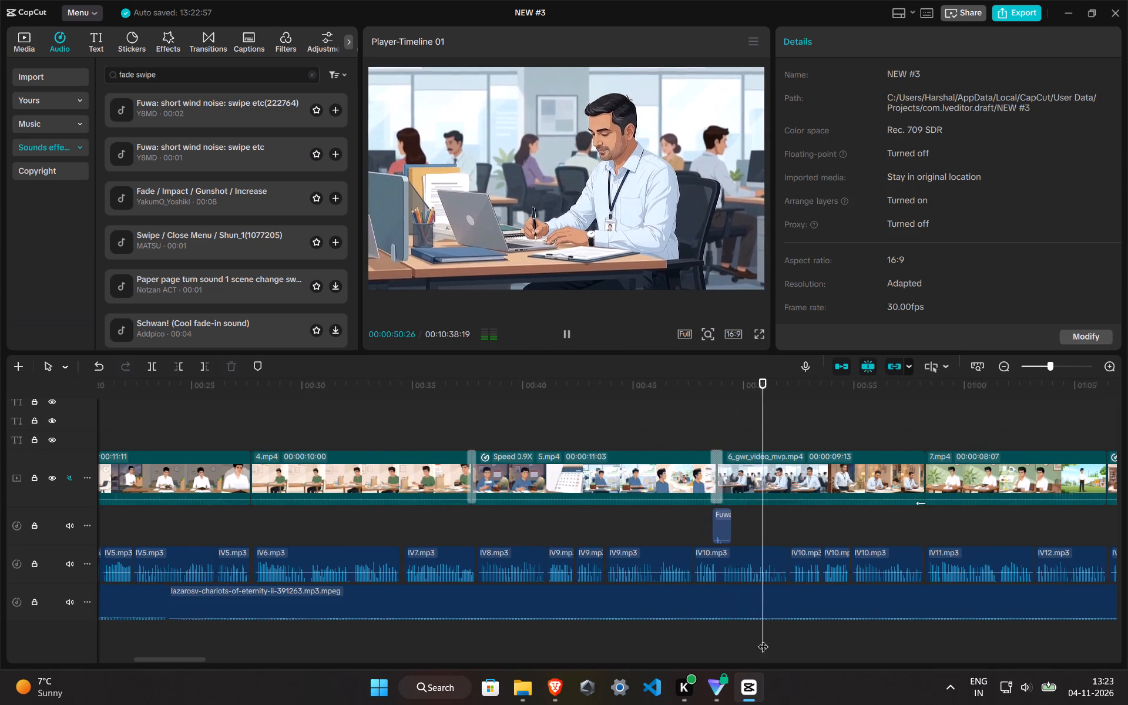
left_click_drag(173, 657, 198, 657)
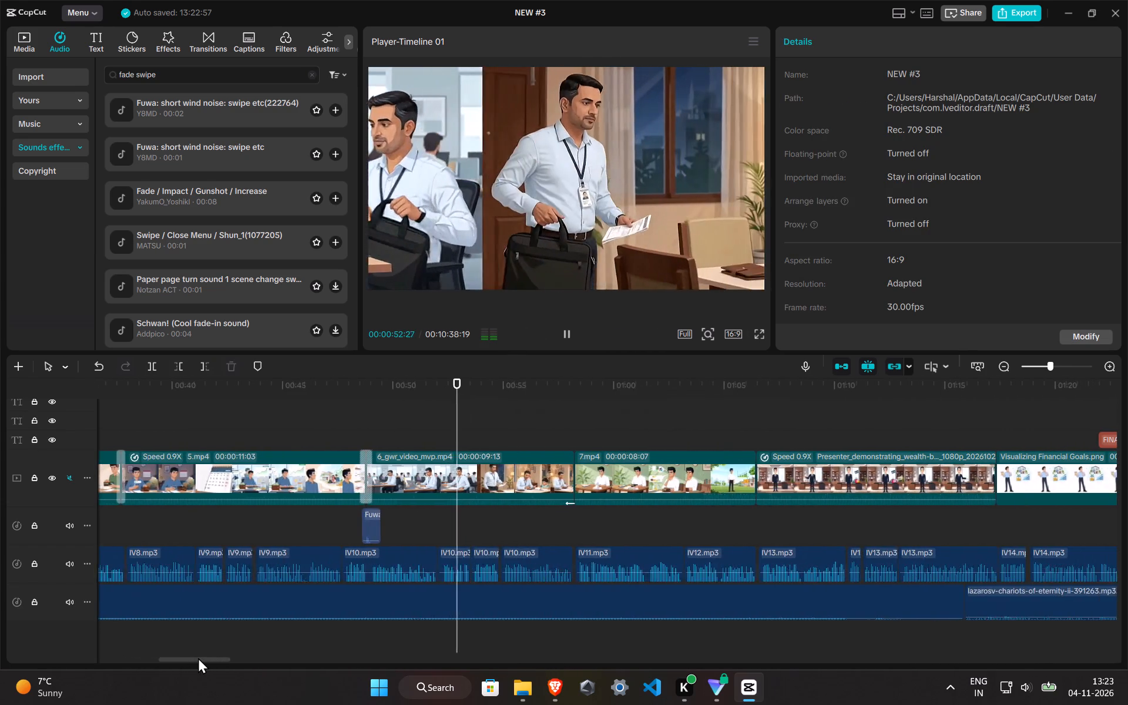
left_click_drag(198, 657, 214, 657)
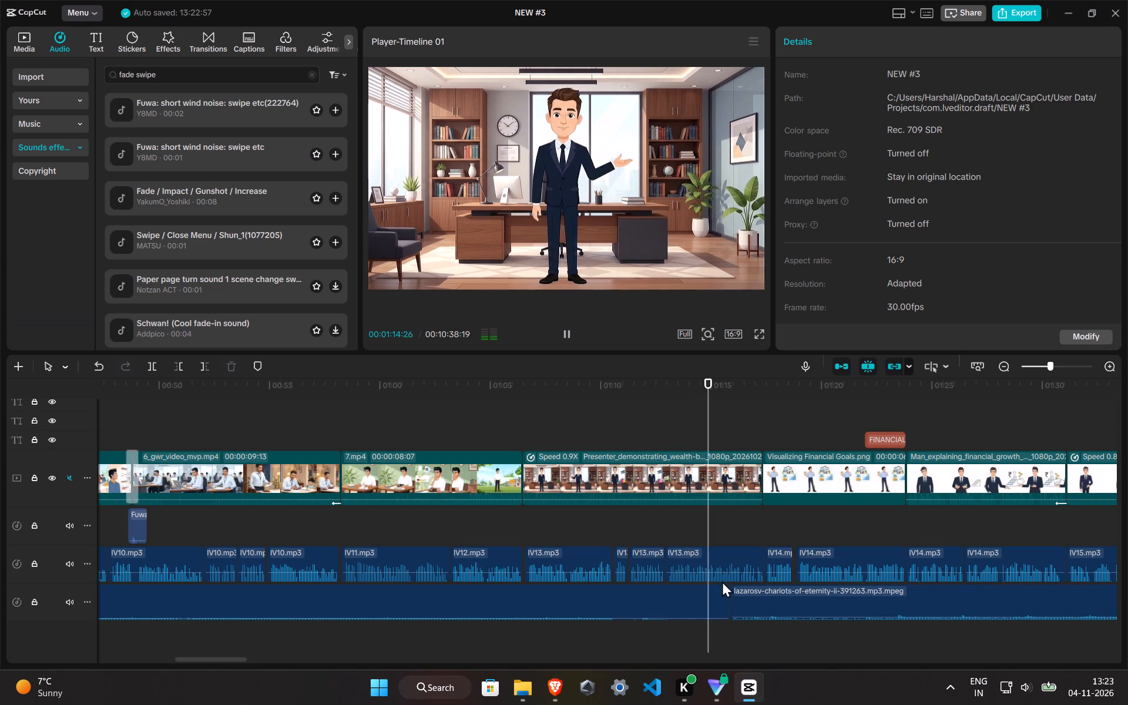
scroll(754, 489, "down", 3, "ctrl")
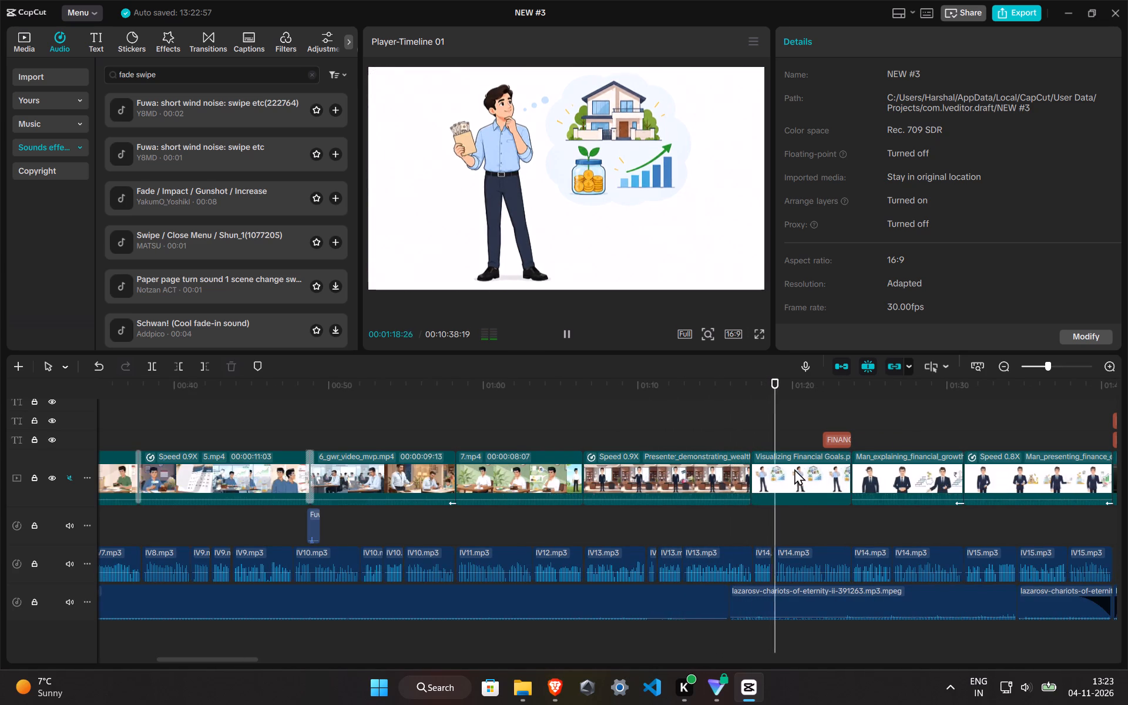
Add the trending sound effect Mouse click 1 at the start of the FINANCIAL FUTURE title.
left_click(821, 421)
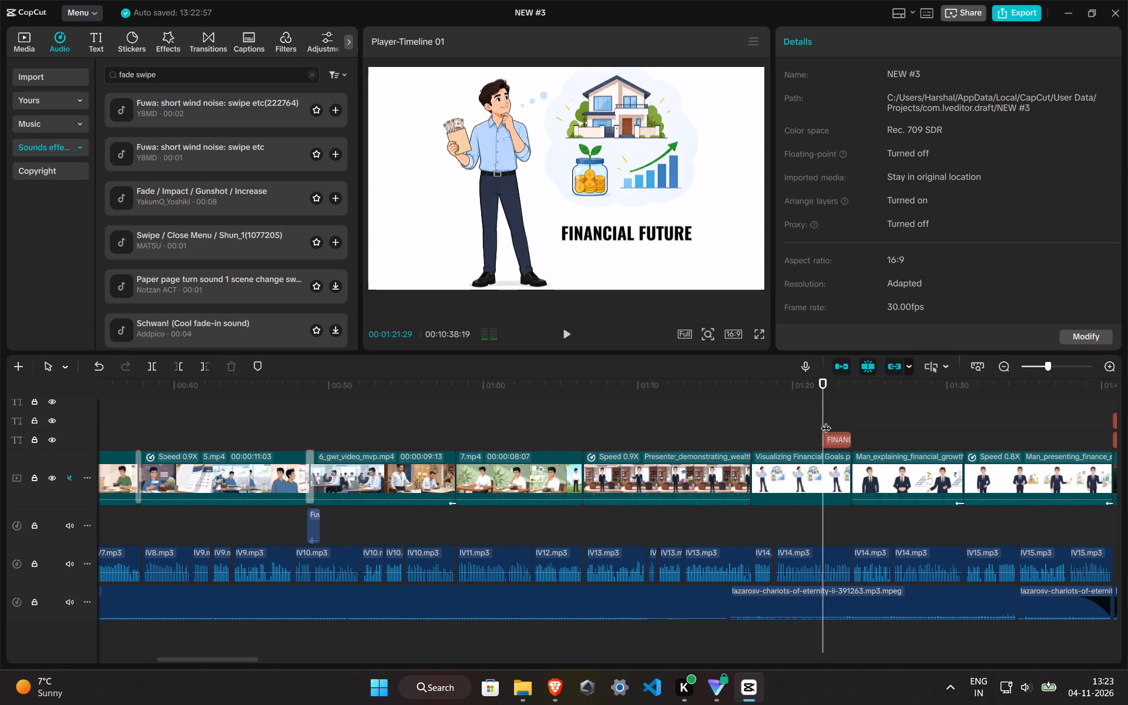
left_click(174, 76)
left_click(310, 72)
left_click(231, 76)
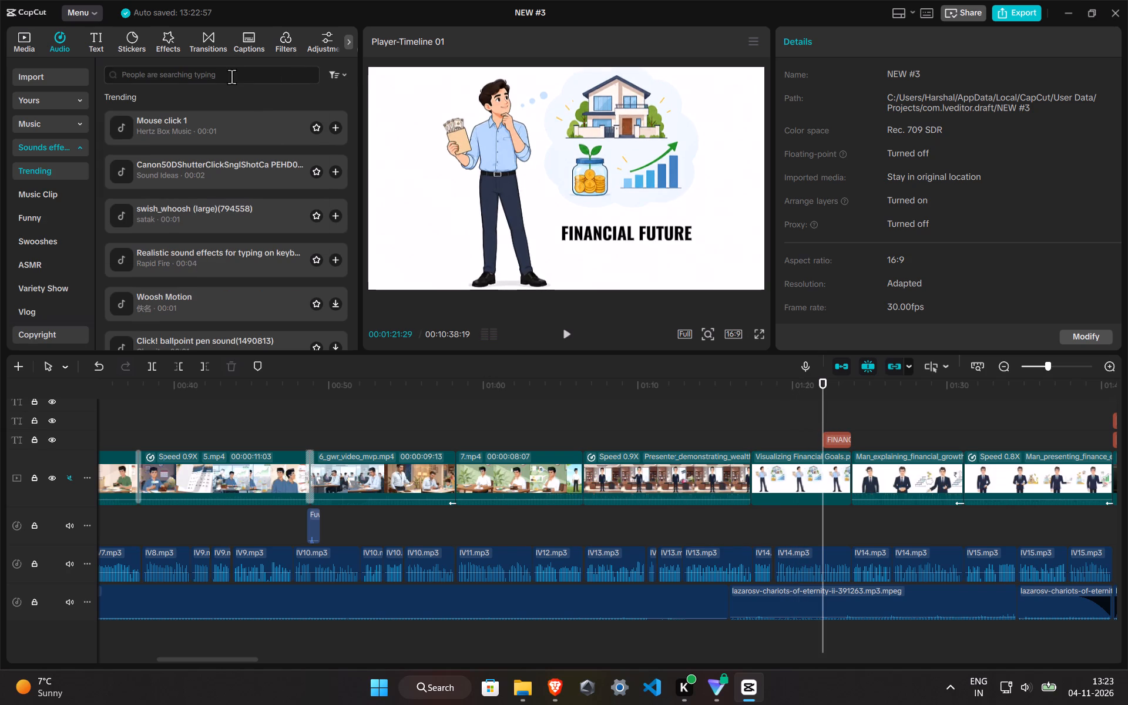
left_click(325, 78)
left_click(237, 125)
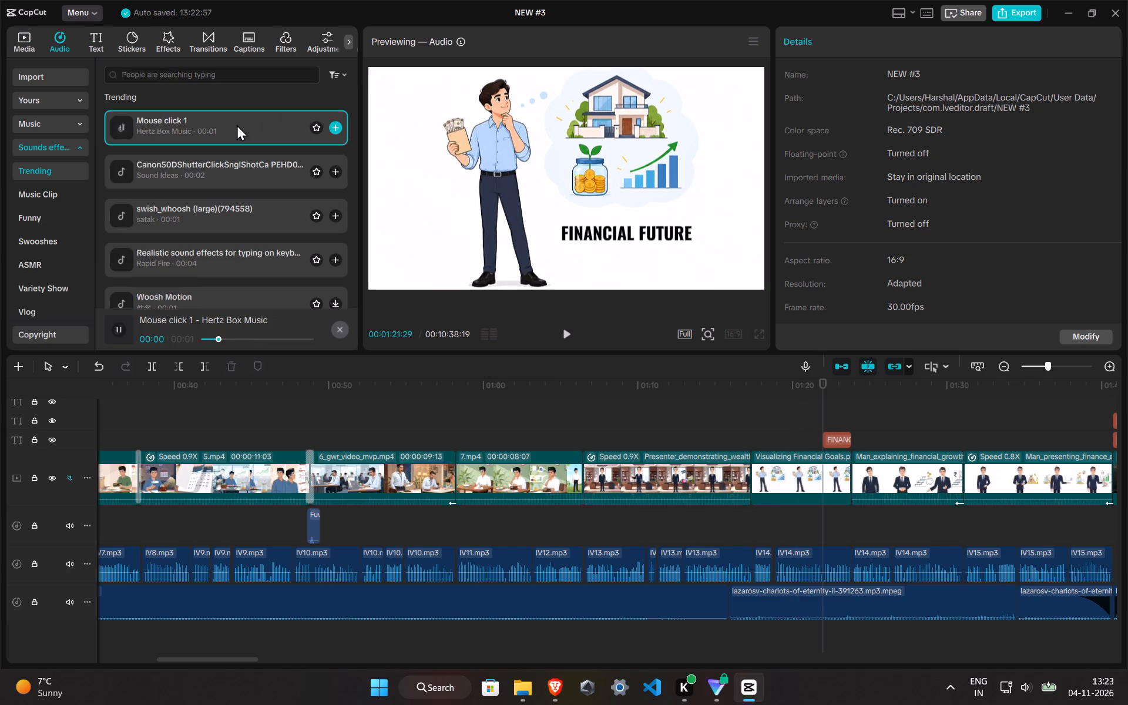
left_click_drag(235, 126, 827, 505)
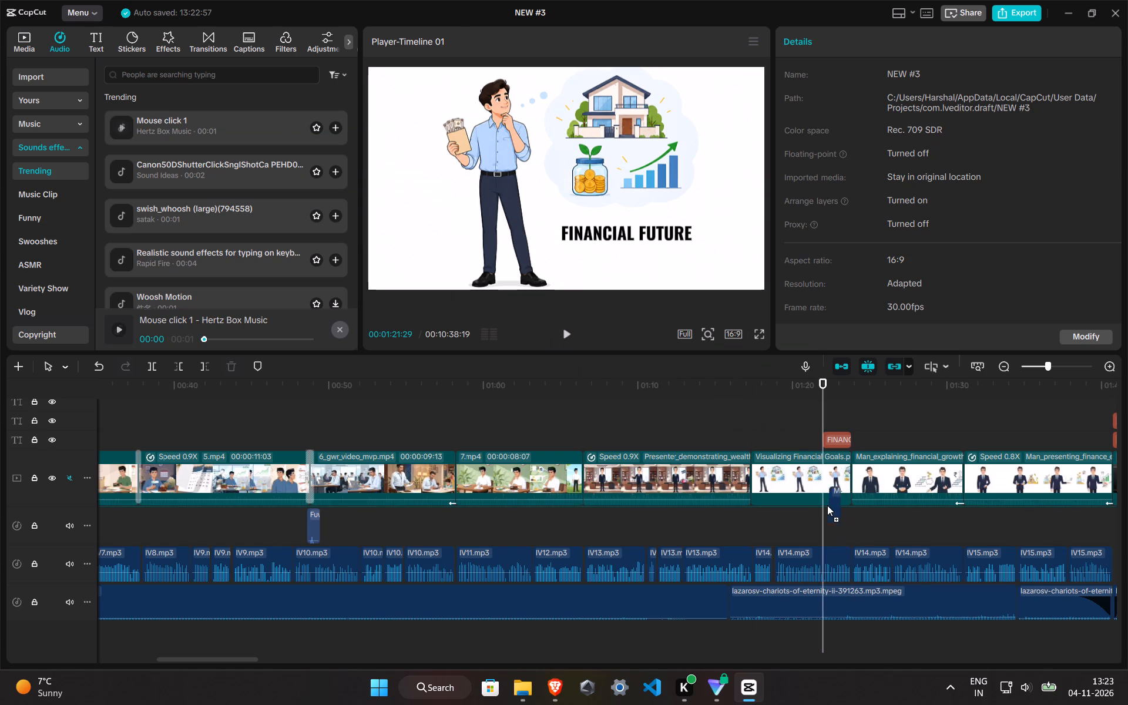
left_click_drag(827, 505, 823, 516)
Shift the Mouse click 1 effect slightly before the FINANCIAL FUTURE title's start and play that moment.
left_click(809, 448)
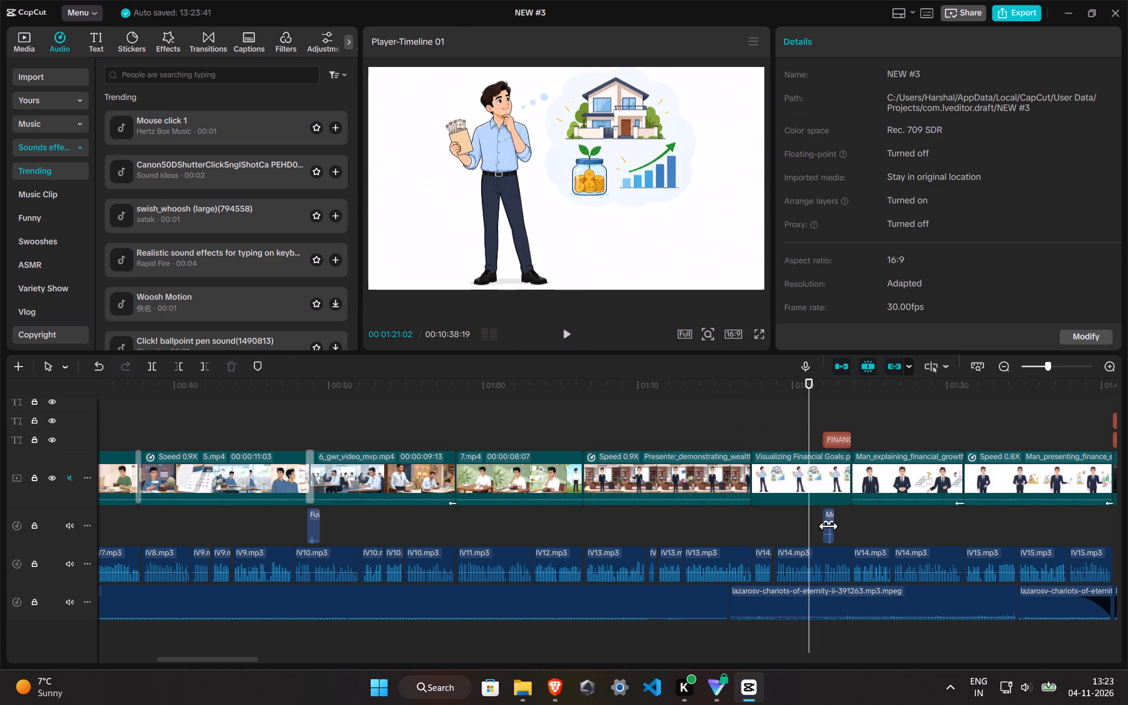
scroll(822, 517, "up", 16, "ctrl")
left_click(858, 401)
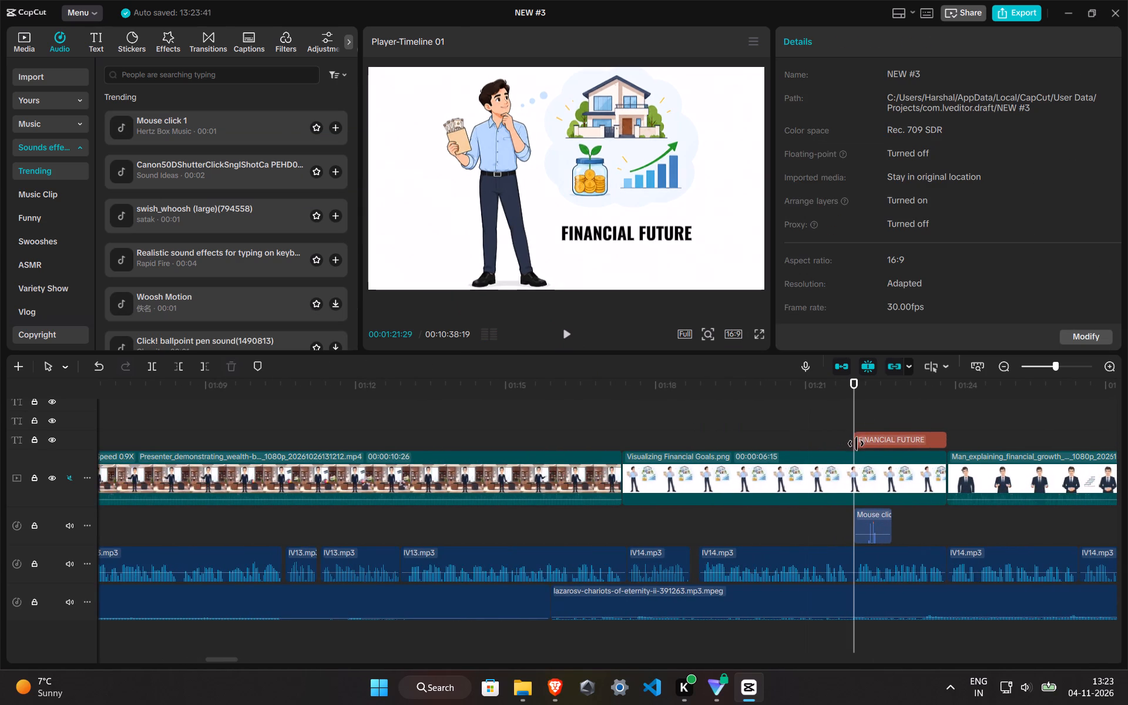
left_click_drag(868, 531, 855, 533)
left_click(800, 505)
key("space")
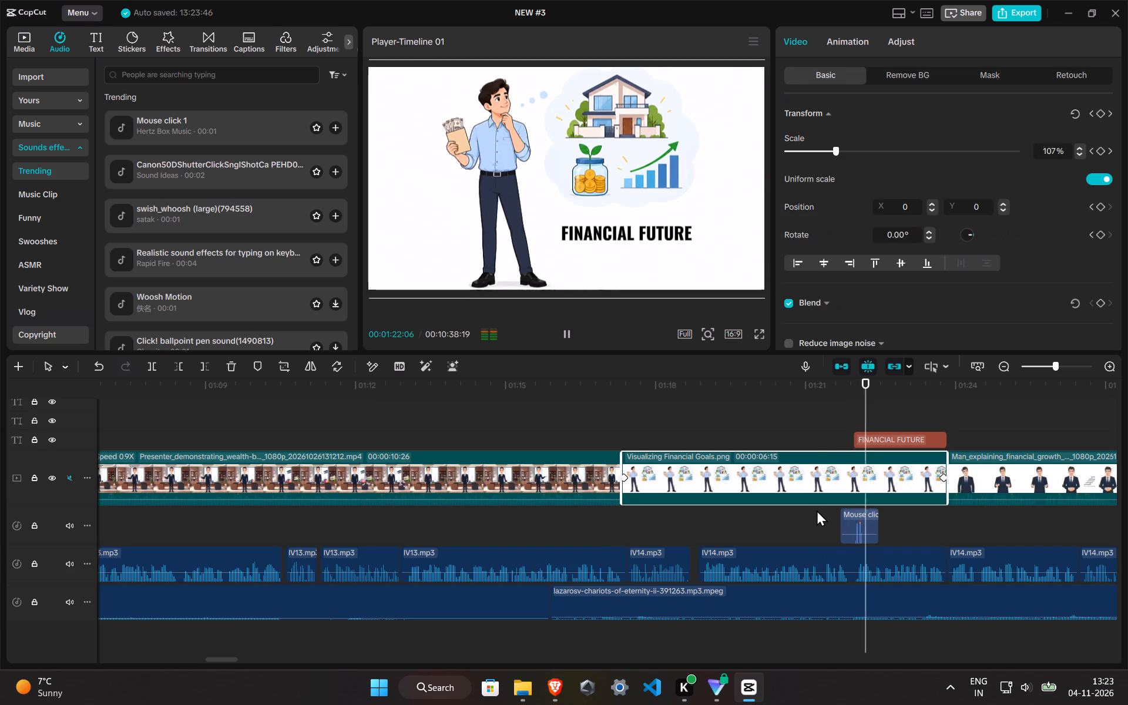
left_click(810, 439)
key("space")
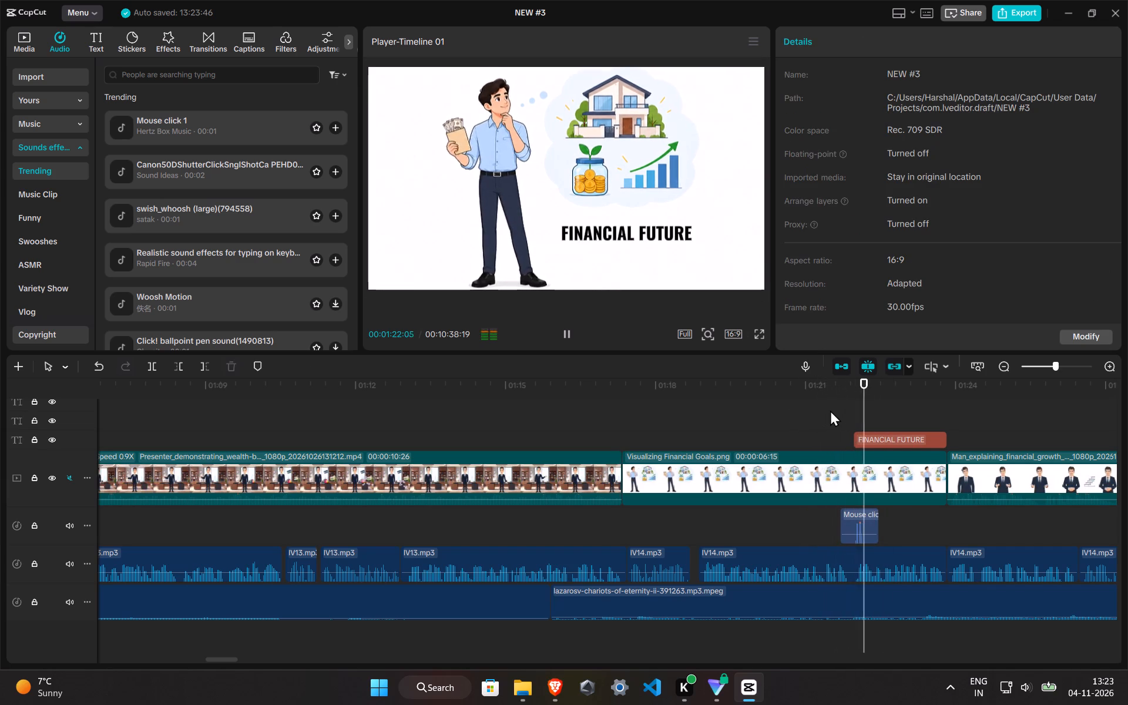
Add a Transform keyframe at the start of the FINANCIAL FUTURE title.
scroll(945, 492, "down", 2, "ctrl")
left_click(894, 437)
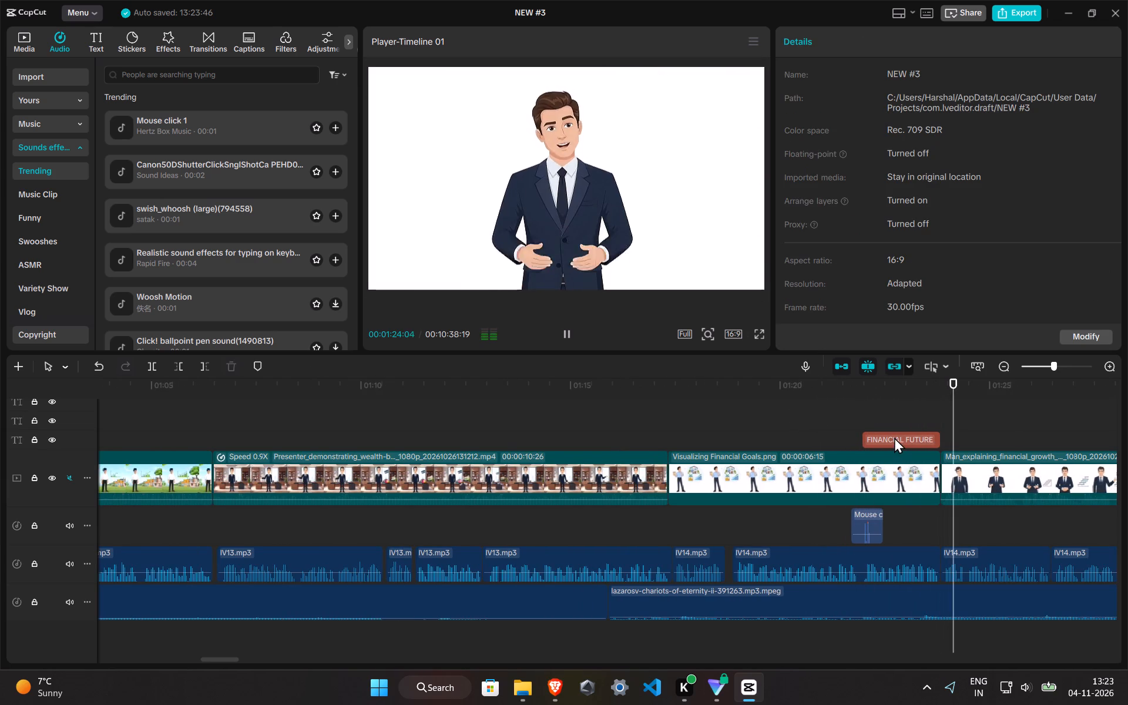
left_click(861, 409)
left_click(865, 439)
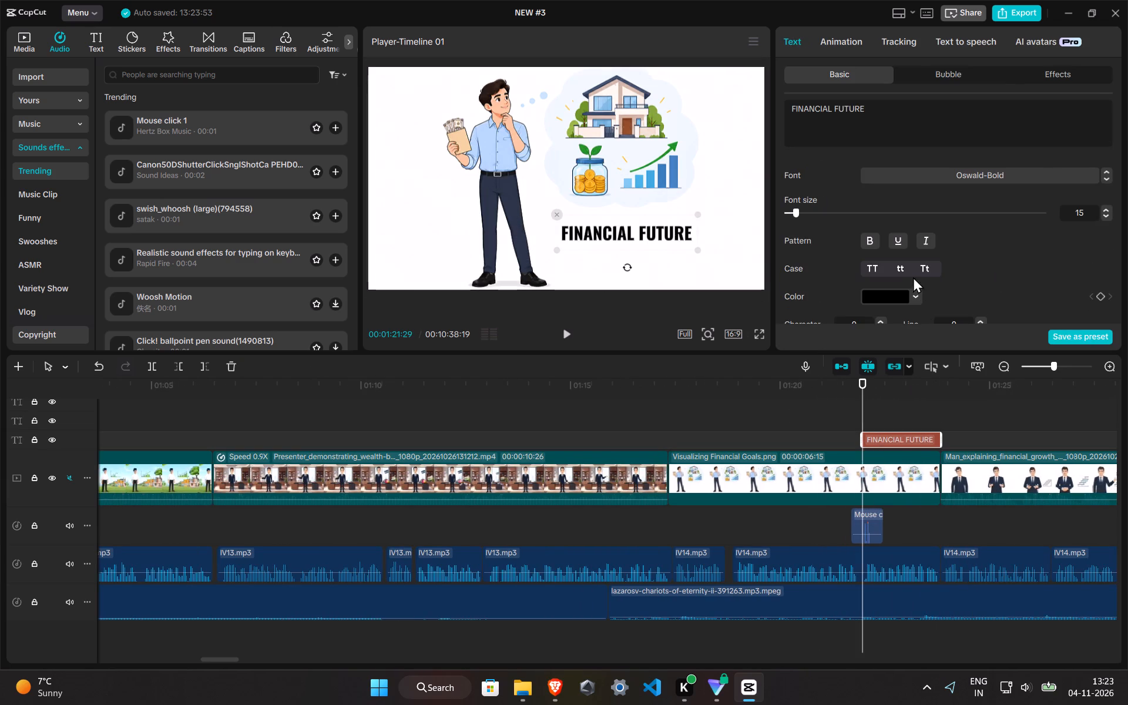
scroll(966, 136, "up", 1)
scroll(1005, 277, "down", 7)
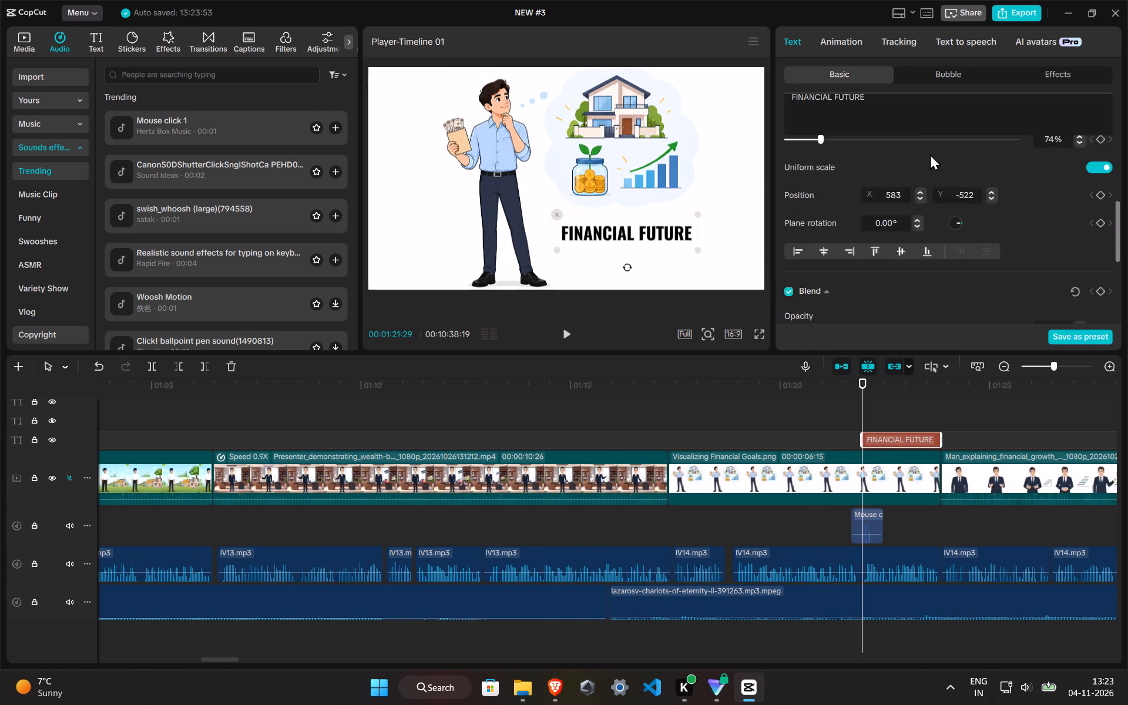
left_click(877, 45)
scroll(962, 145, "up", 3)
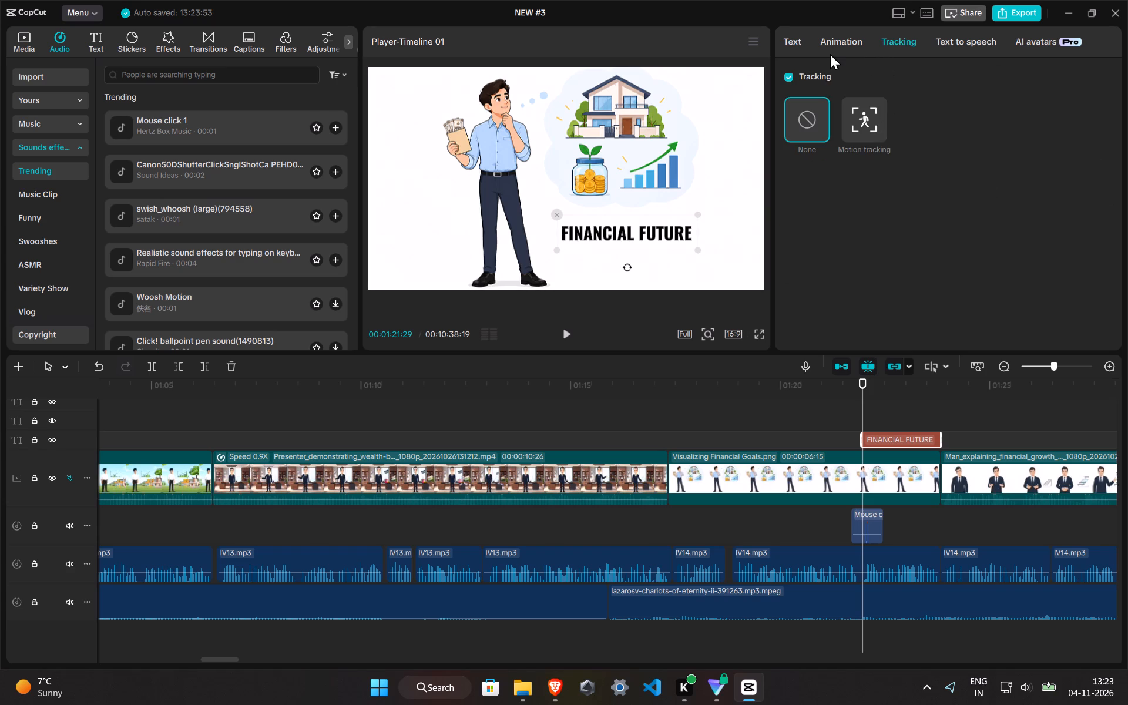
left_click(830, 53)
scroll(971, 249, "down", 5)
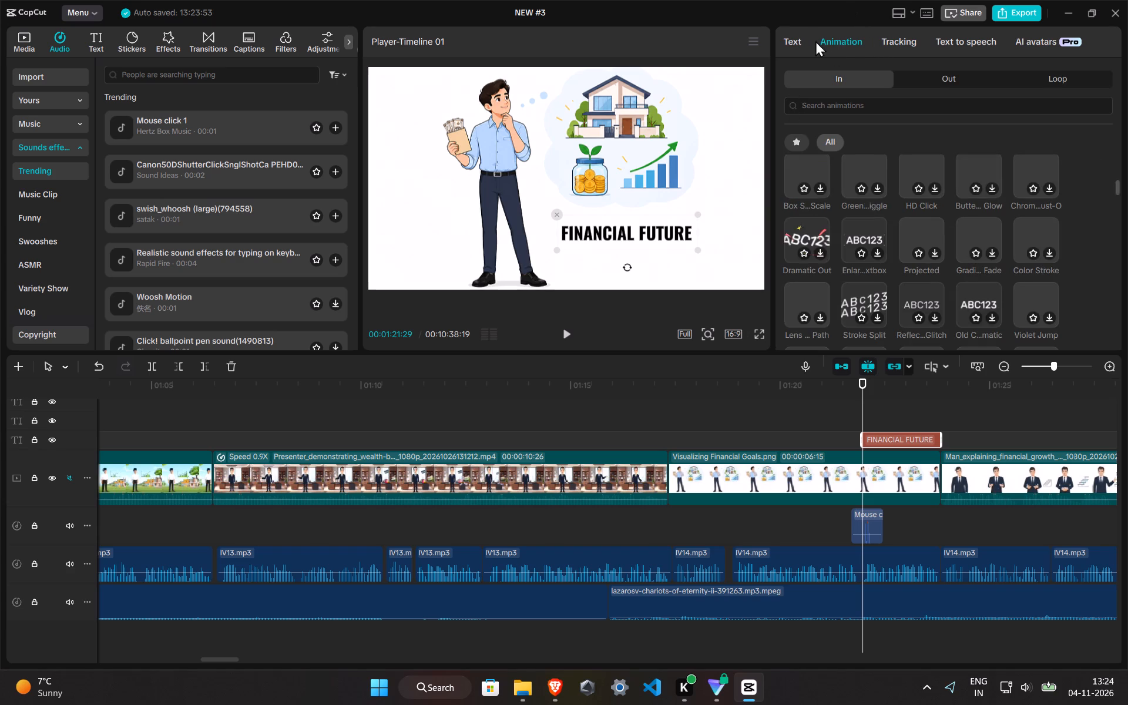
left_click(801, 36)
scroll(990, 248, "down", 5)
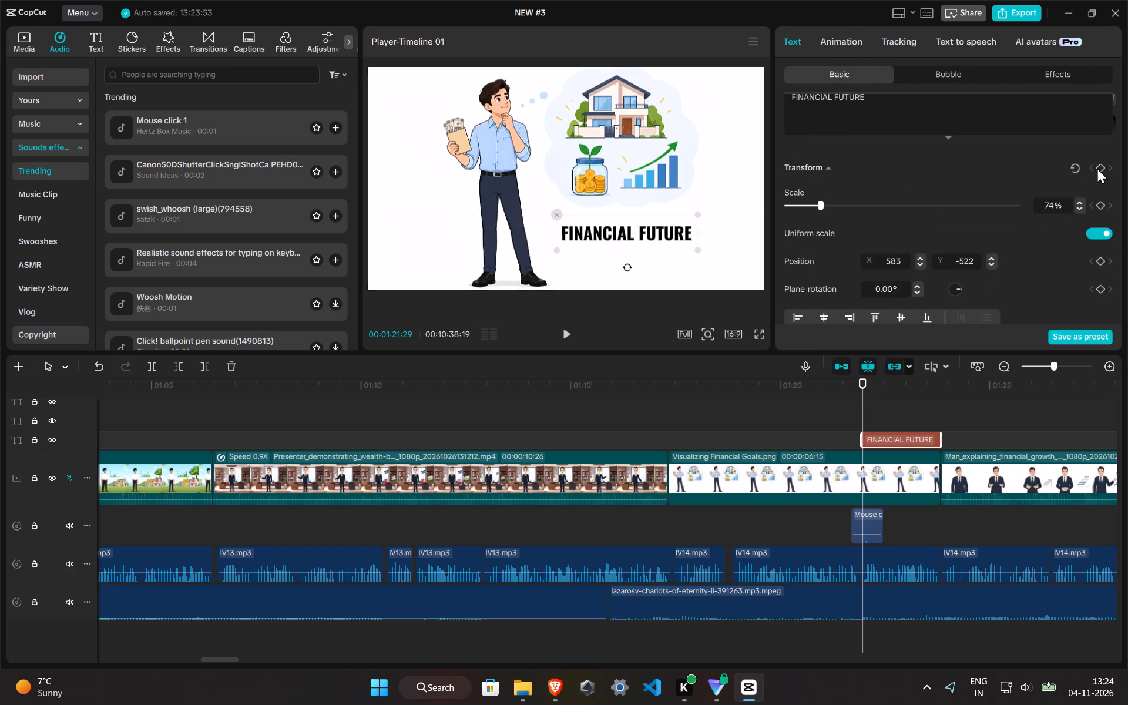
left_click(1099, 167)
Add a Transform keyframe at the end of the FINANCIAL FUTURE title with the scale at about 84%, and play the title.
left_click(938, 420)
left_click(938, 446)
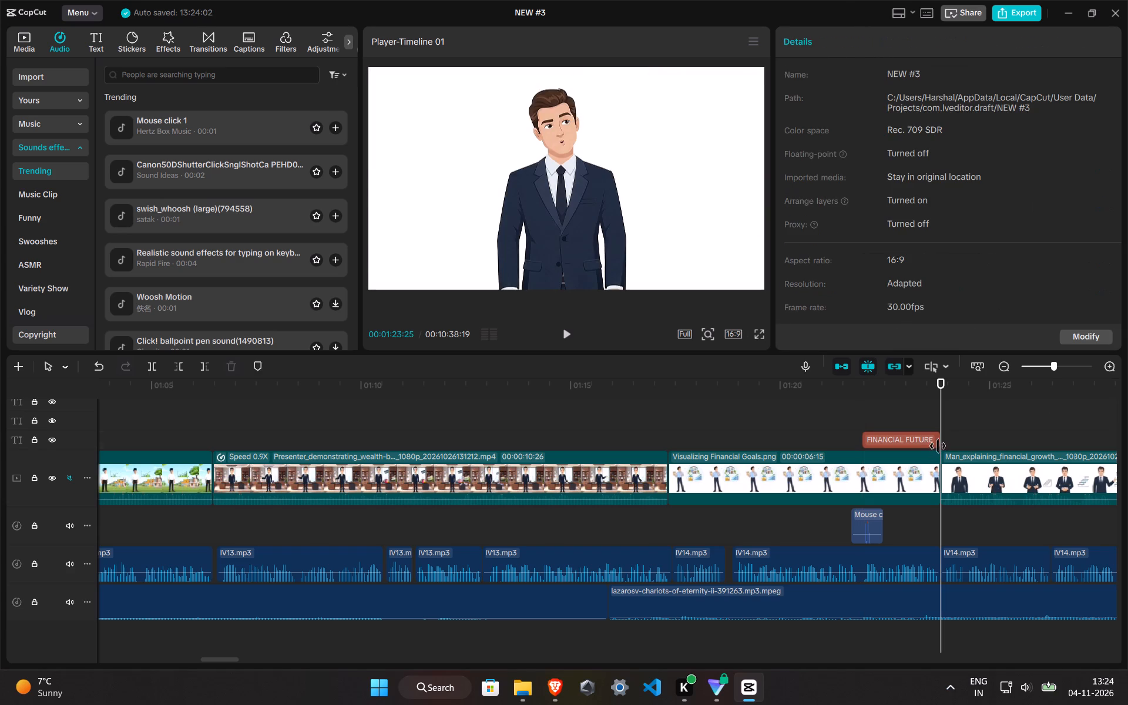
scroll(1055, 235, "down", 5)
left_click(1097, 172)
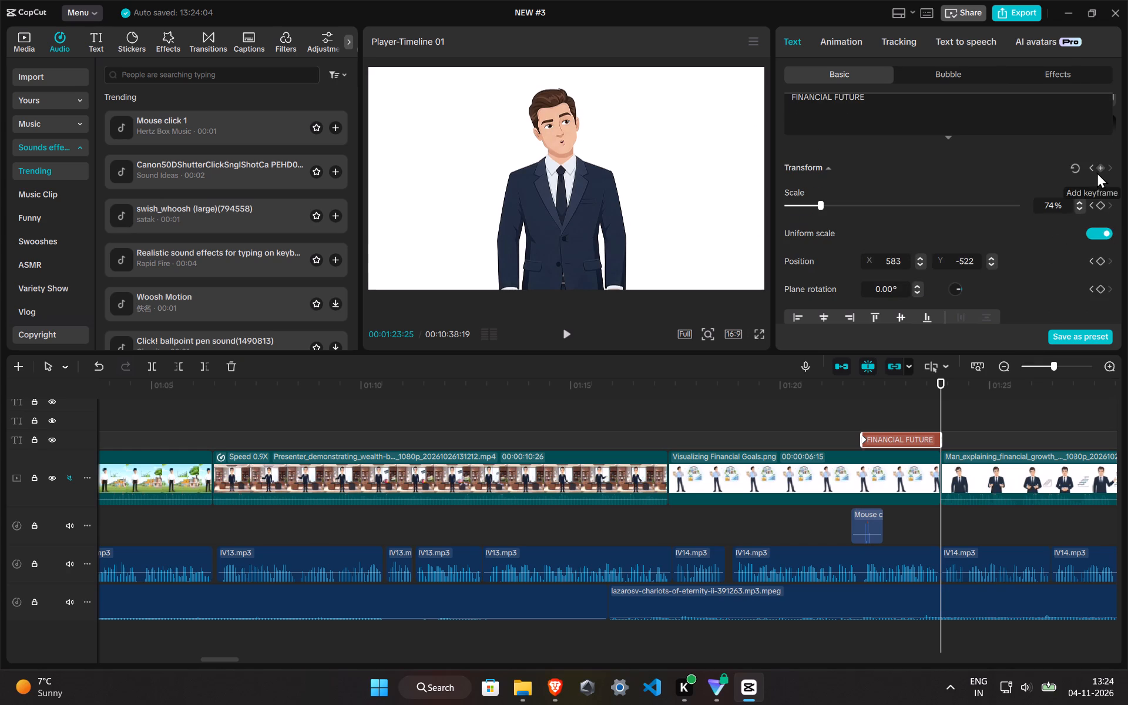
left_click(822, 200)
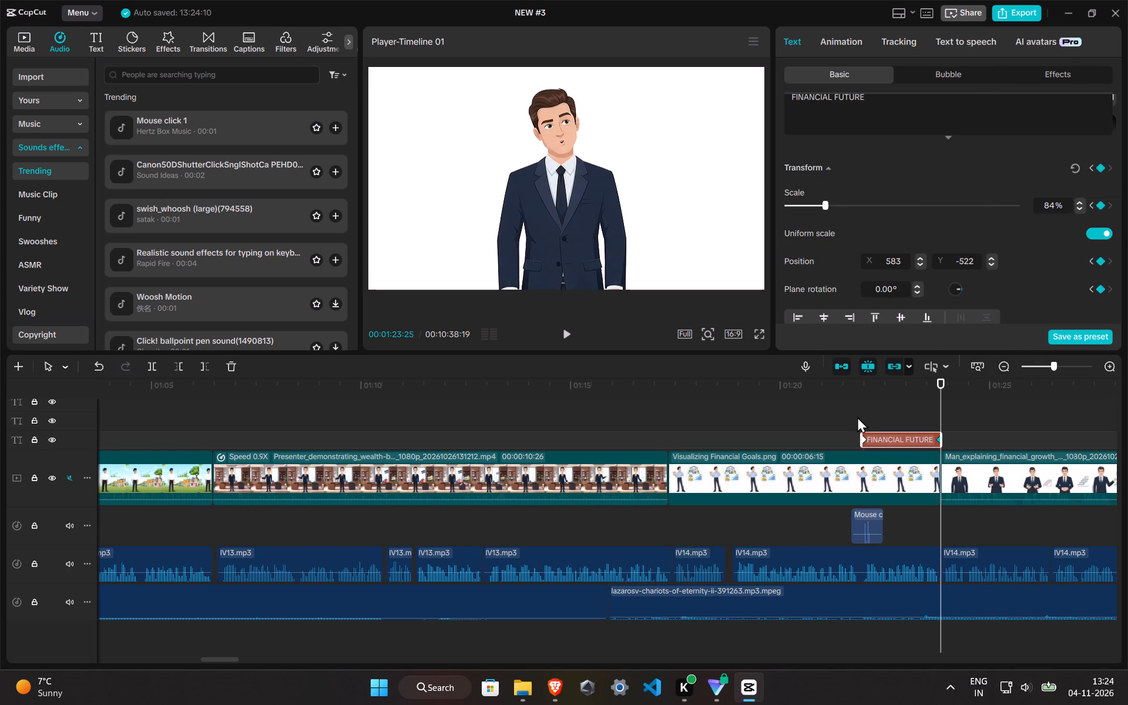
left_click(857, 417)
key("space")
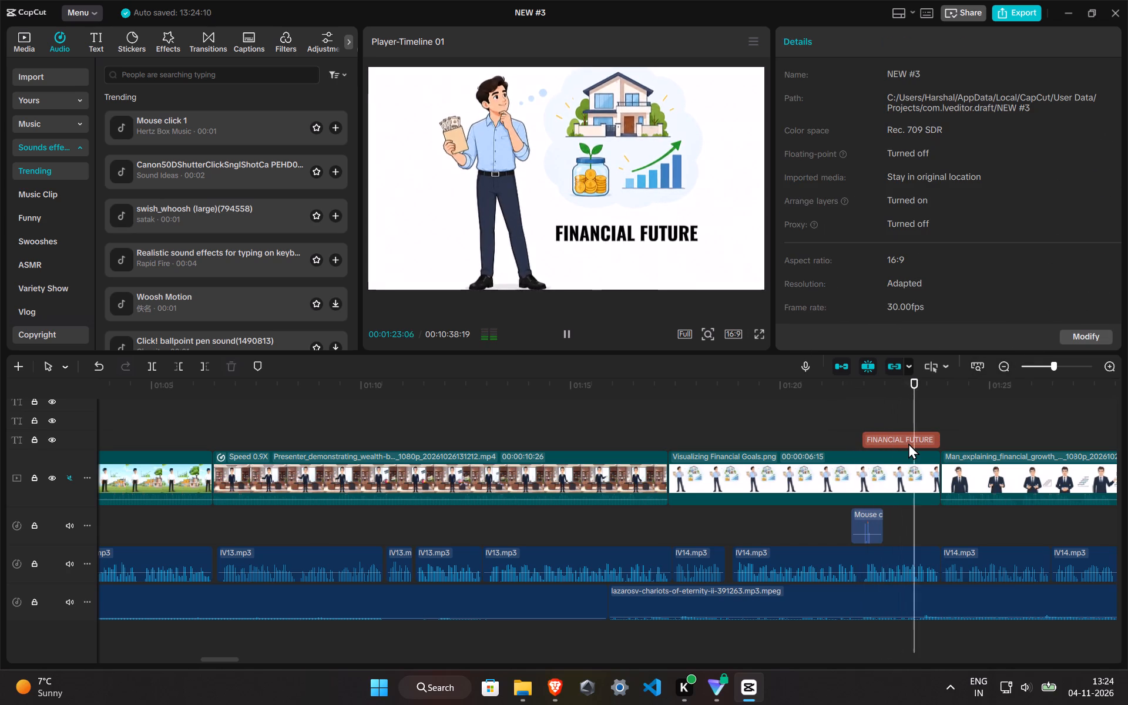
Review the playback from the FINANCIAL FUTURE title through to the PART-1 title card.
scroll(909, 448, "down", 7, "ctrl")
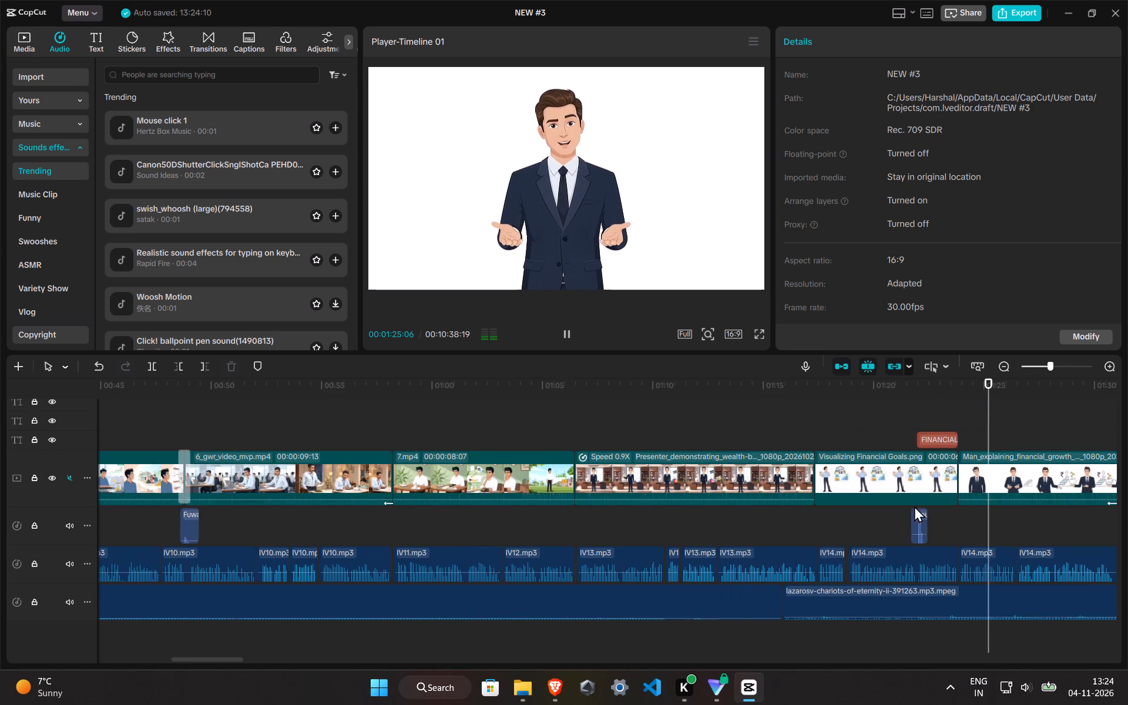
left_click_drag(200, 658, 201, 658)
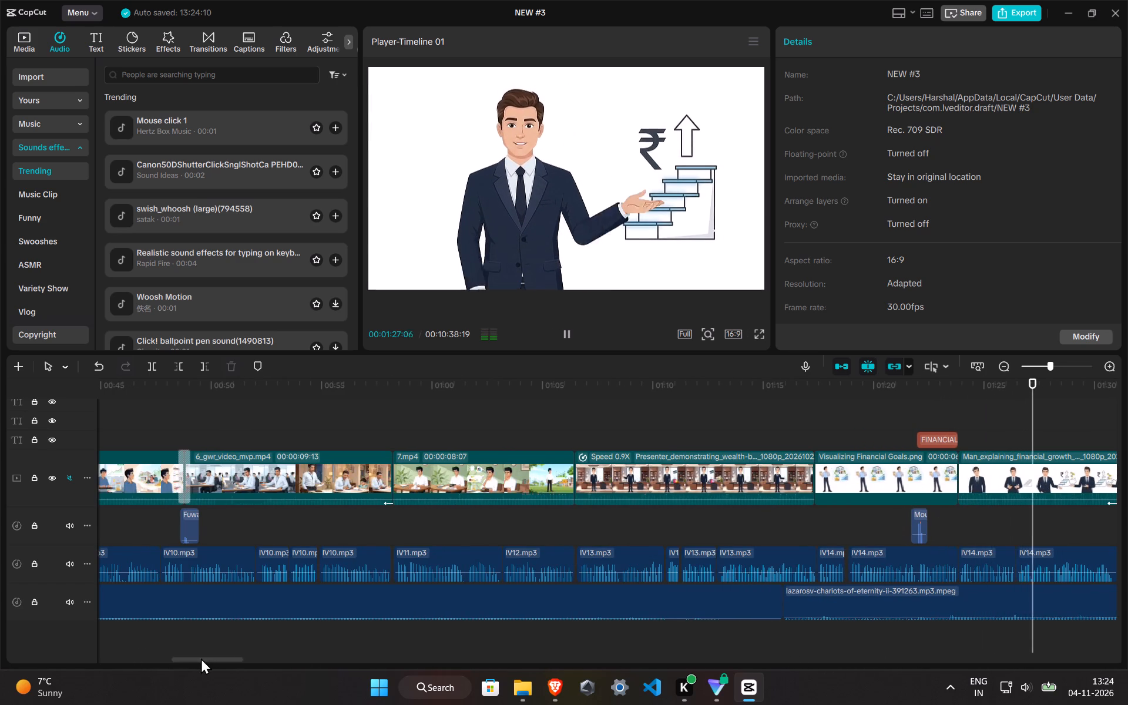
left_click_drag(201, 658, 264, 660)
left_click_drag(264, 660, 254, 660)
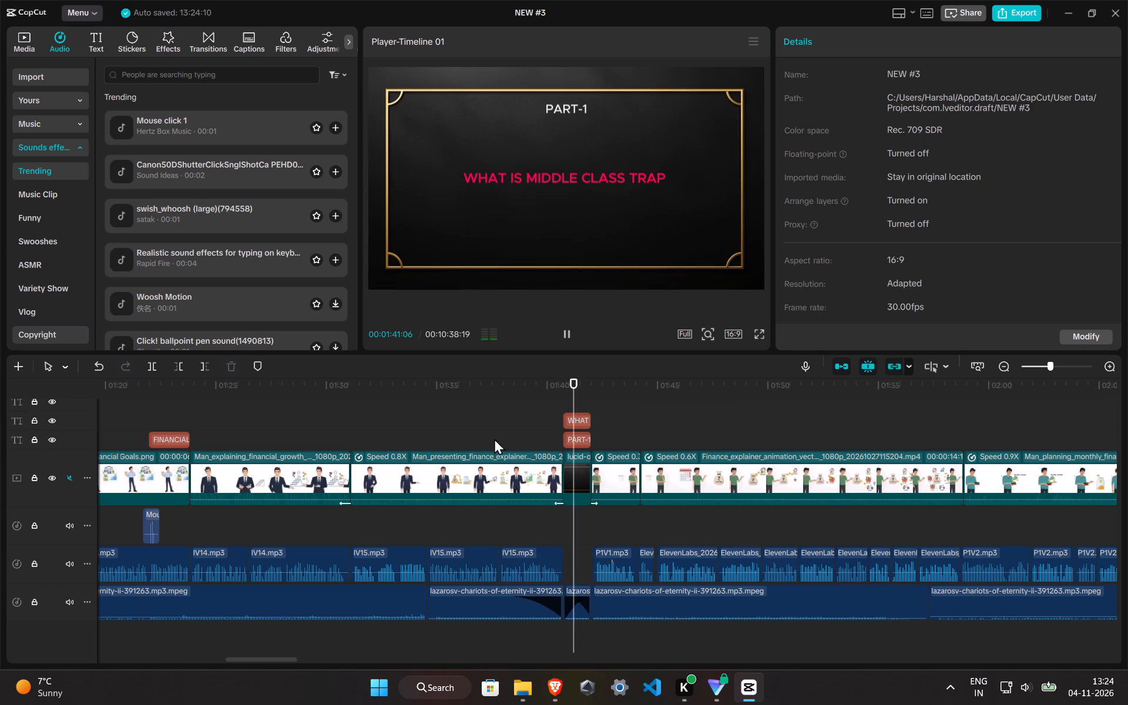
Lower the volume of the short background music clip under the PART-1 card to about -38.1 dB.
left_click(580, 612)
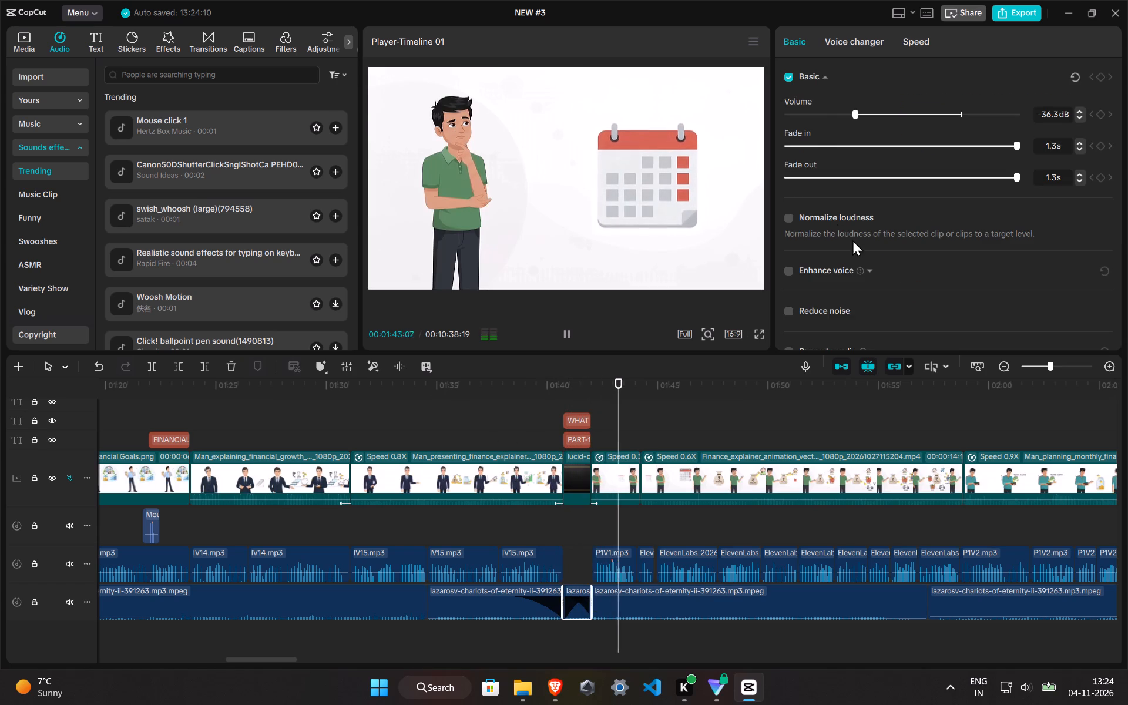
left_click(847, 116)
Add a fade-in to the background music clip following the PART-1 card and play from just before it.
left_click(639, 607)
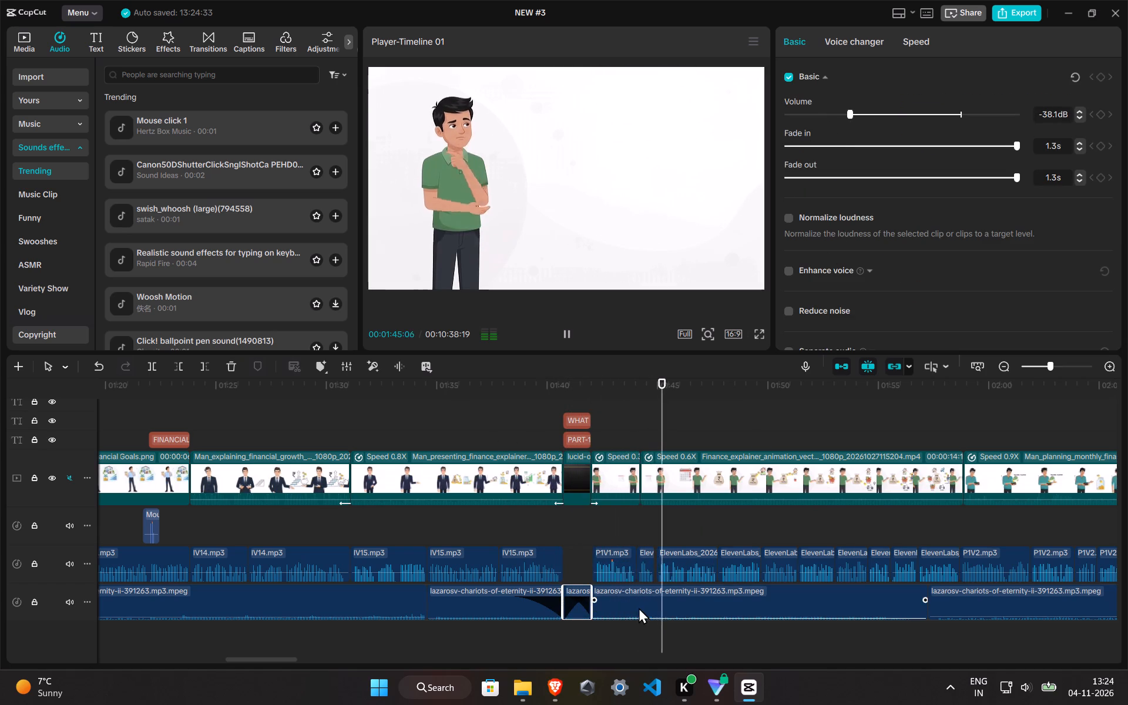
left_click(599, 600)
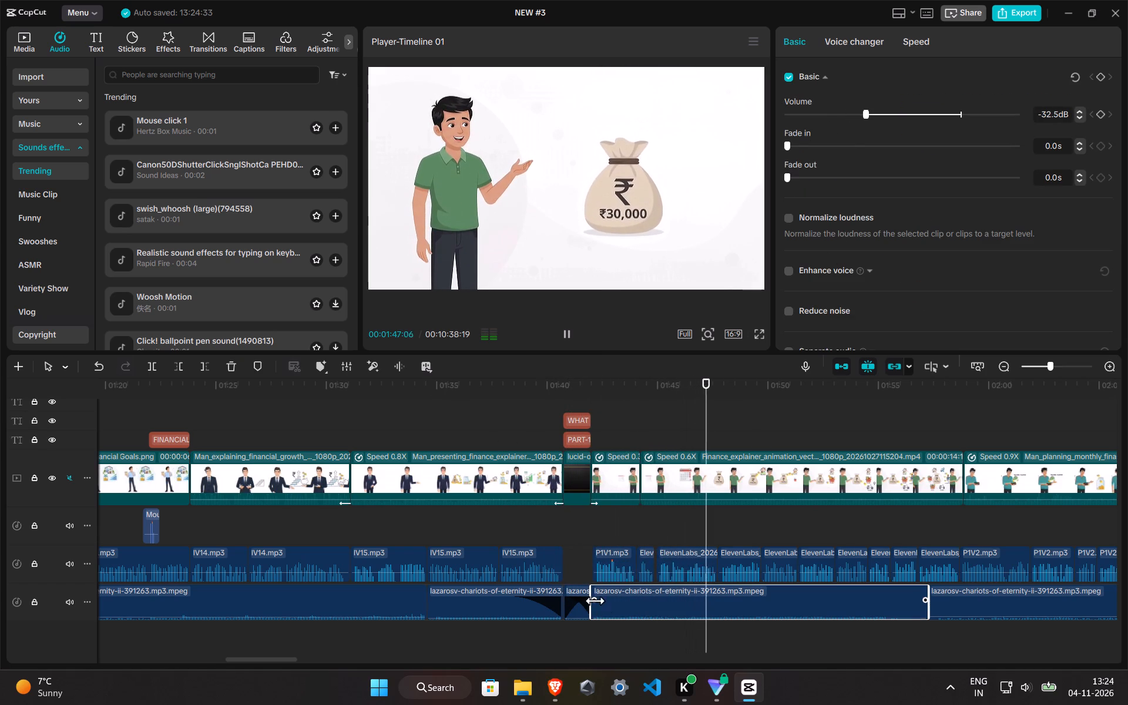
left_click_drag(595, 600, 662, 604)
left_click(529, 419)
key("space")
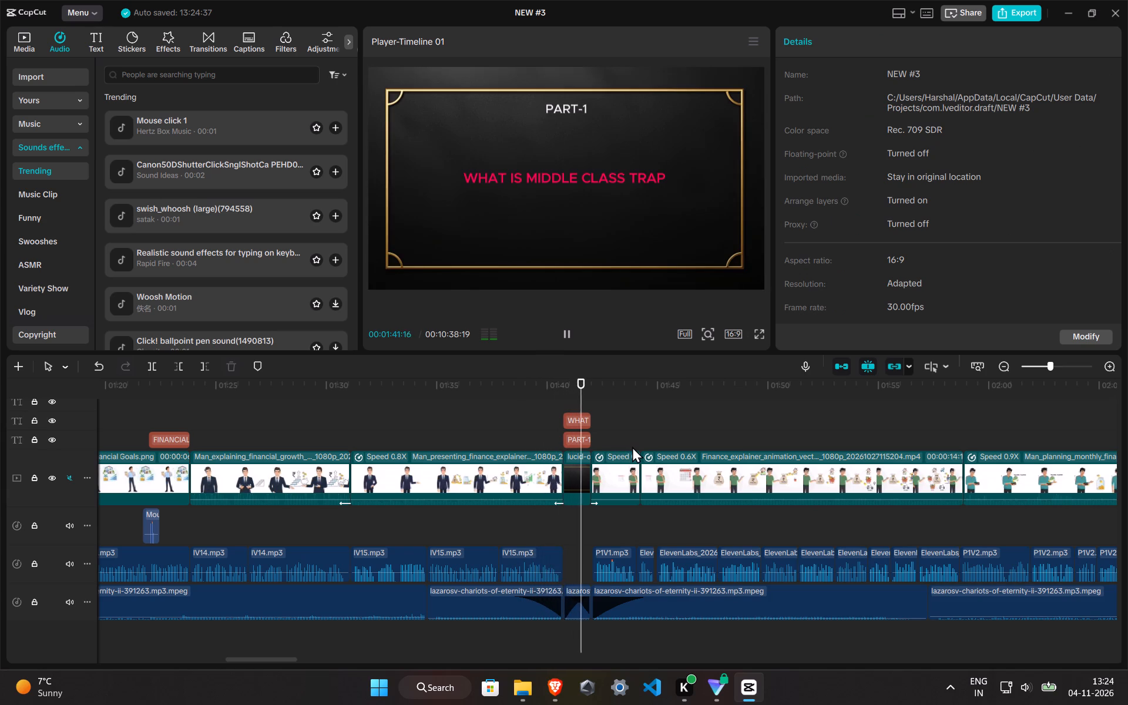
Lower the volume of the short music clip under the PART-1 card to -∞ dB and play the lead-in.
left_click(573, 589)
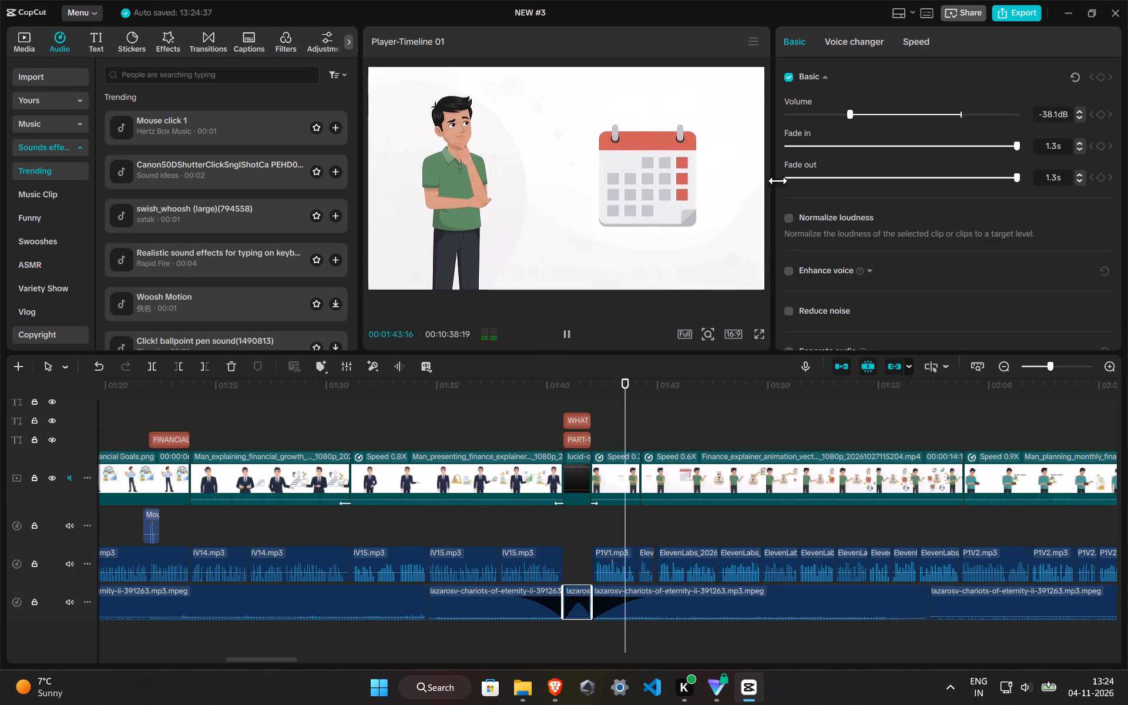
left_click_drag(795, 113, 778, 115)
left_click(522, 383)
key("space")
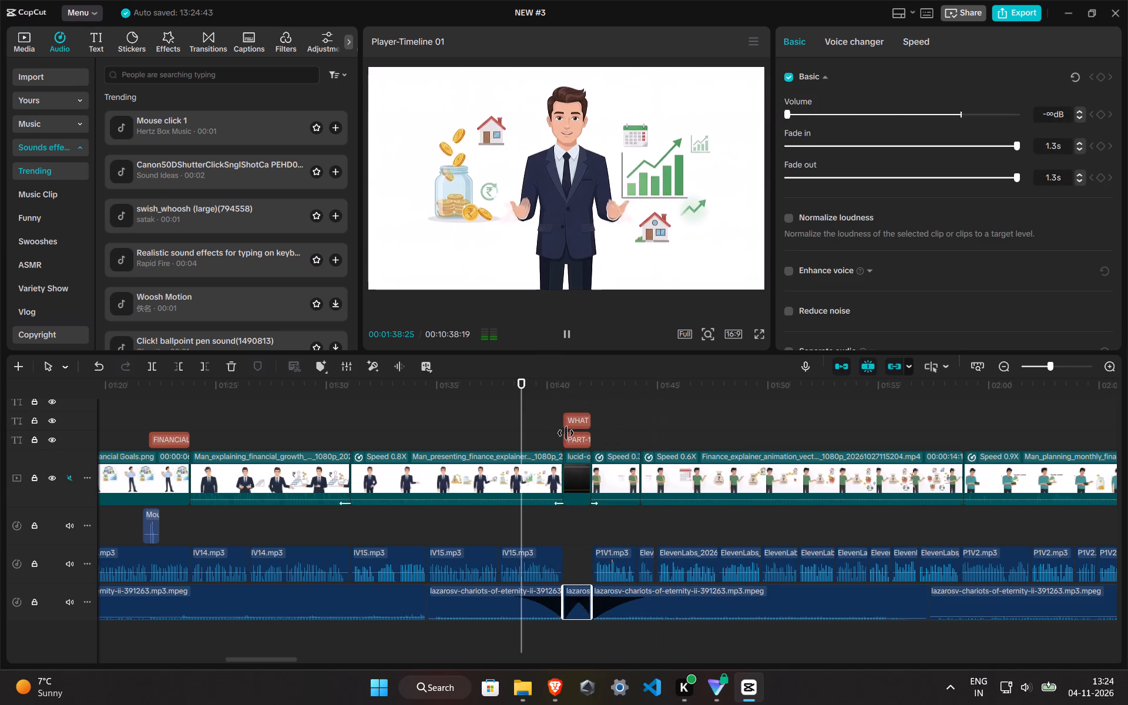
Lengthen the fade-out of the background music clip before the PART-1 card and resume playback.
left_click_drag(509, 600, 489, 604)
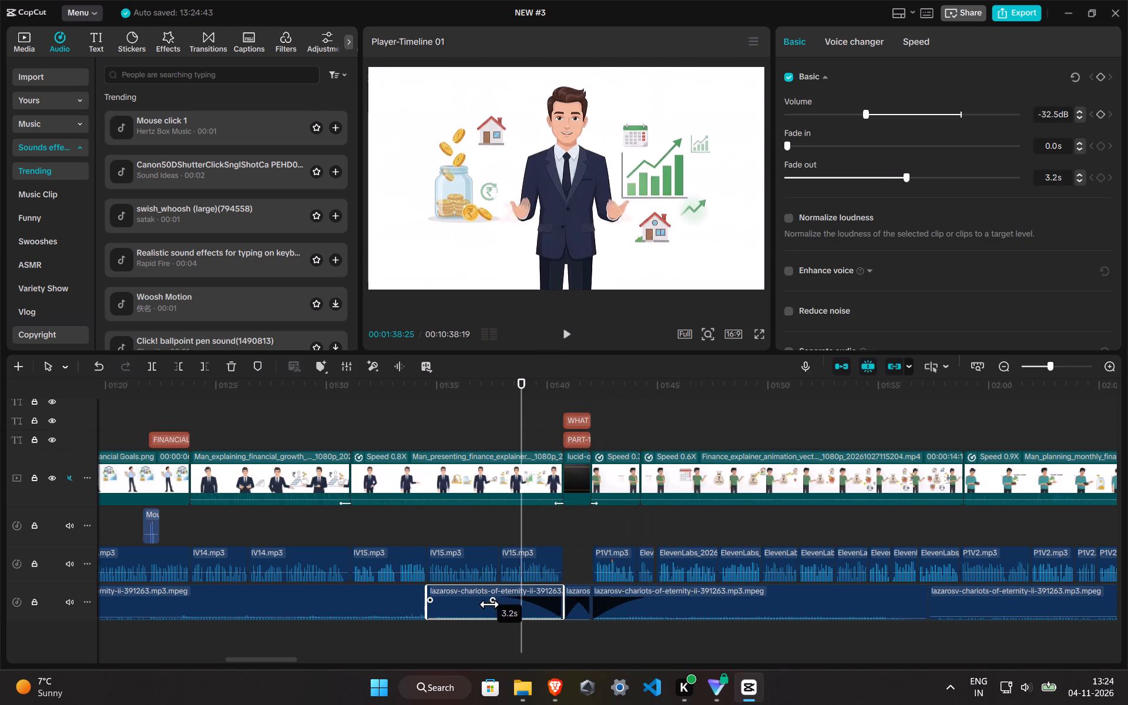
left_click_drag(489, 604, 481, 605)
key("space")
Lengthen the fade-in of the background music clip after the PART-1 card to about 3.7 s.
left_click_drag(662, 600, 670, 599)
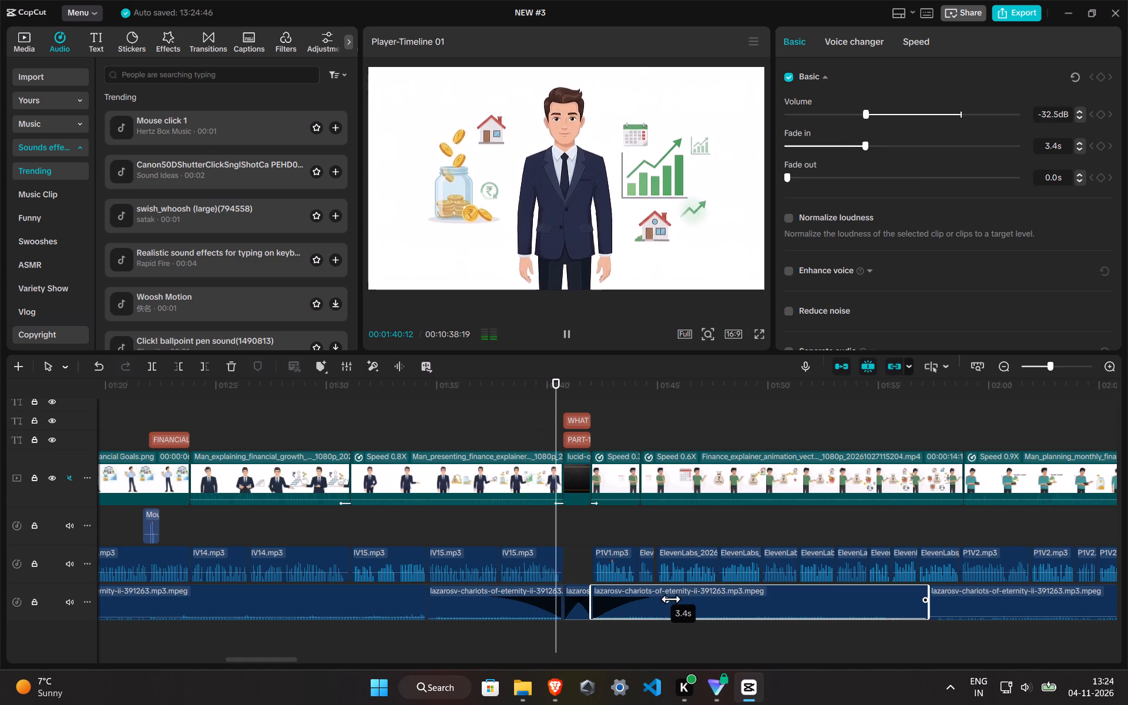
left_click_drag(670, 599, 676, 599)
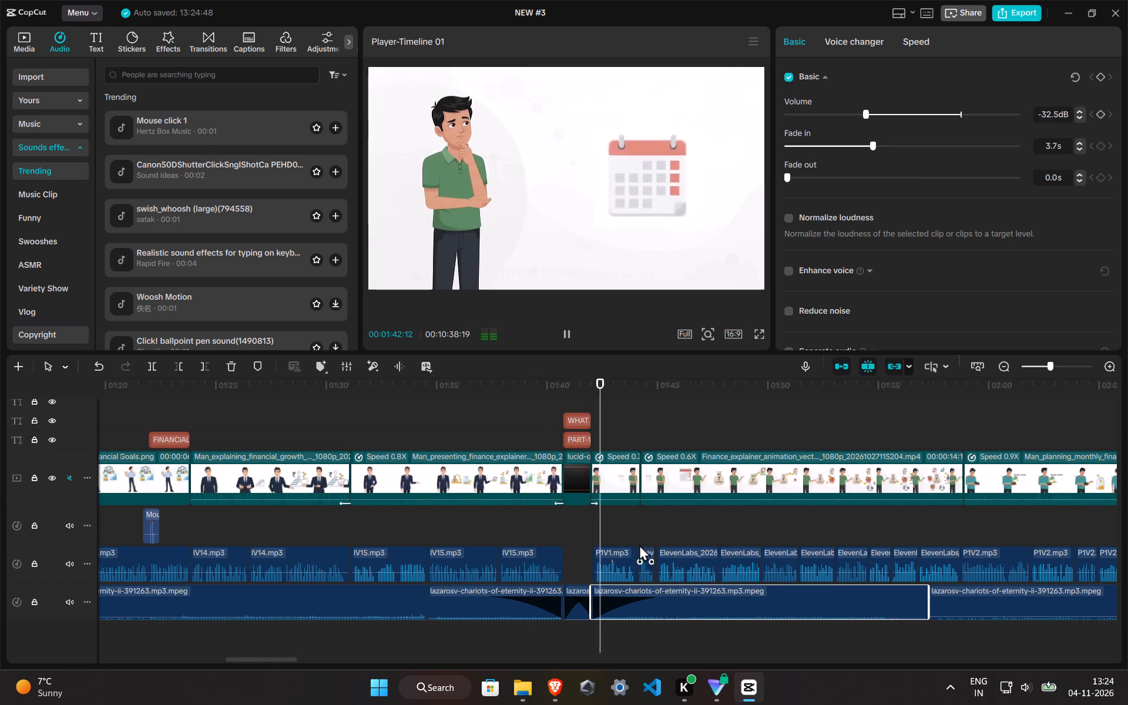
Lower the volume of the background music clip after the PART-1 card to about -34.4 dB and play that section.
left_click(670, 602)
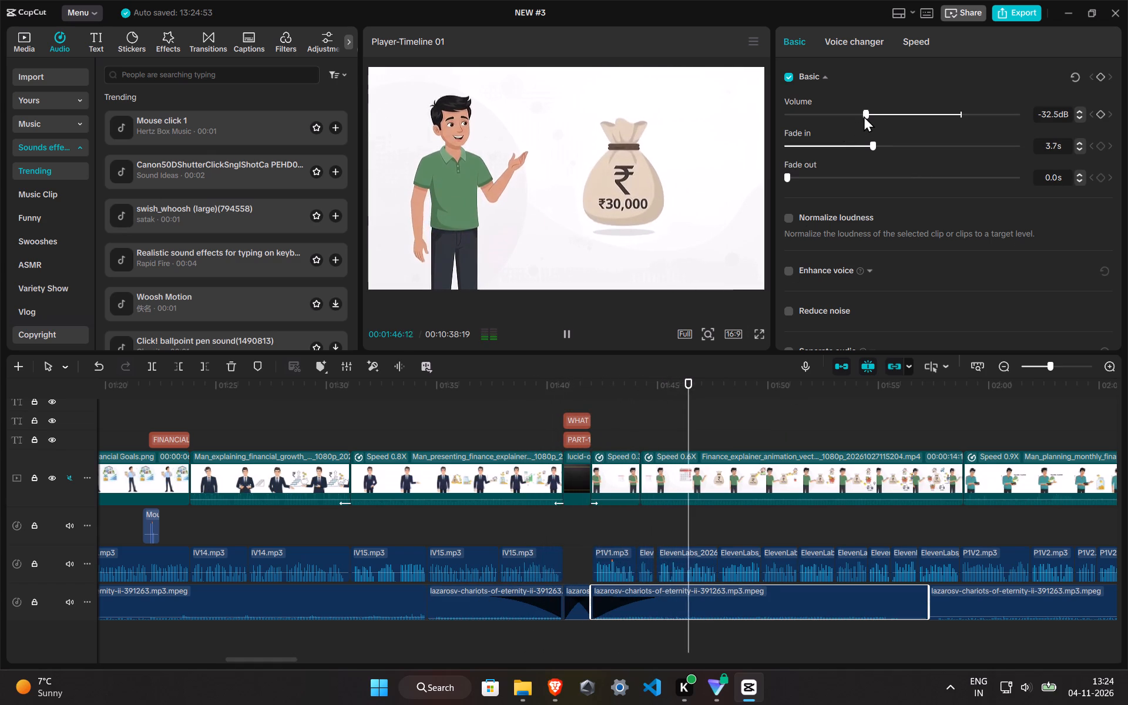
left_click(858, 114)
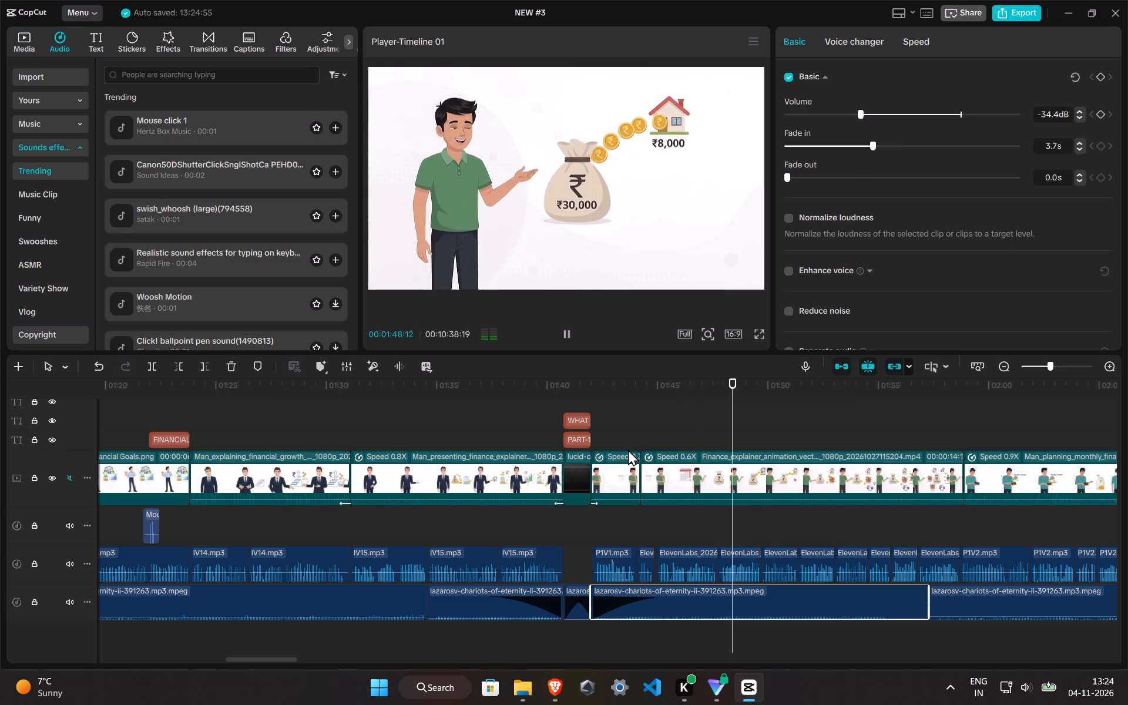
left_click(594, 416)
key("space")
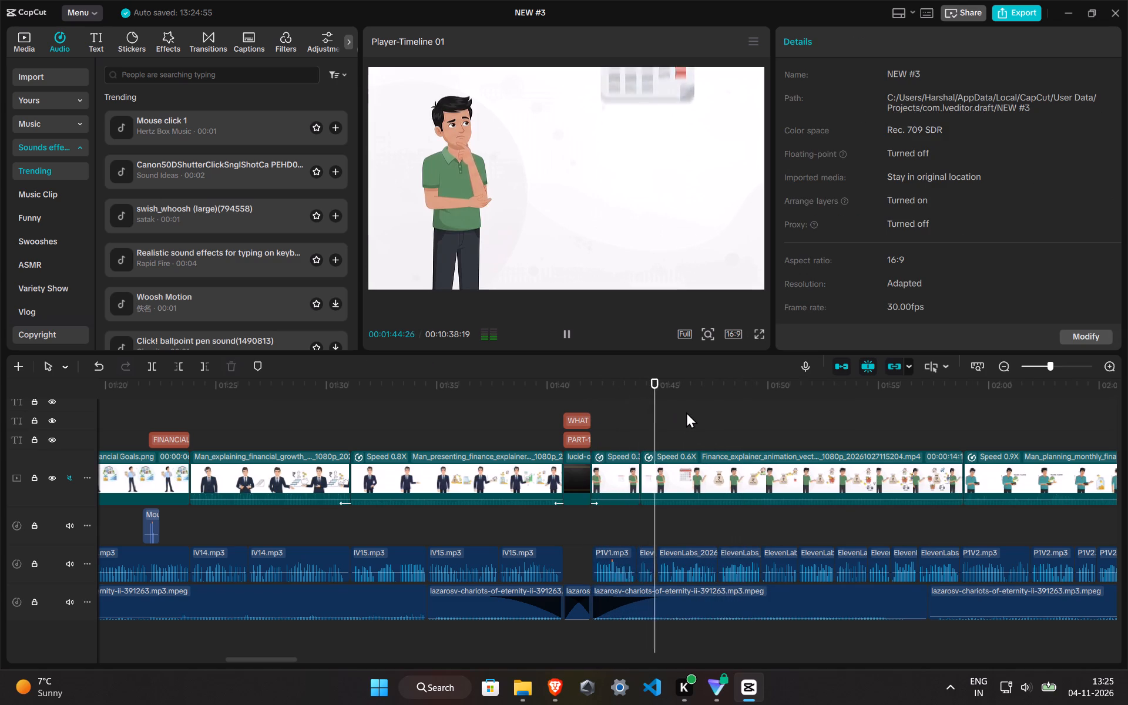
Paste a copy of the Mouse click 1 effect at about 00:01:46, near the ₹30,000 money bag's appearance, and play it.
key("space")
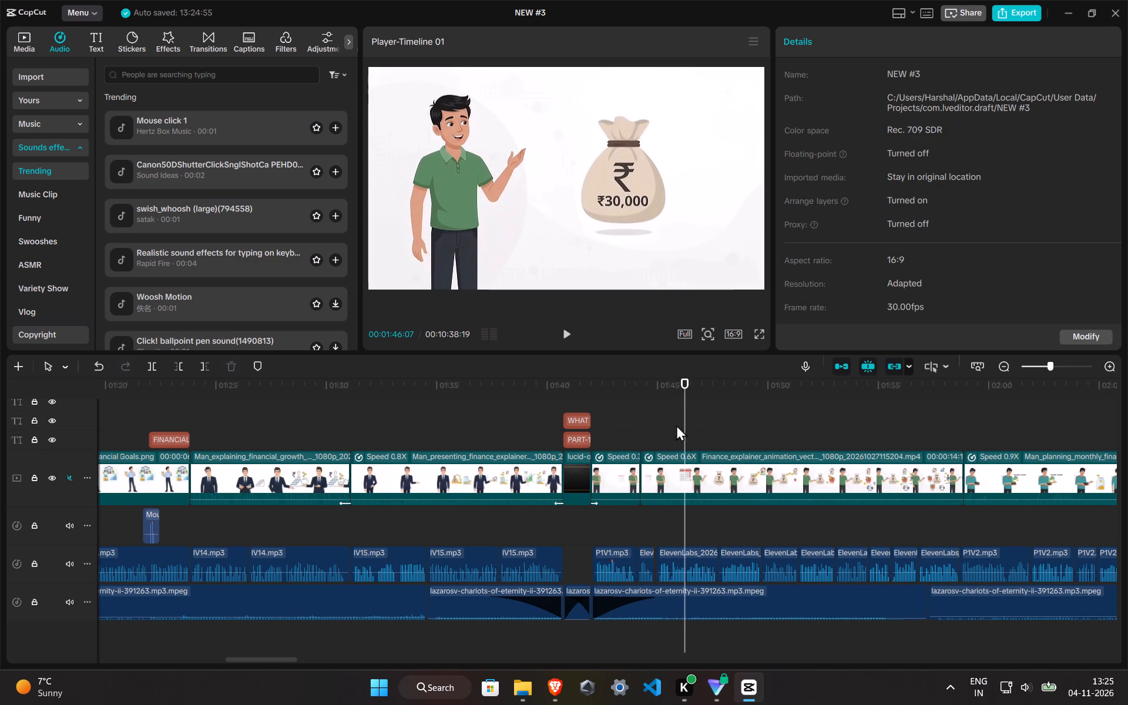
left_click(148, 528)
key("ctrl+c")
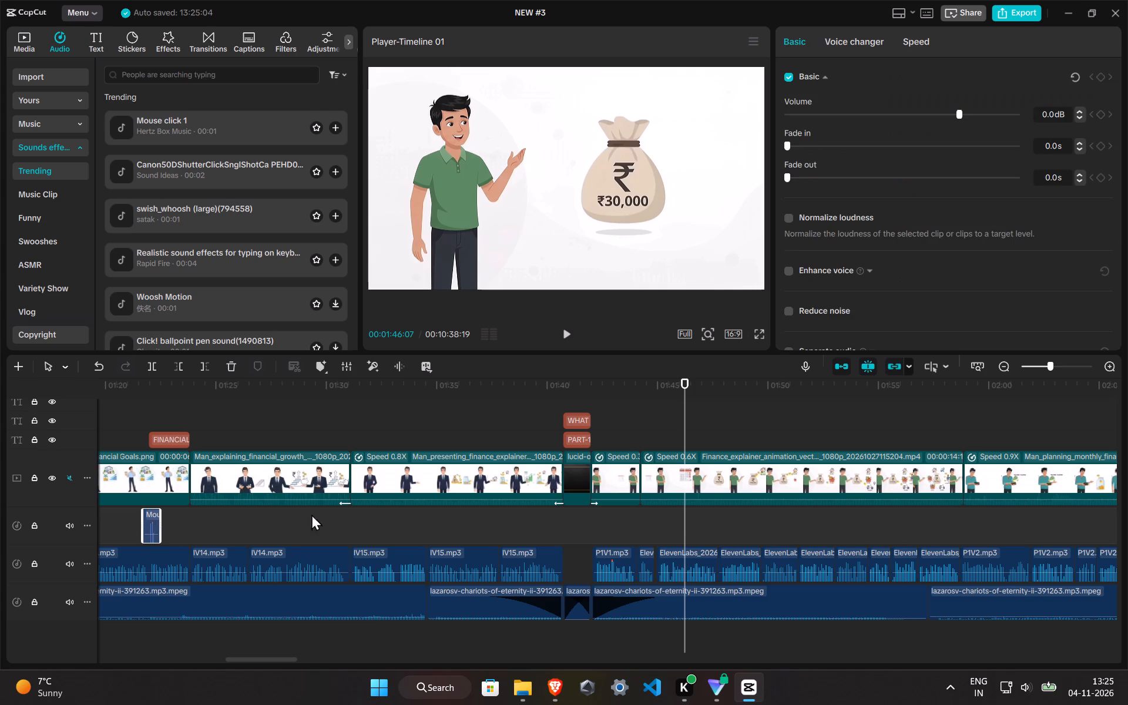
key("ctrl+v")
left_click(646, 434)
key("space")
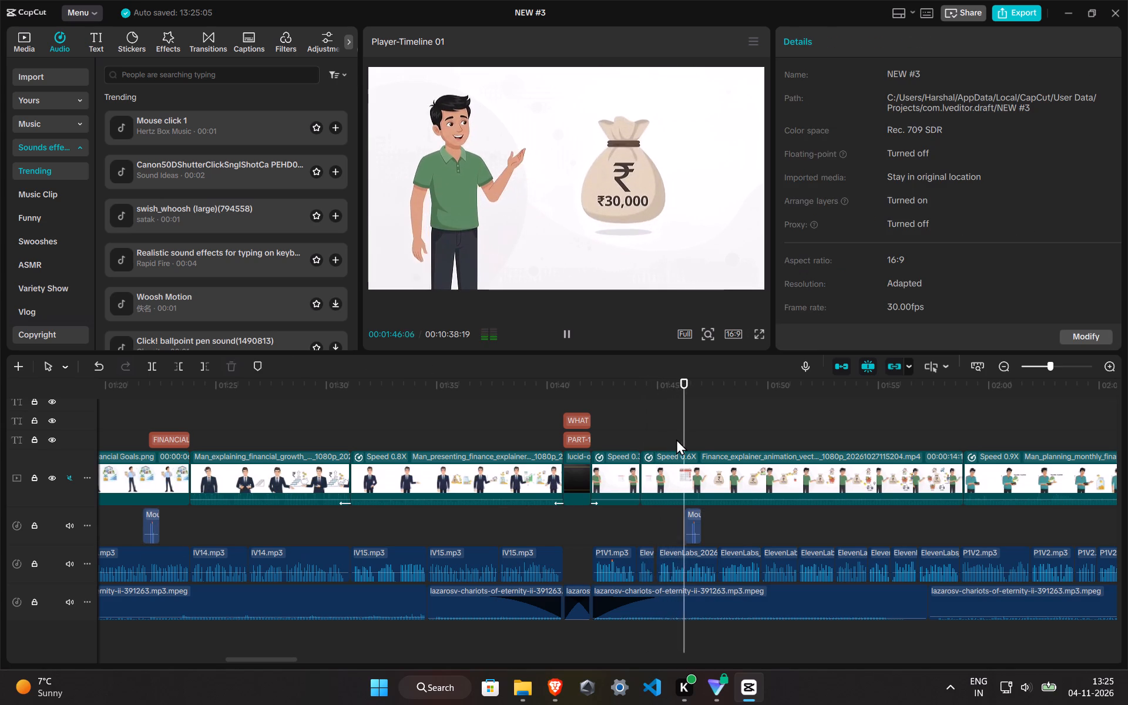
Shift the copied Mouse click 1 effect slightly earlier to match the ₹30,000 money bag's appearance, and play from just before it.
left_click_drag(698, 523, 690, 524)
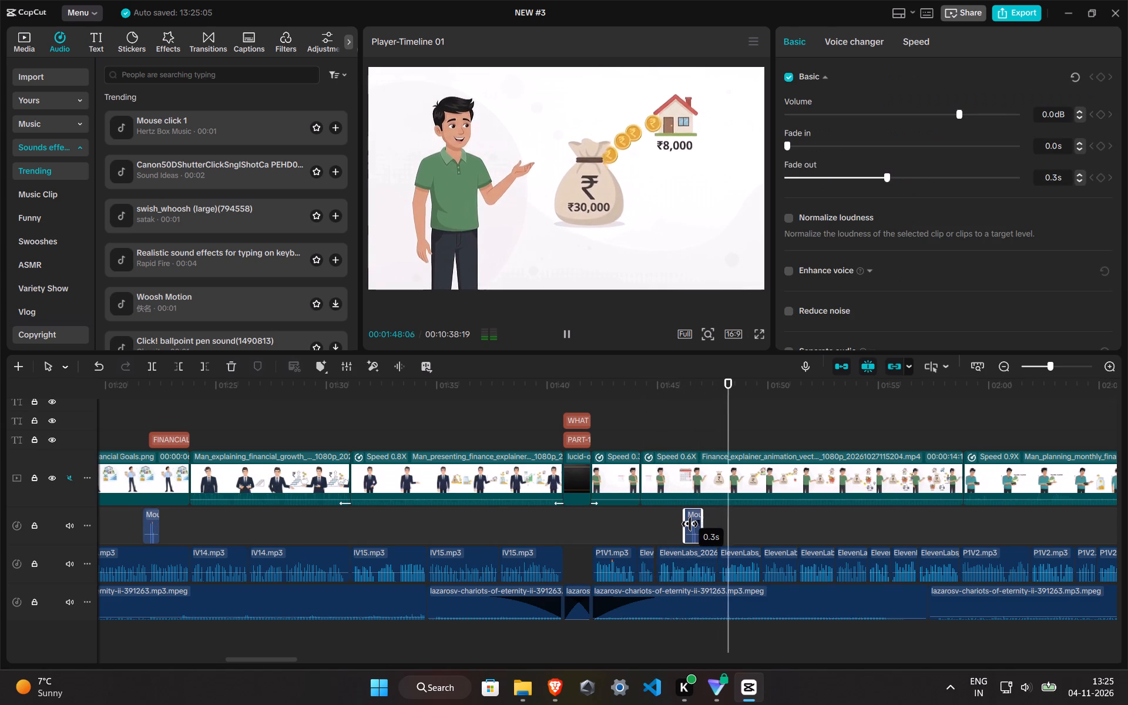
left_click_drag(690, 524, 714, 528)
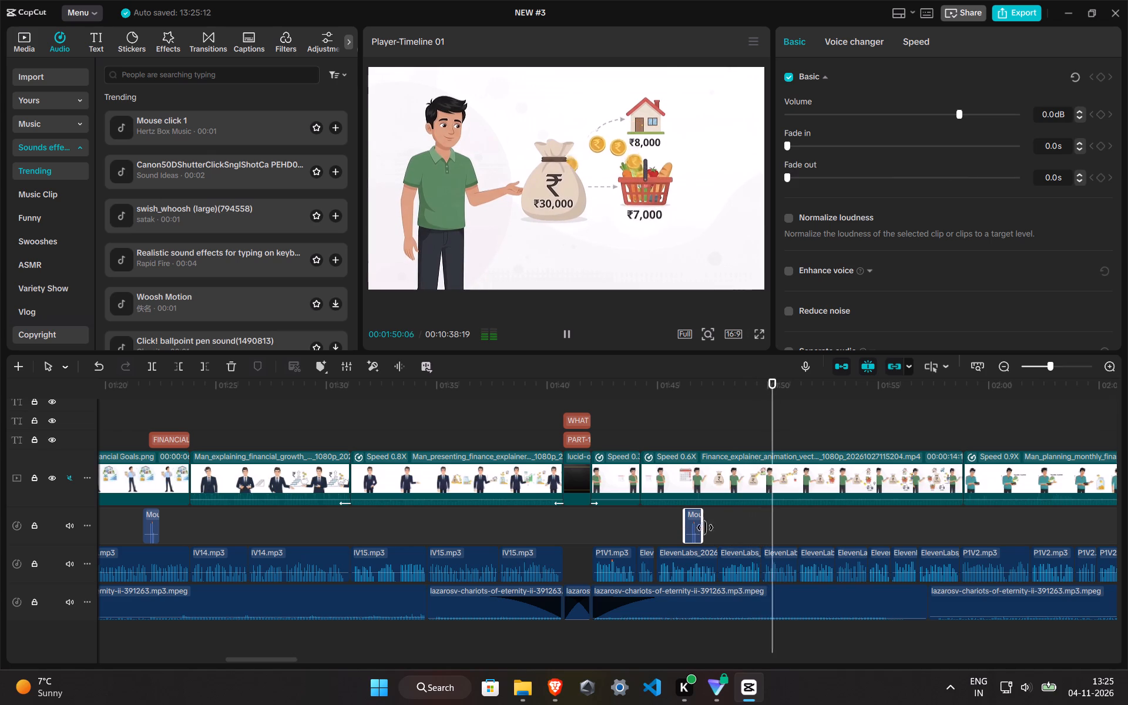
left_click_drag(693, 535, 683, 535)
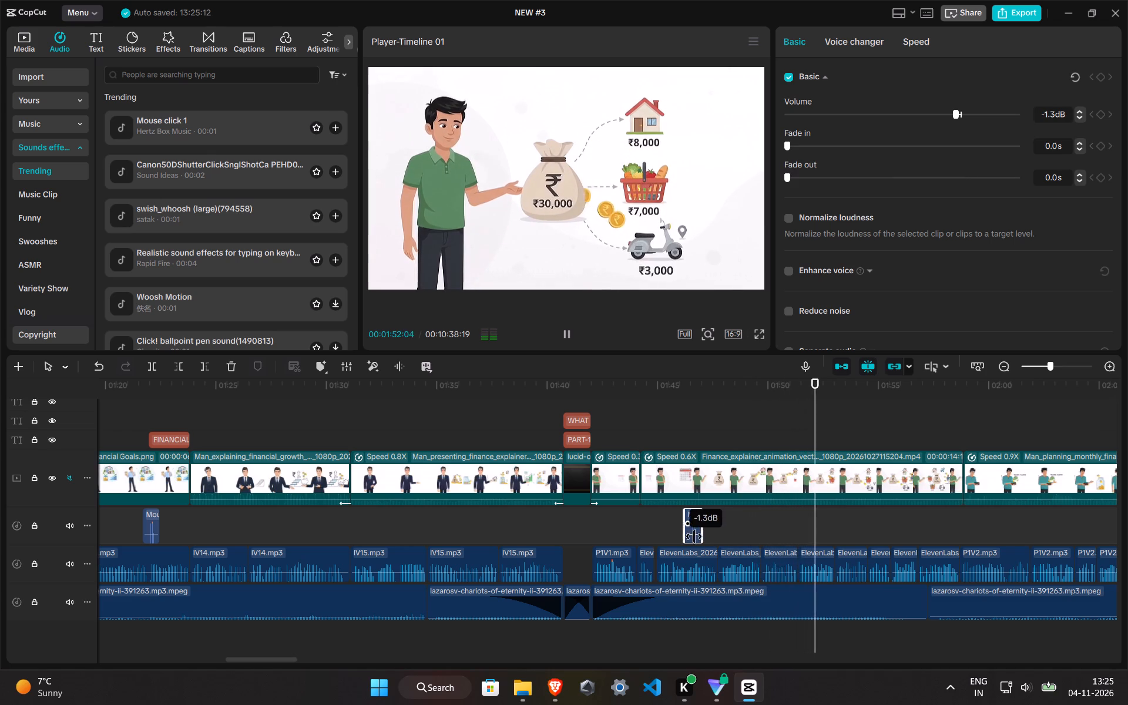
scroll(697, 537, "up", 8, "ctrl")
left_click_drag(569, 526, 555, 526)
left_click(504, 427)
left_click(522, 419)
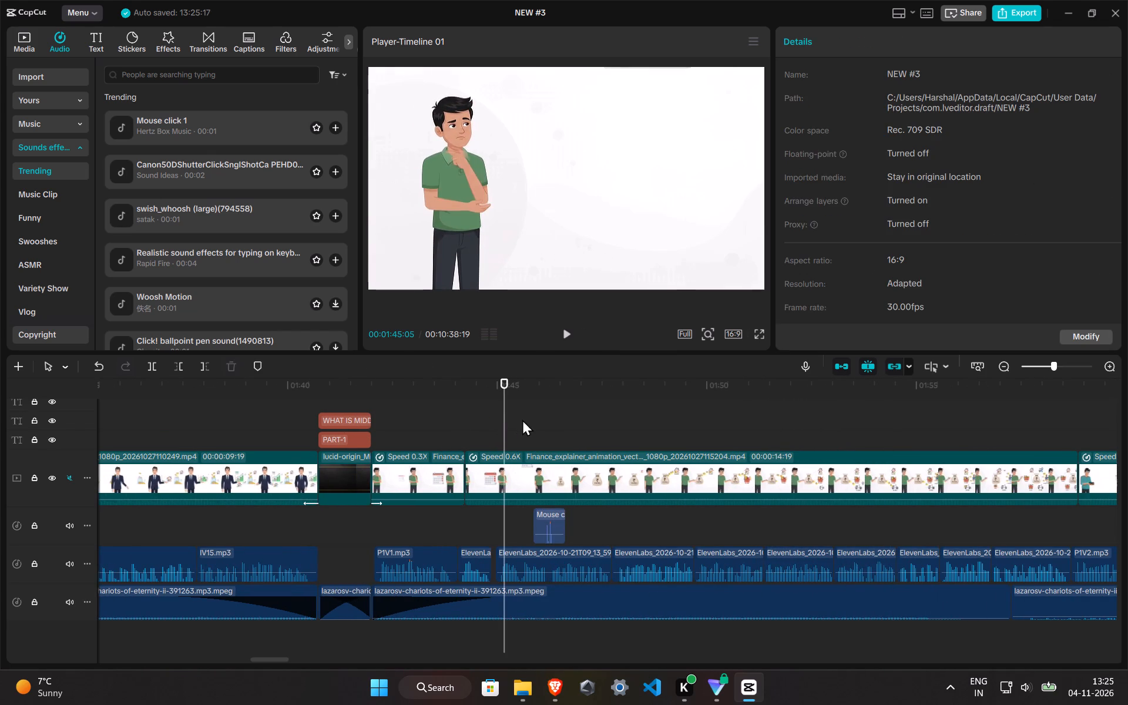
left_click_drag(519, 419, 529, 421)
left_click_drag(545, 523, 539, 524)
left_click(502, 442)
key("space")
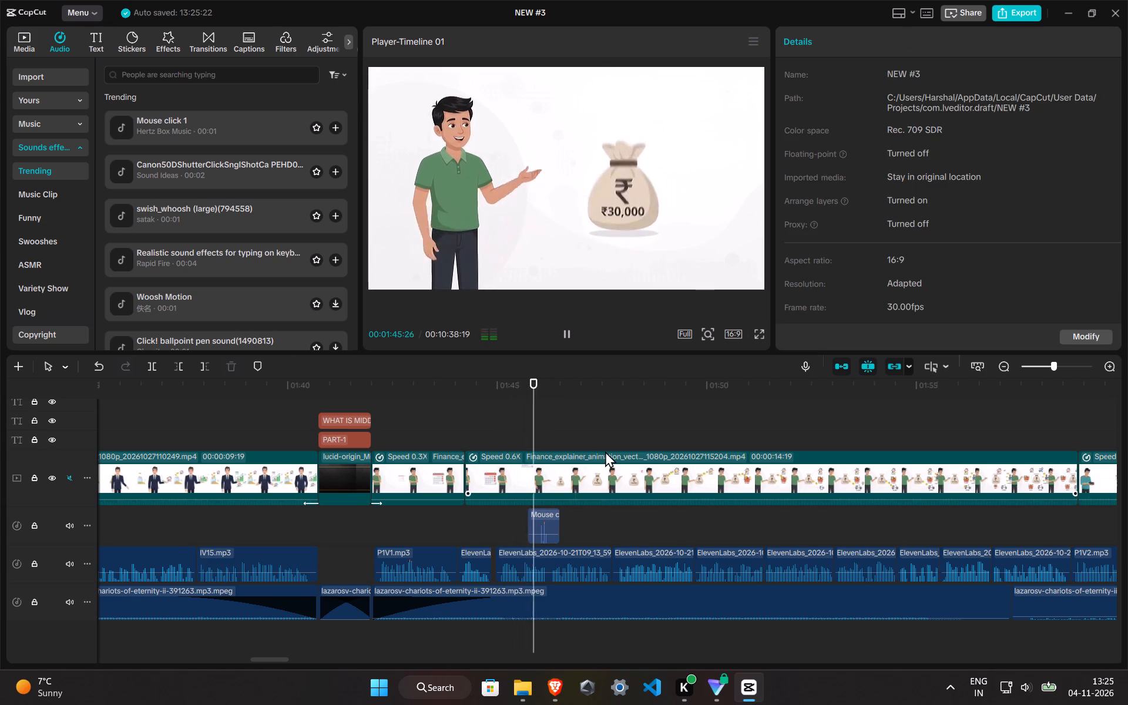
Find the ₹8,000 house's appearance at about 00:01:48 and search the sound effects for pop.
scroll(568, 481, "down", 4, "ctrl")
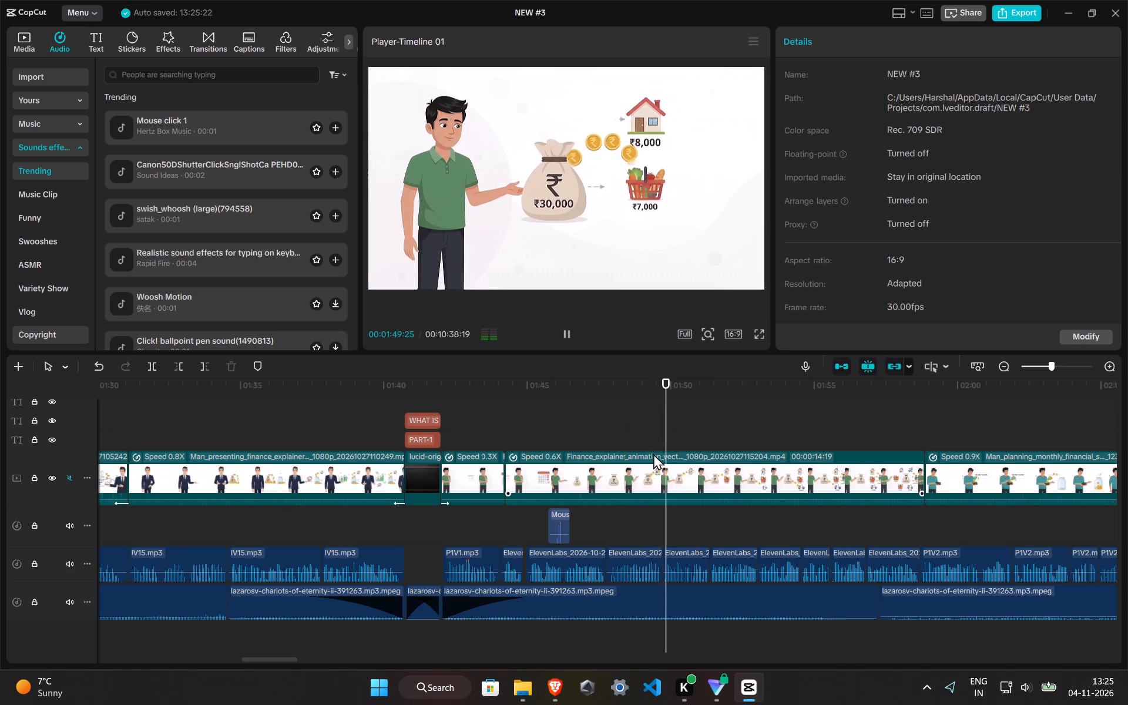
left_click(662, 426)
left_click_drag(659, 429, 657, 429)
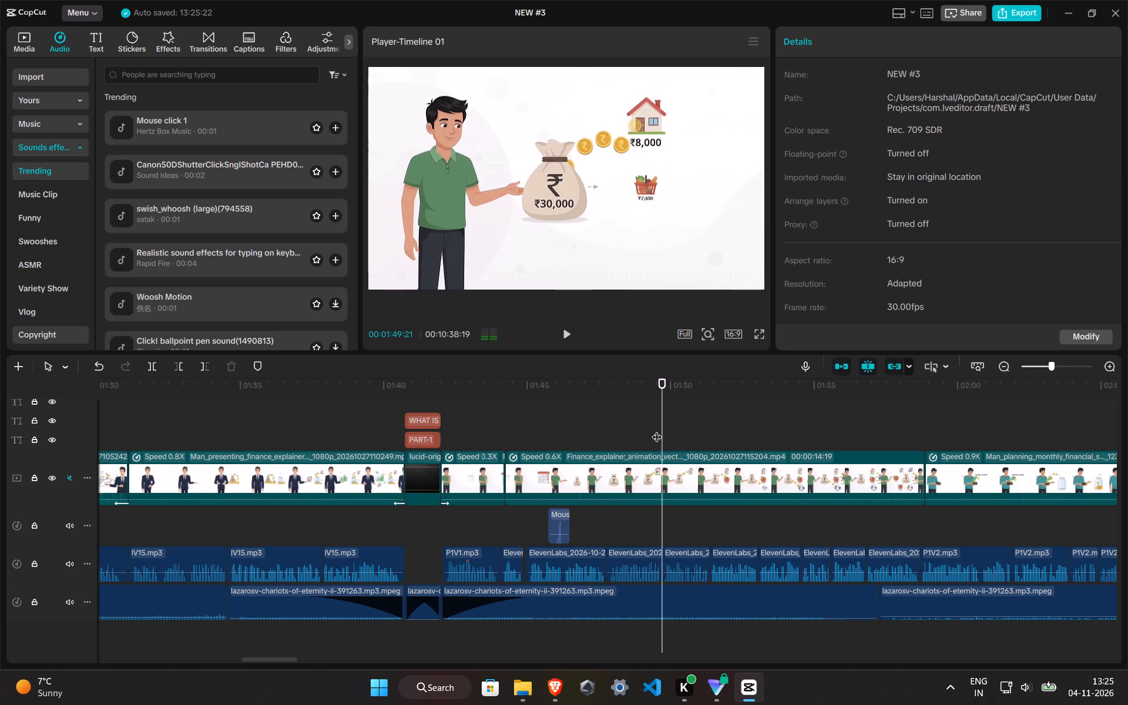
left_click_drag(657, 429, 615, 432)
key("space")
key("space")
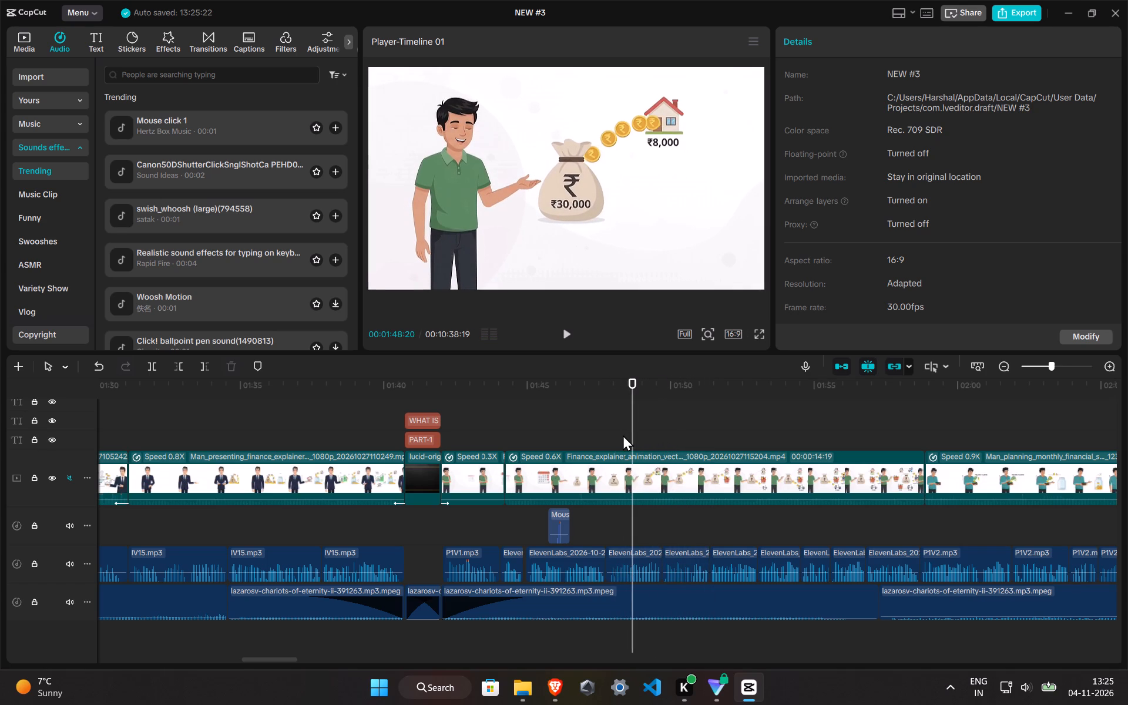
left_click(631, 435)
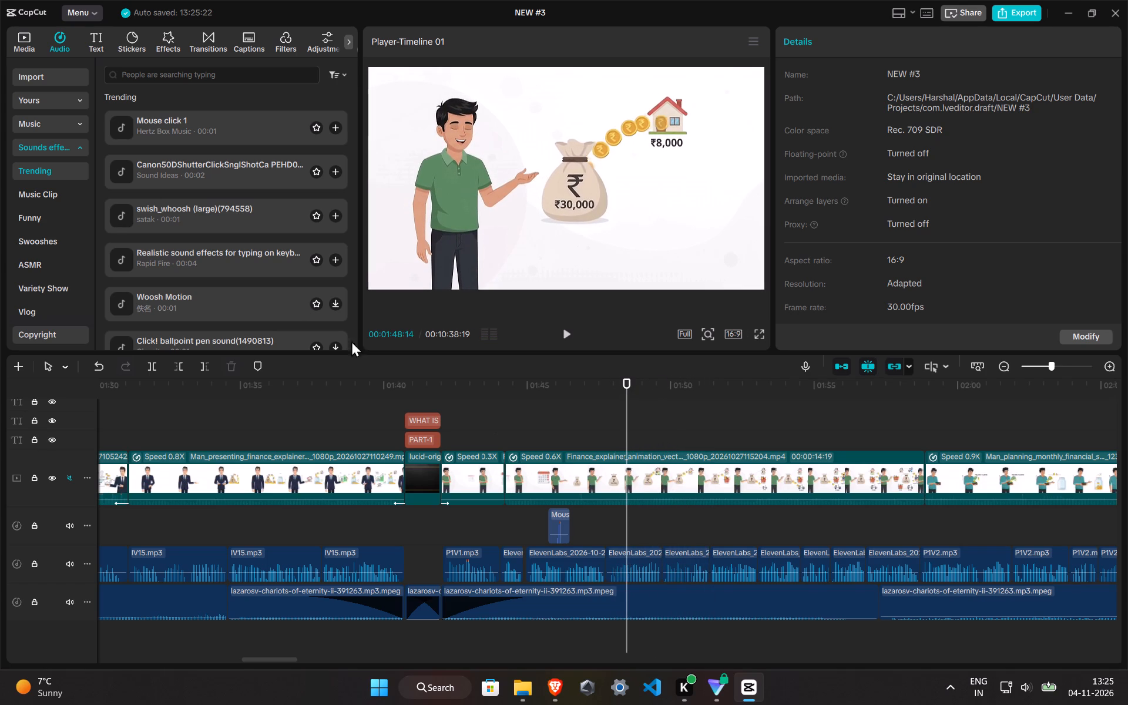
left_click(181, 78)
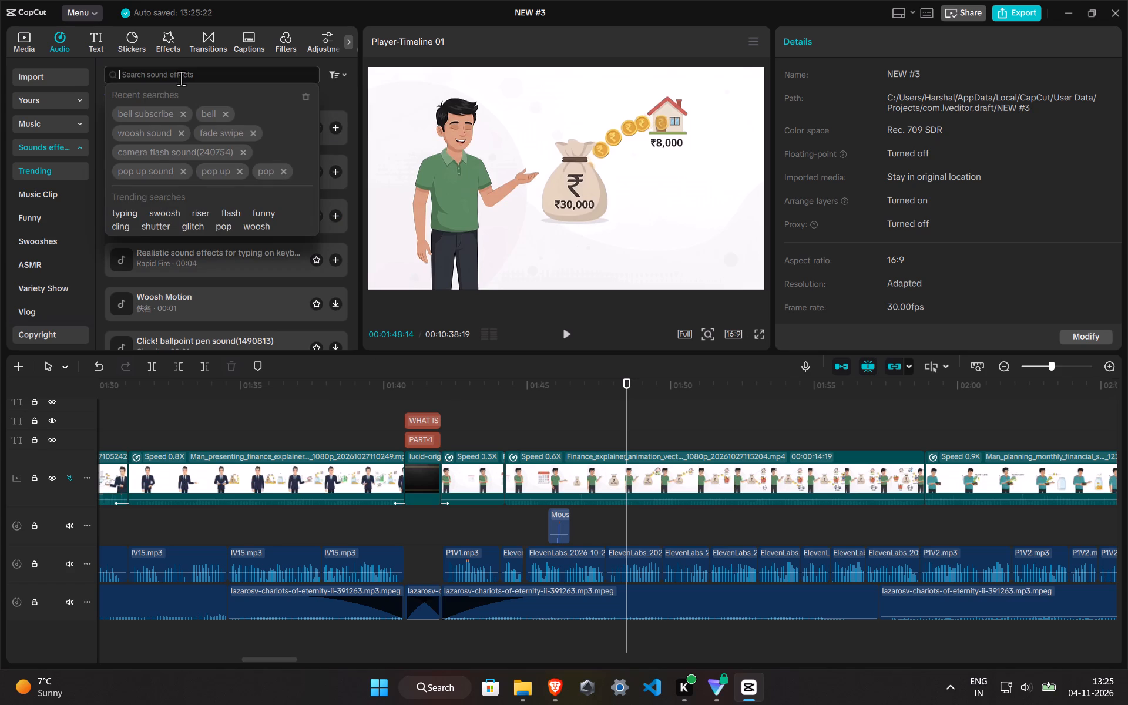
type("poop")
key("BackSpace")
key("BackSpace")
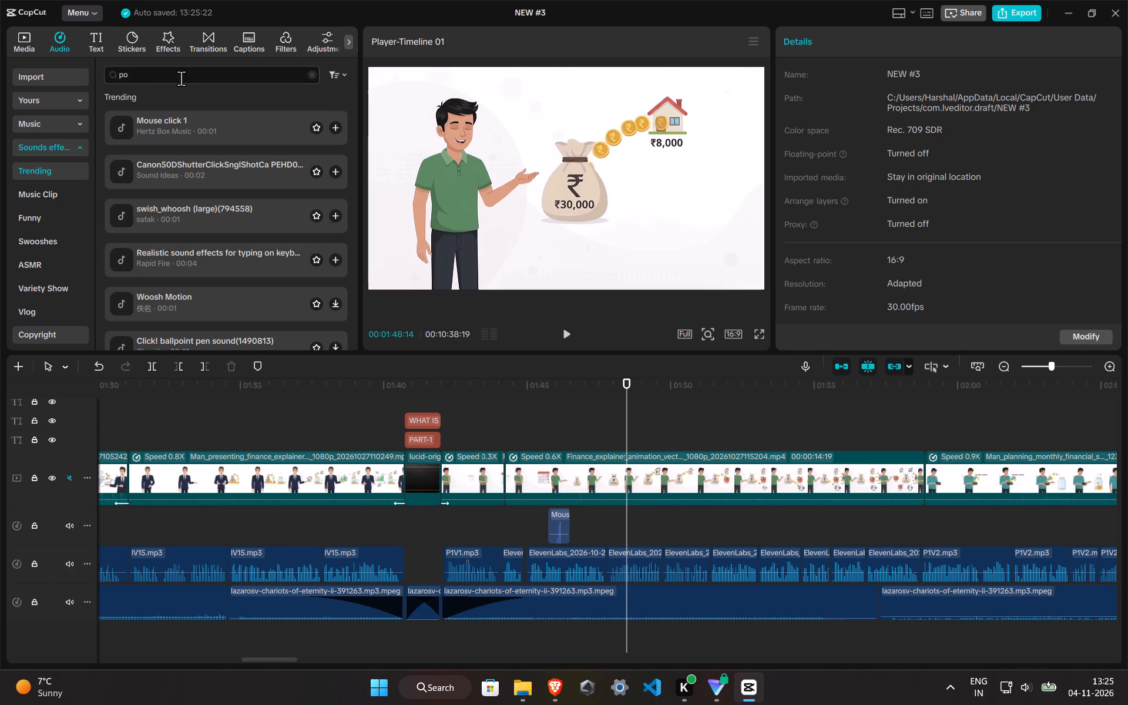
key("p")
key("Return")
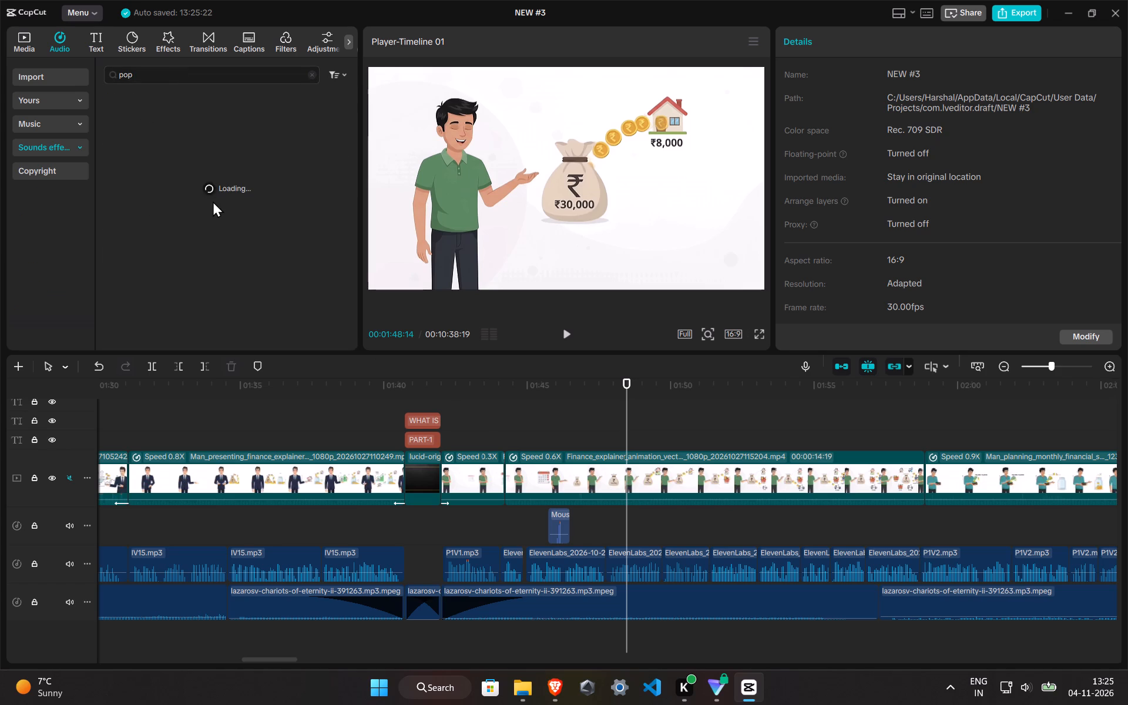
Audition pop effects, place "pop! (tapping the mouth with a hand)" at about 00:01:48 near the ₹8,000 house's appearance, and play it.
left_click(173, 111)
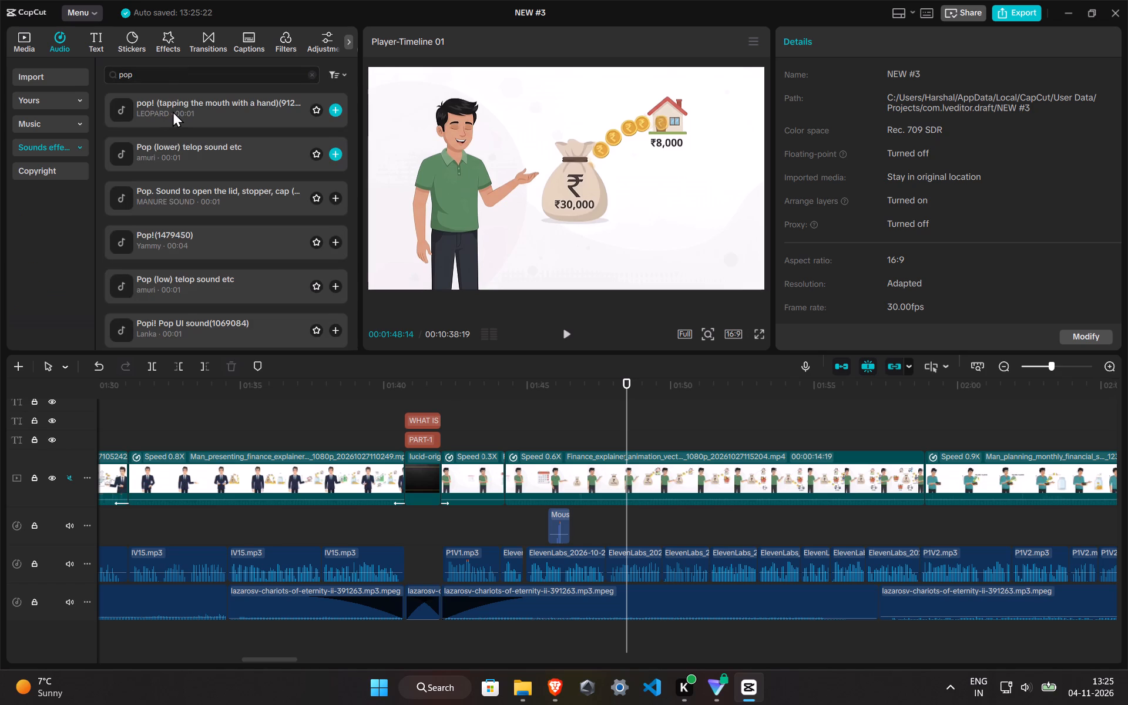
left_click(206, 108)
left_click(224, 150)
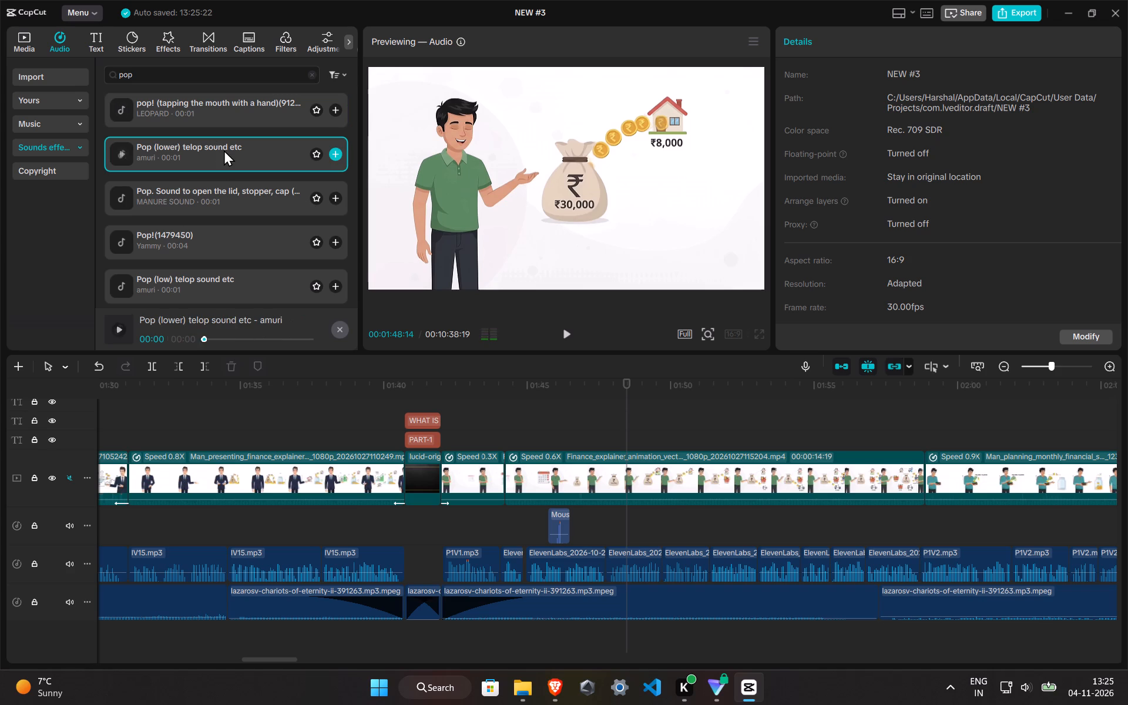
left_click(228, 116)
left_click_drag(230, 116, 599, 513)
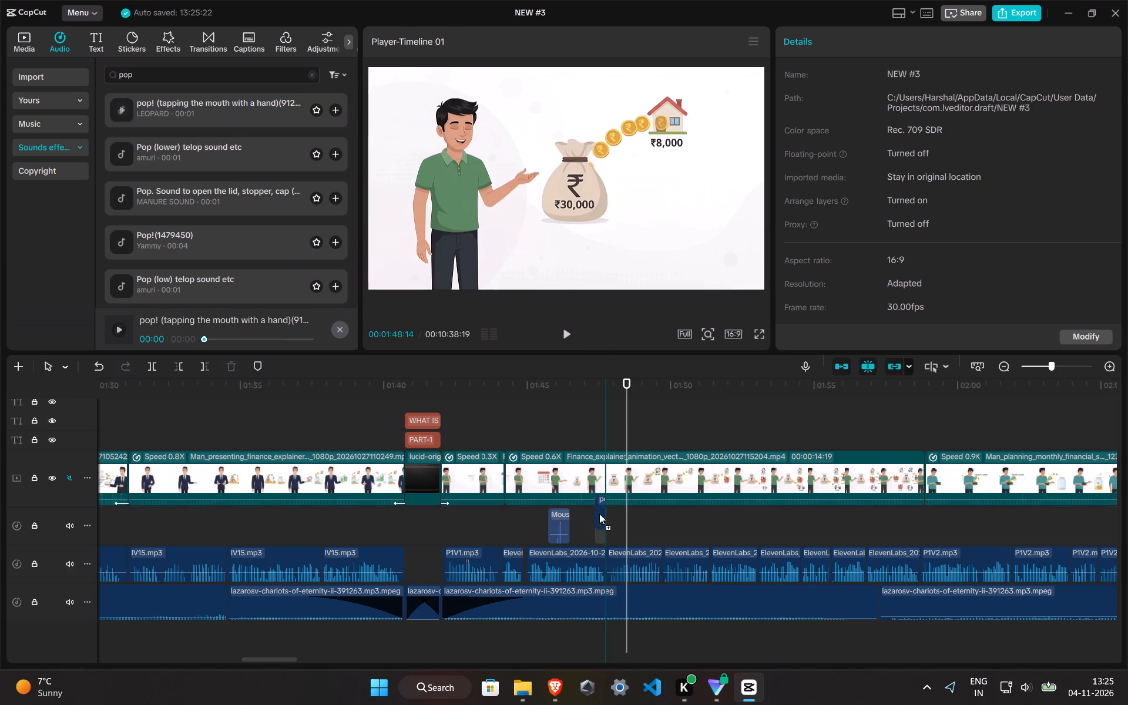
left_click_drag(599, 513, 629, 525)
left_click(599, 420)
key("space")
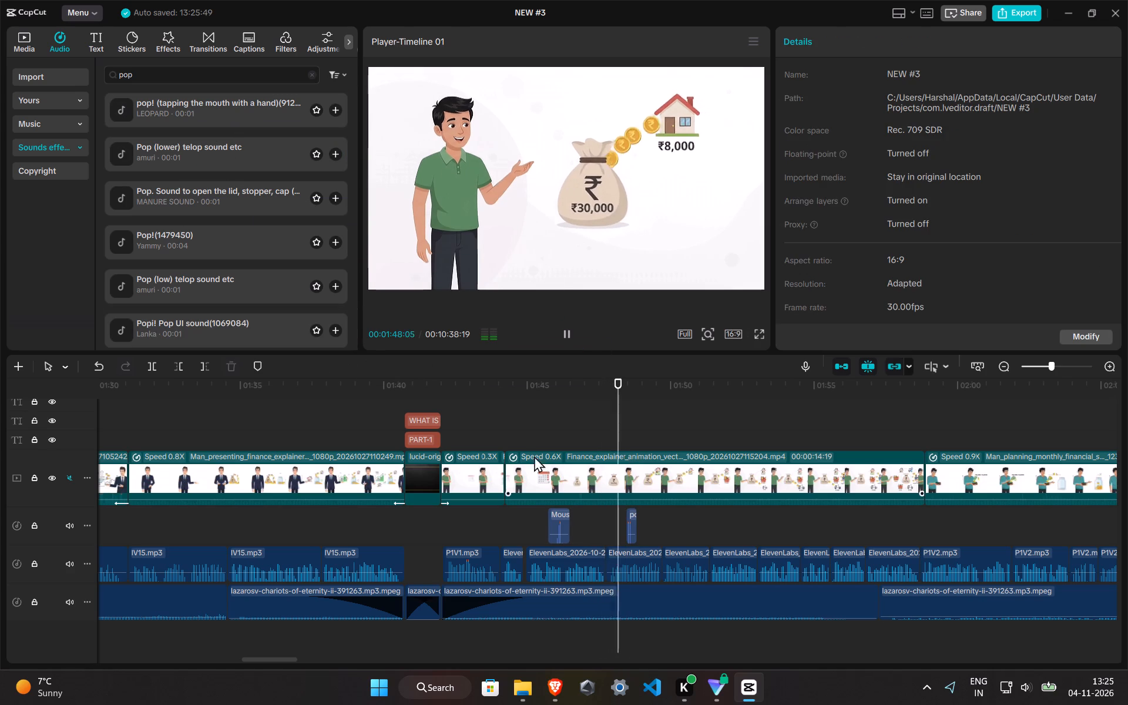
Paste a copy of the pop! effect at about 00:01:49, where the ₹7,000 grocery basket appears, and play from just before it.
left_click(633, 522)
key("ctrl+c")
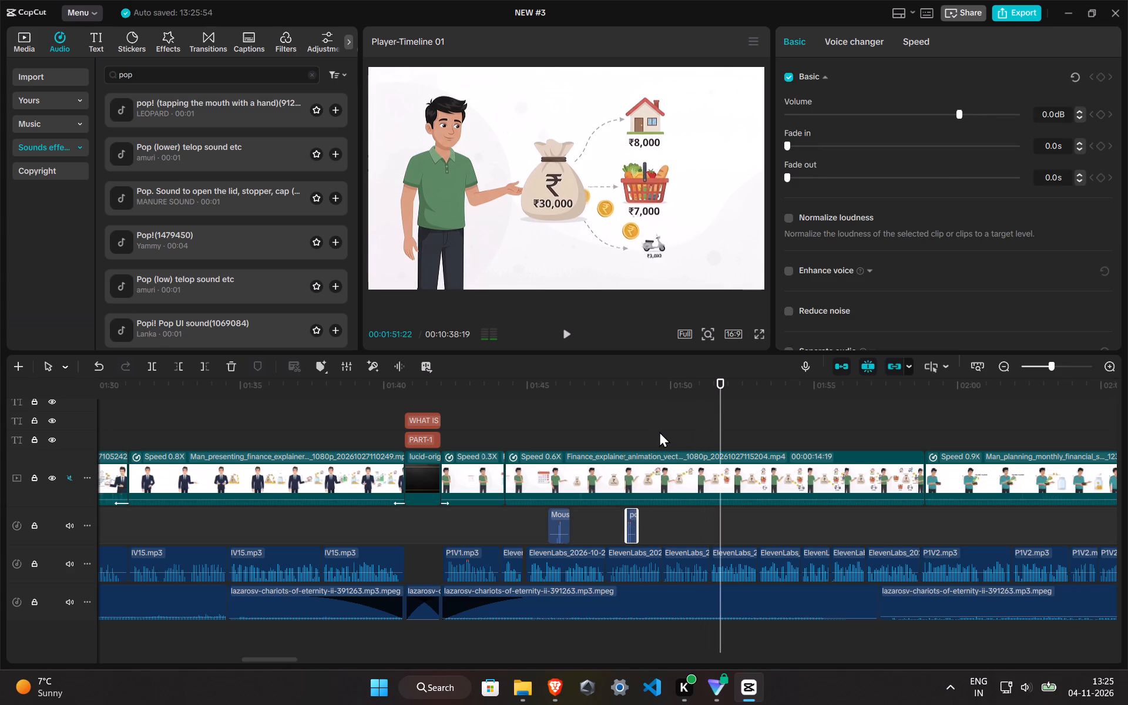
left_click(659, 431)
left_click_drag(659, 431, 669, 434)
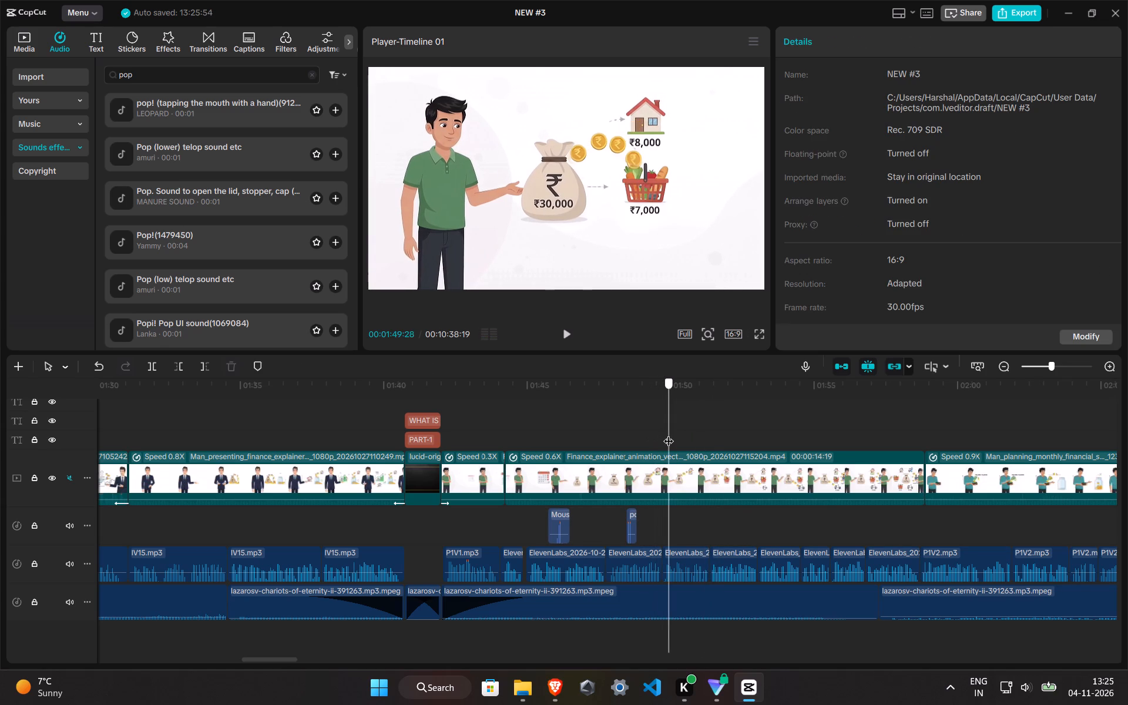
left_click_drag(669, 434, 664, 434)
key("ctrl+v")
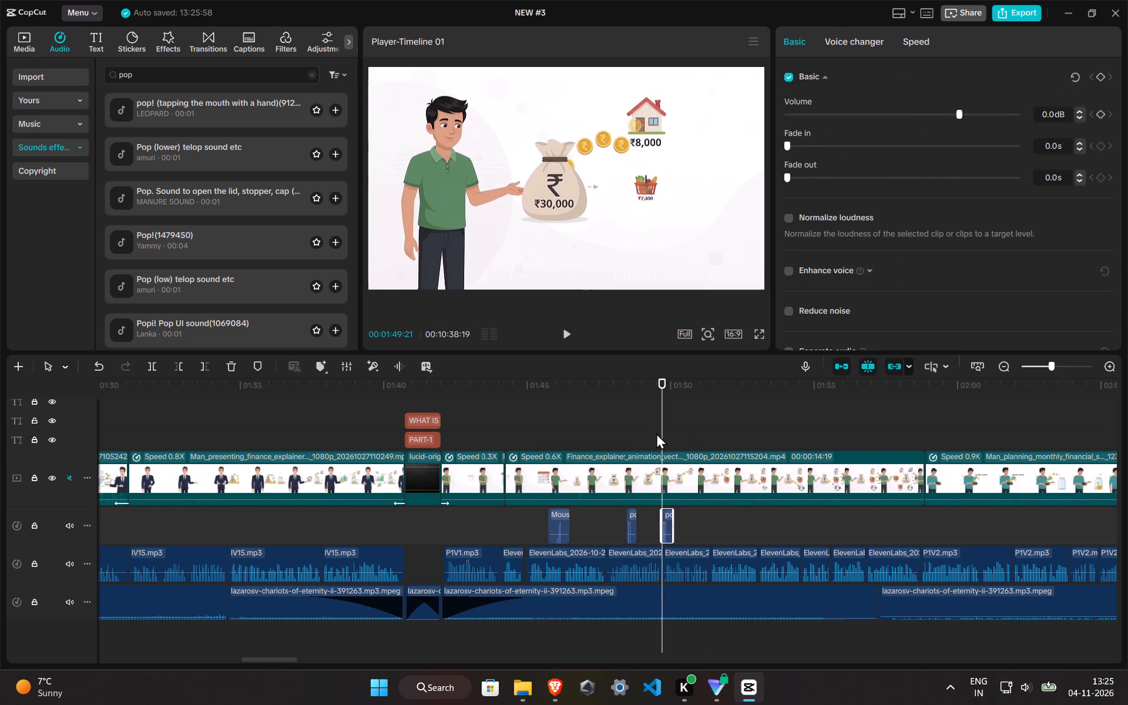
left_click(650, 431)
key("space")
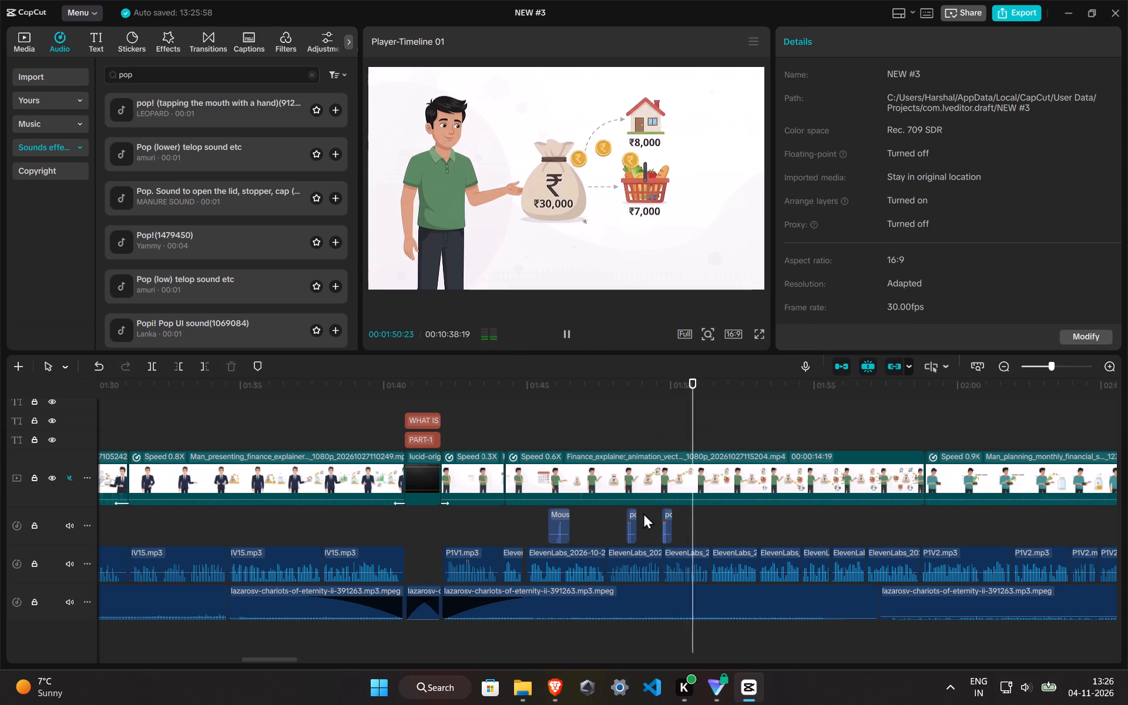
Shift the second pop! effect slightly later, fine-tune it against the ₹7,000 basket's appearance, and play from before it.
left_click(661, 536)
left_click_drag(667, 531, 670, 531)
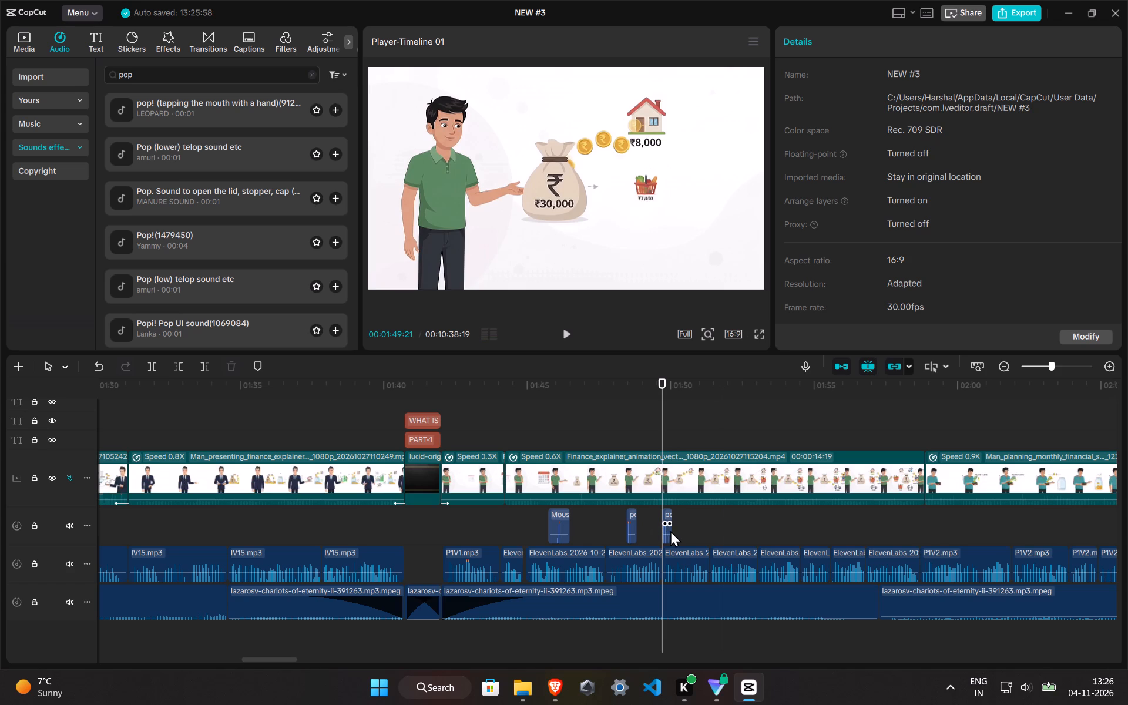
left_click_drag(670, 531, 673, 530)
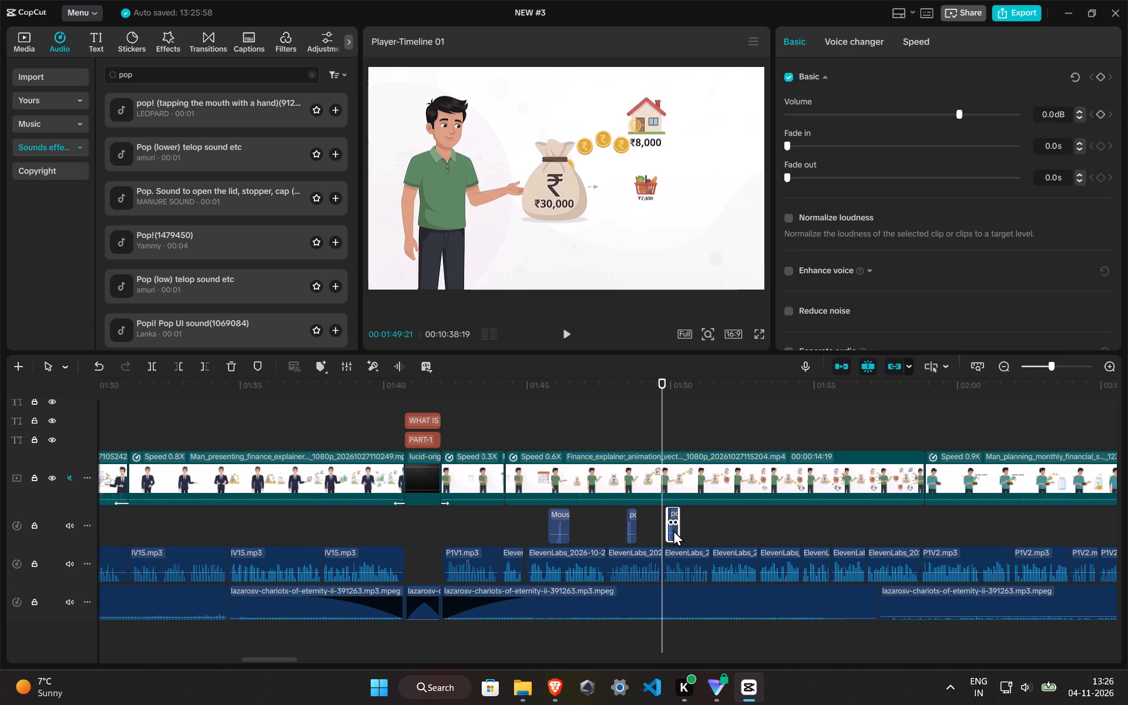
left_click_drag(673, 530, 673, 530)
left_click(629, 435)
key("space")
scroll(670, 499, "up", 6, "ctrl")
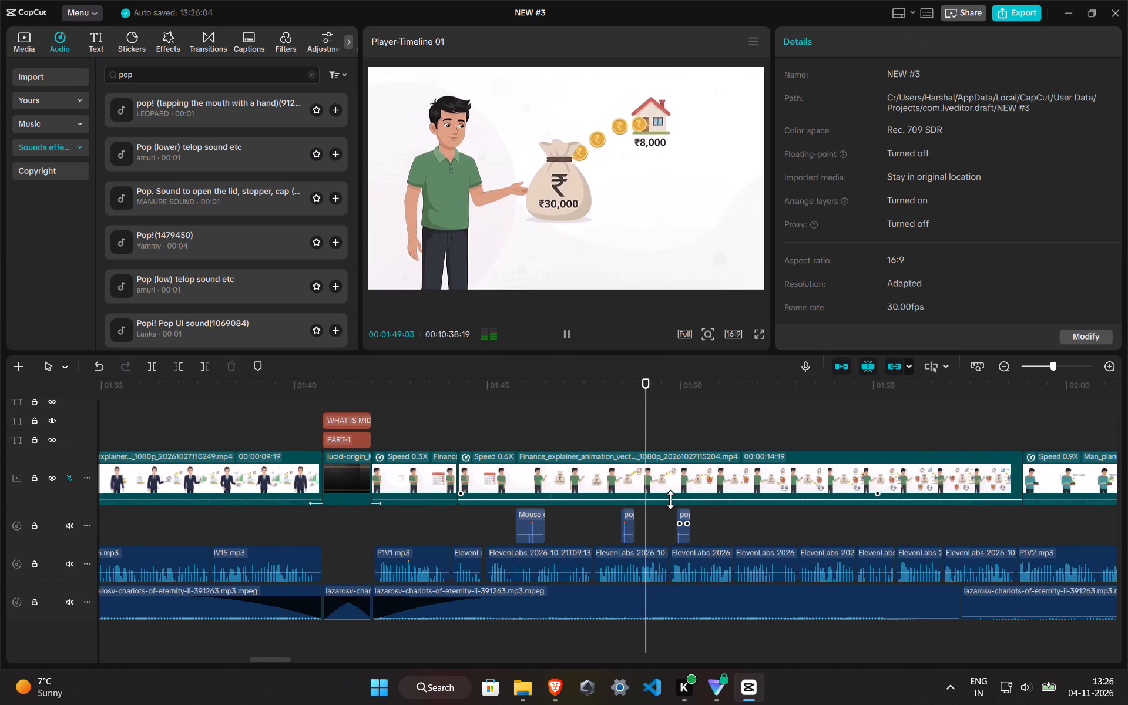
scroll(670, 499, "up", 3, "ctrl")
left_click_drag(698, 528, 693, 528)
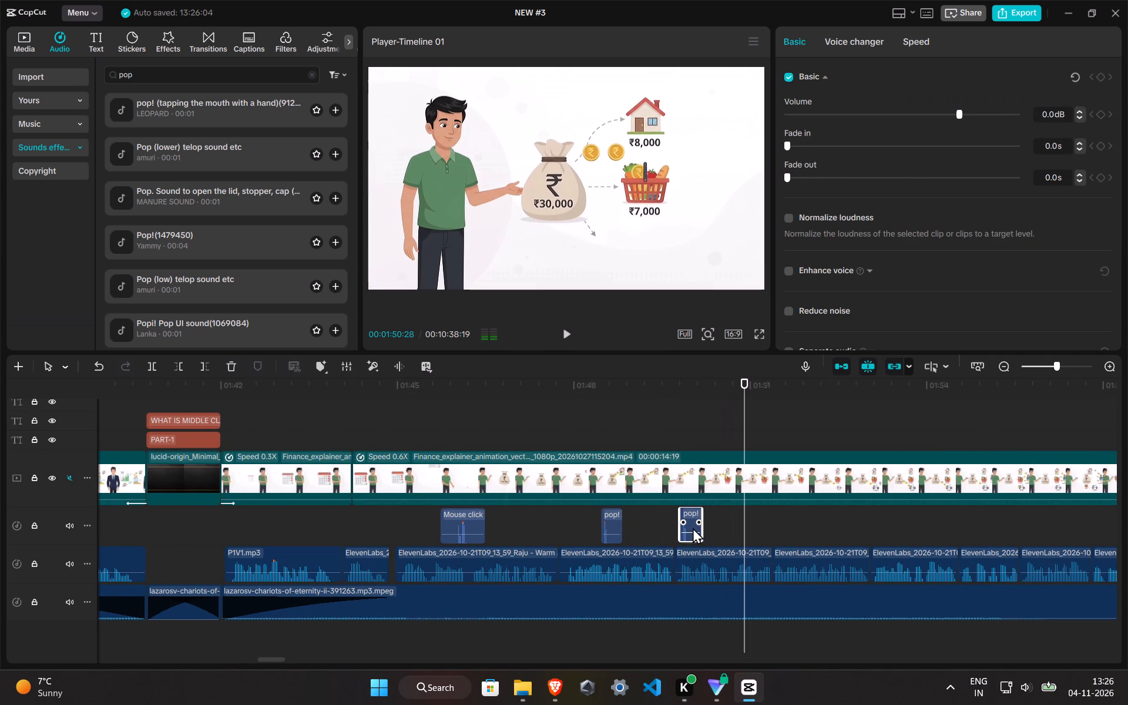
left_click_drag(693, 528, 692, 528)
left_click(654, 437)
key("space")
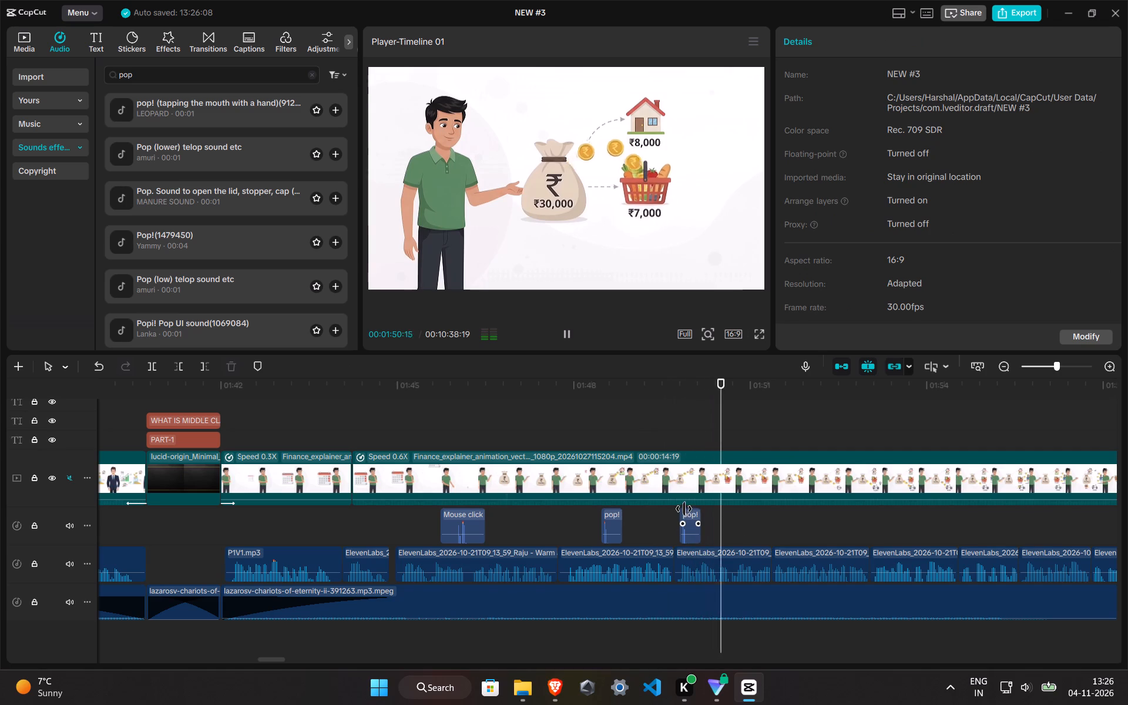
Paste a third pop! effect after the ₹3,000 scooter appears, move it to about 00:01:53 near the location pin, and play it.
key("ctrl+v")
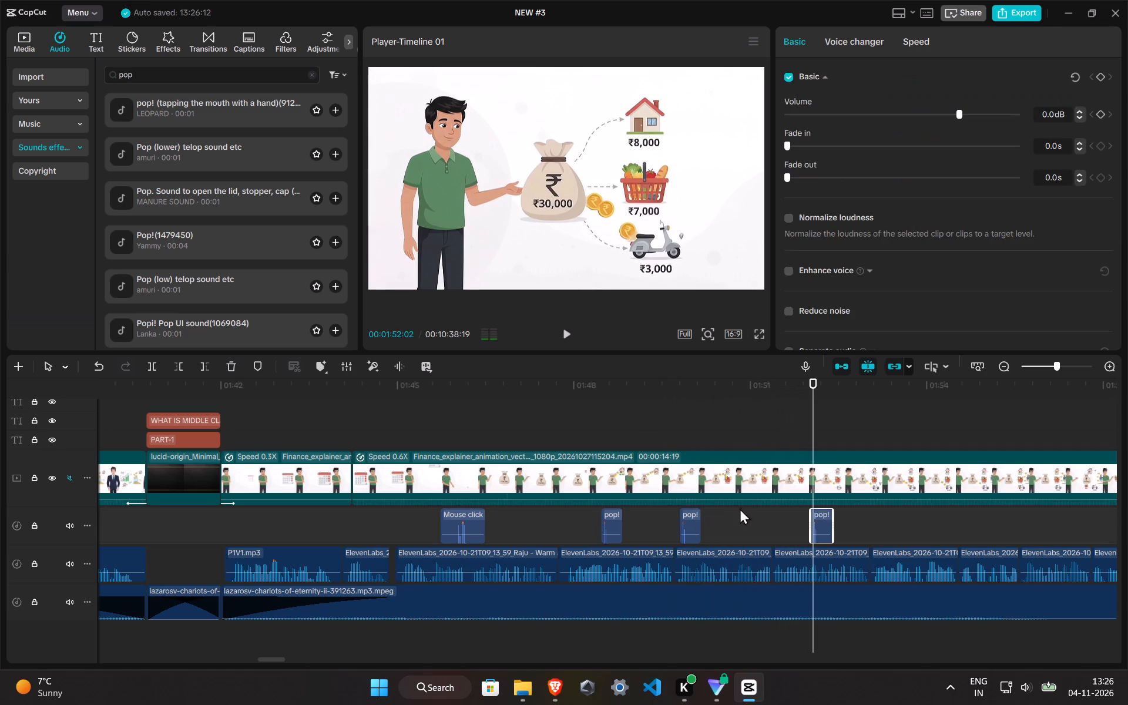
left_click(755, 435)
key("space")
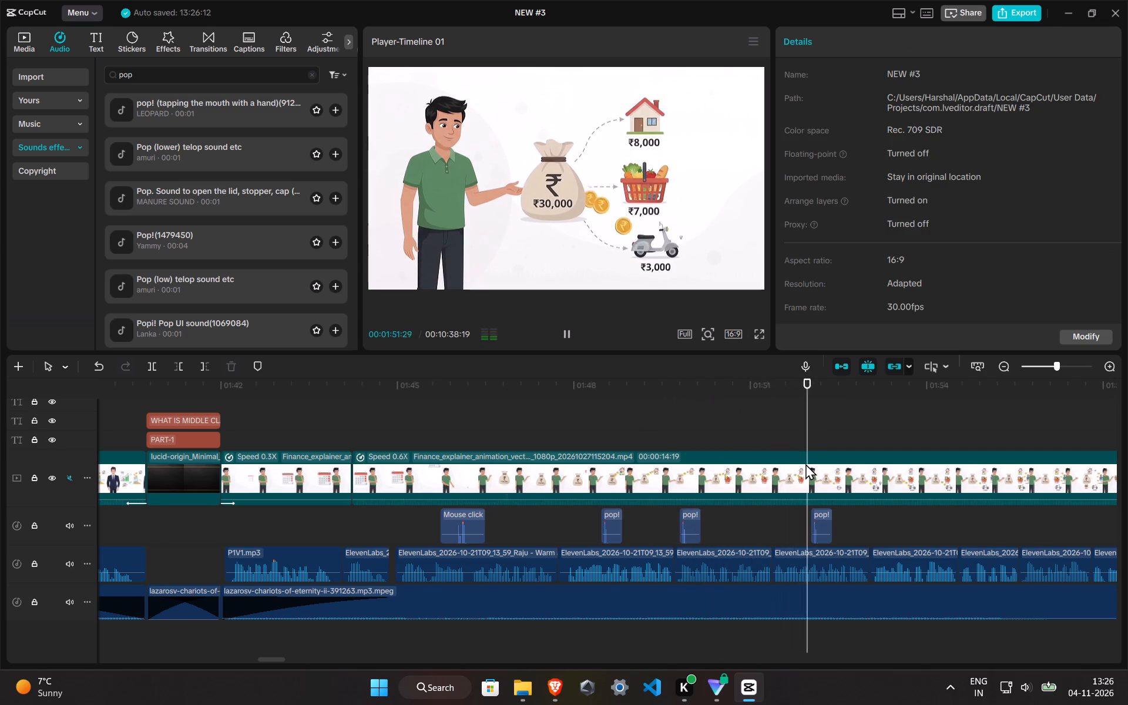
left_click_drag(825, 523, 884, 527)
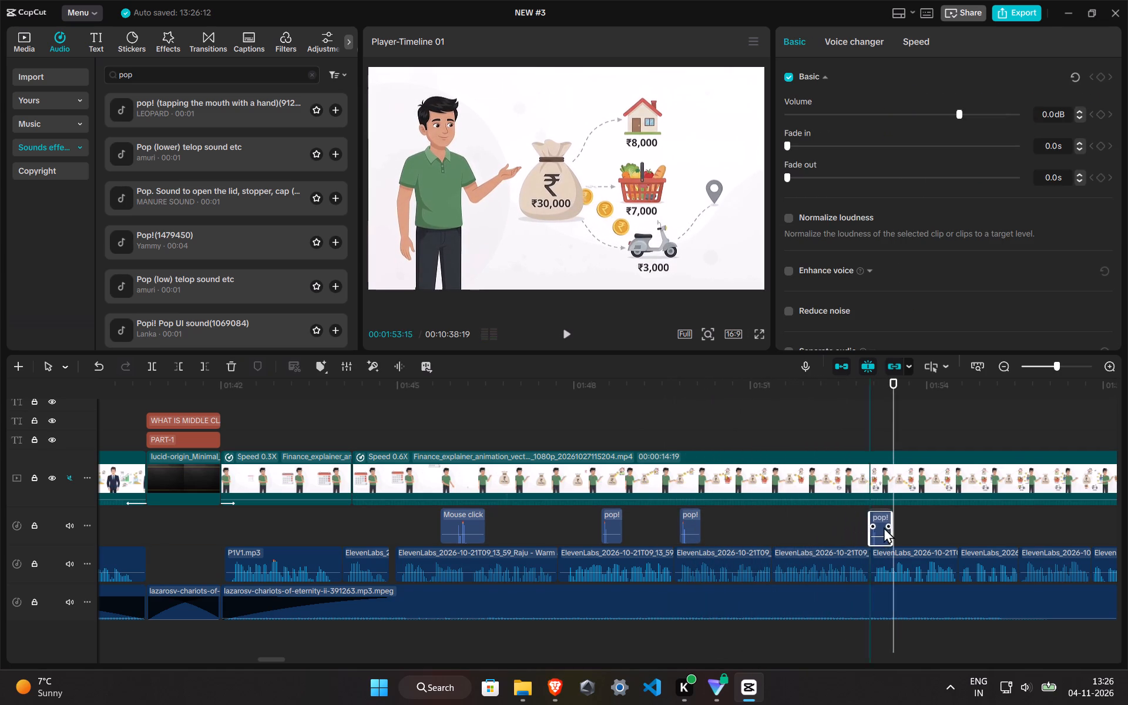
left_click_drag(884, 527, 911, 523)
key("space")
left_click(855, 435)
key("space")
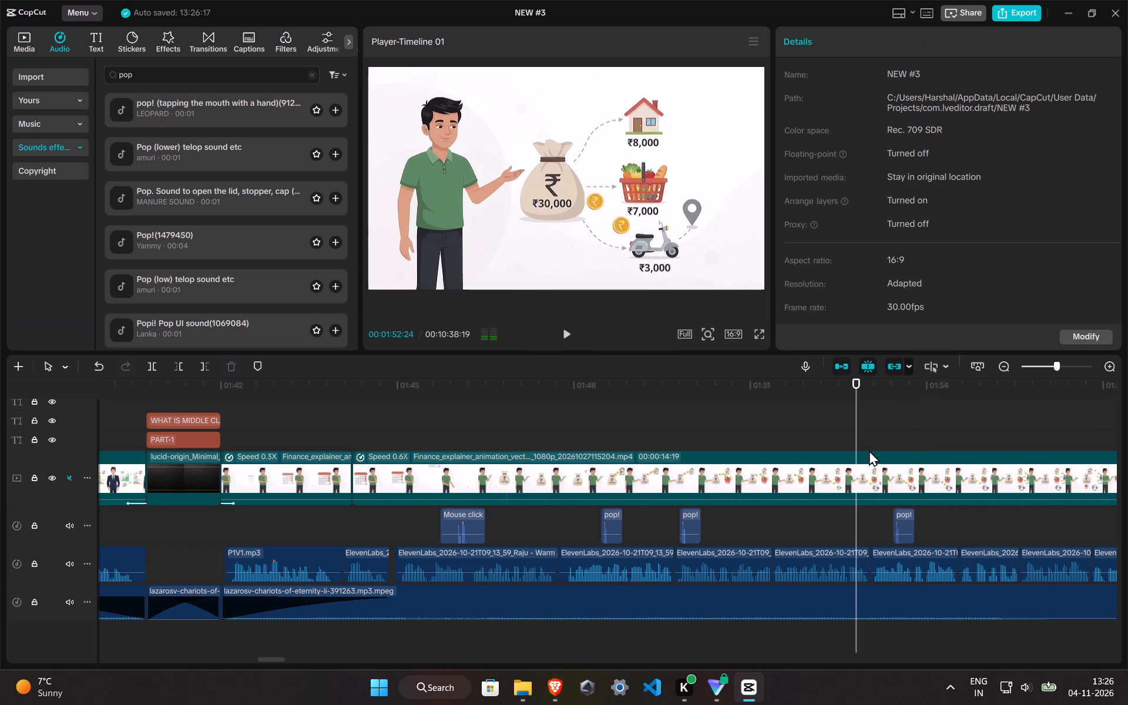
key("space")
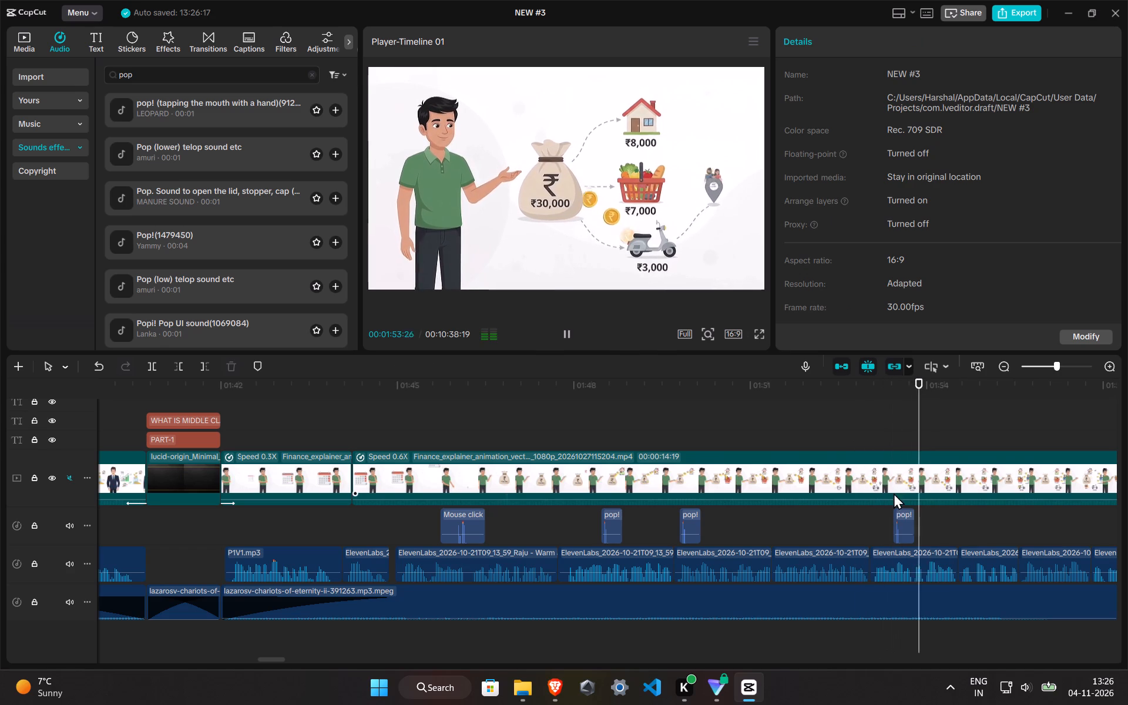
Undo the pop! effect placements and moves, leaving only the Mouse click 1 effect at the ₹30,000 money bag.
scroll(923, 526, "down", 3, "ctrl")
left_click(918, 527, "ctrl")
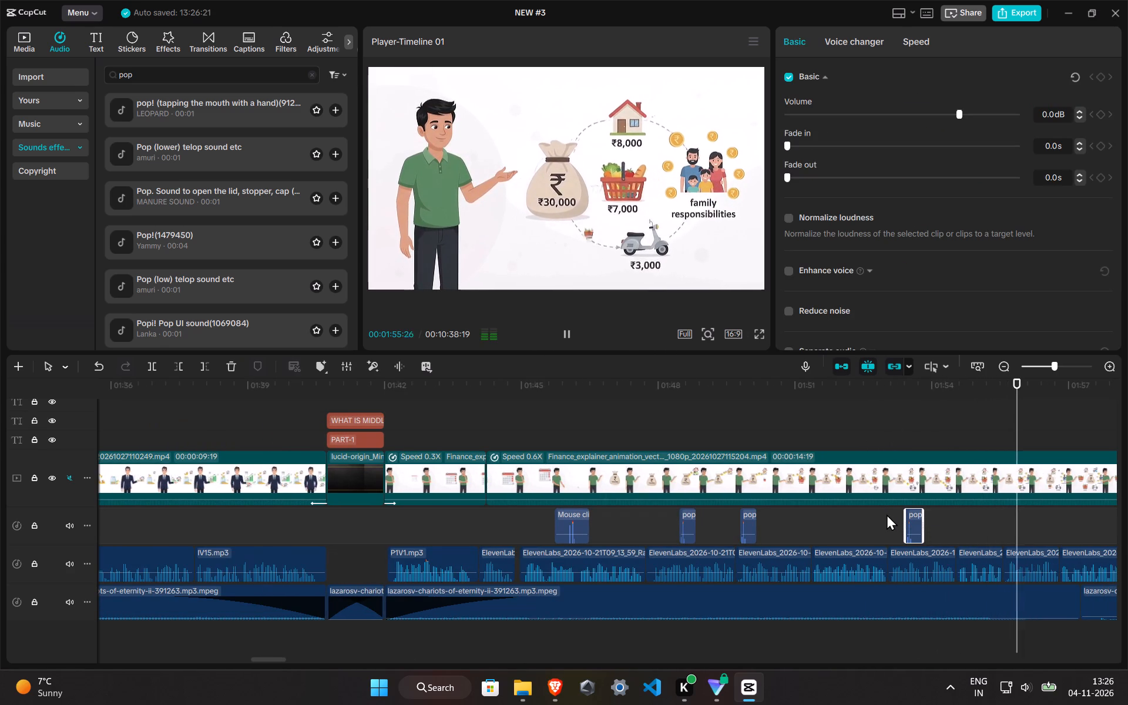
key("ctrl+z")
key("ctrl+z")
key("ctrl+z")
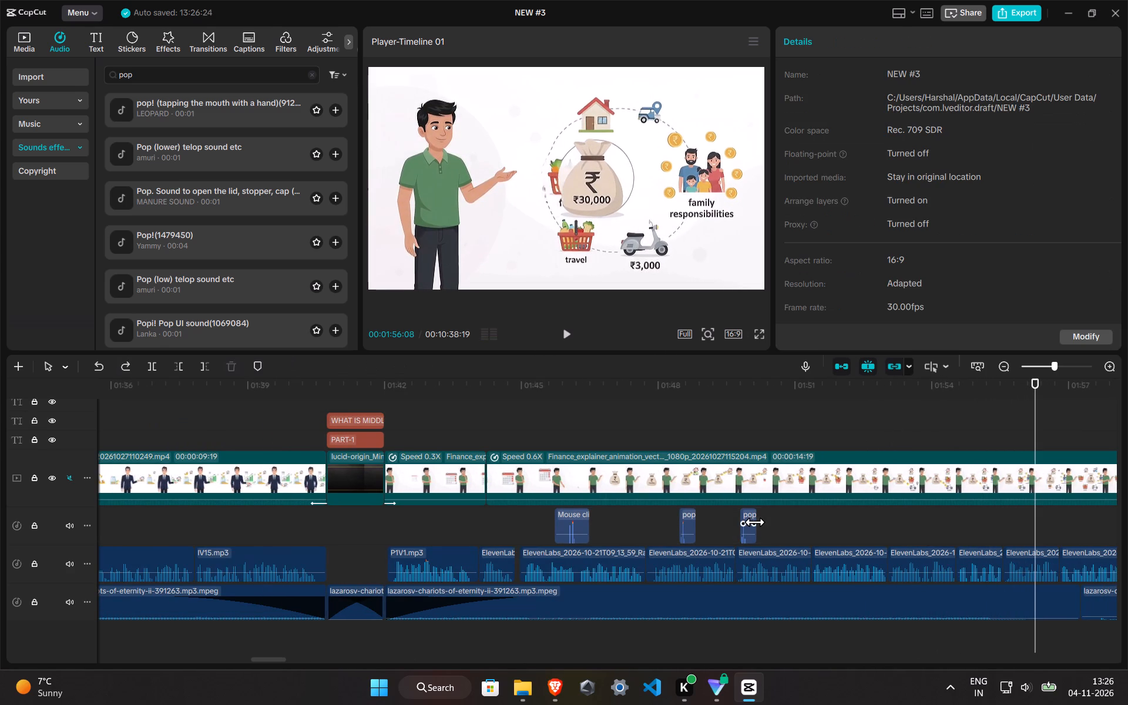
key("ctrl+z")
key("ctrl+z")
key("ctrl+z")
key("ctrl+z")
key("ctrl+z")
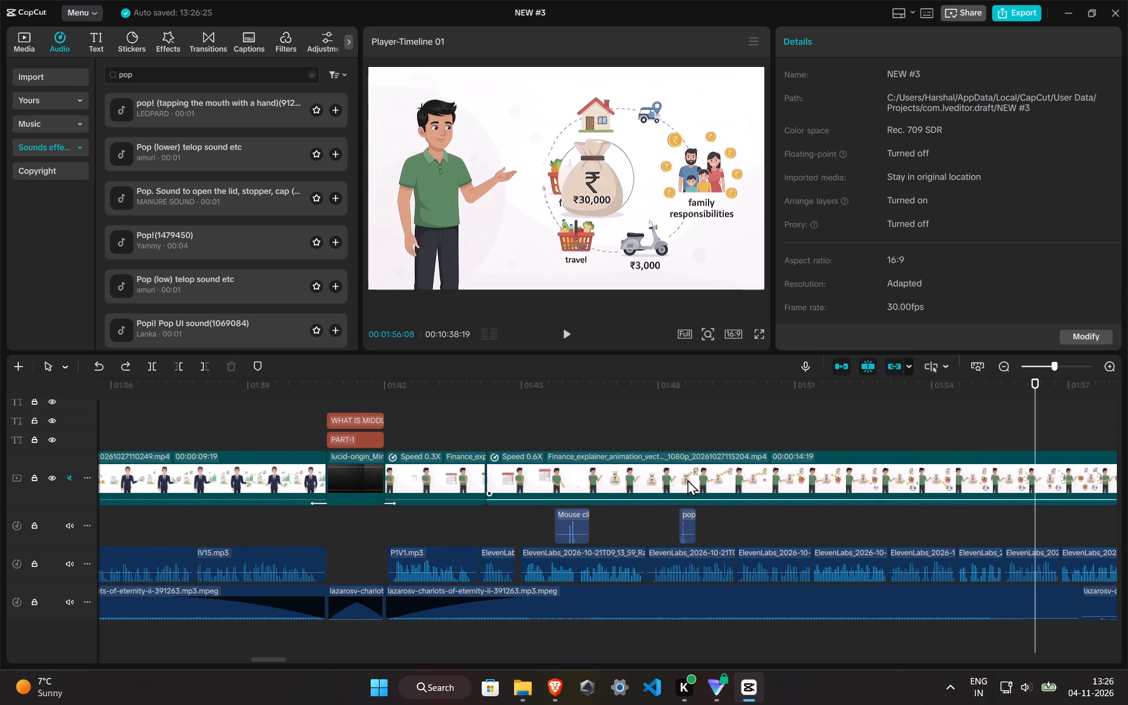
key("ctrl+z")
Play from just before the ₹30,000 money bag's appearance through about 00:02:08 to check the following clips.
left_click(532, 431)
key("space")
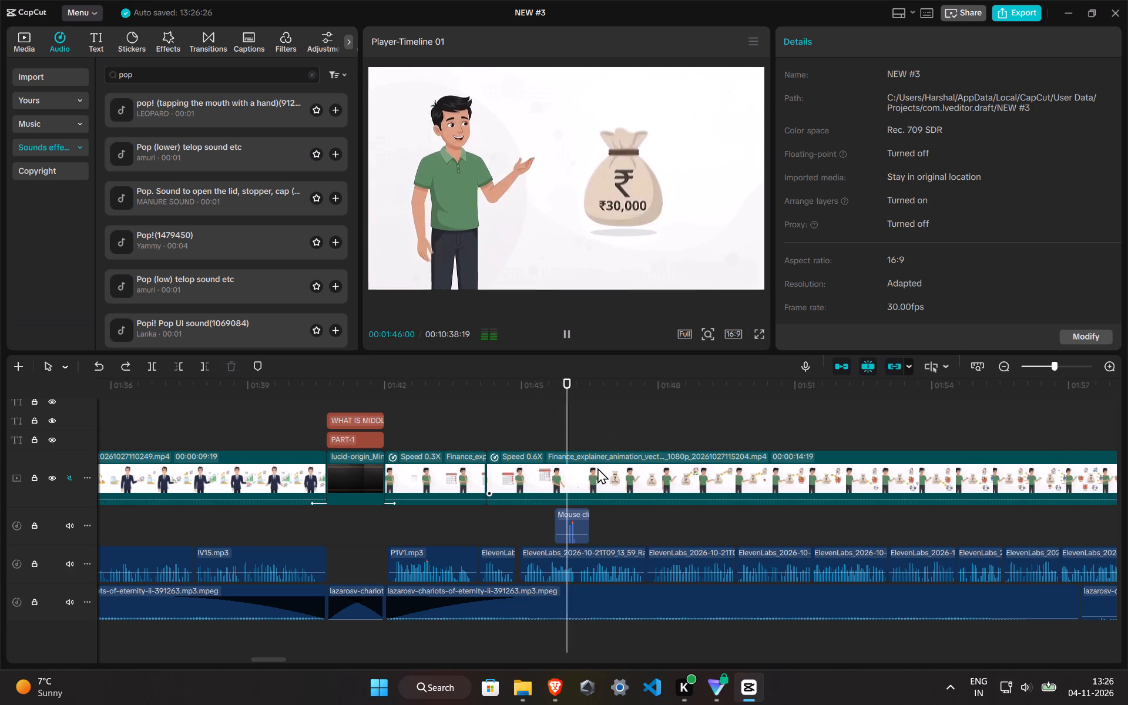
scroll(622, 506, "down", 11, "ctrl")
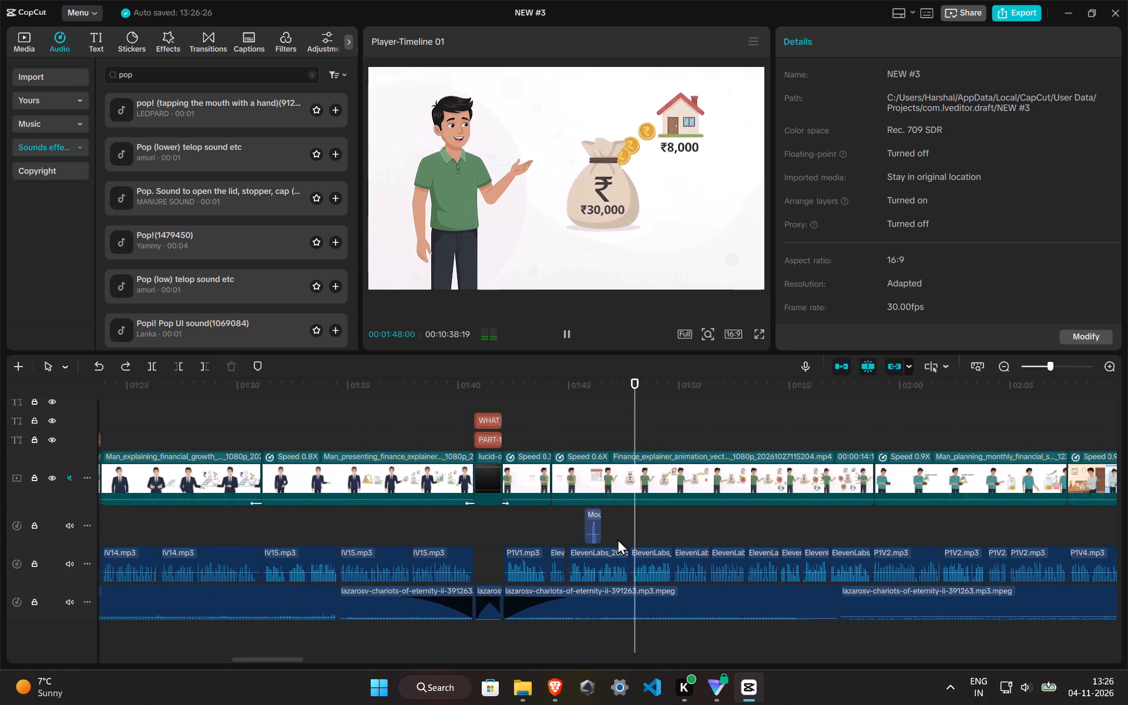
scroll(617, 539, "down", 6, "ctrl")
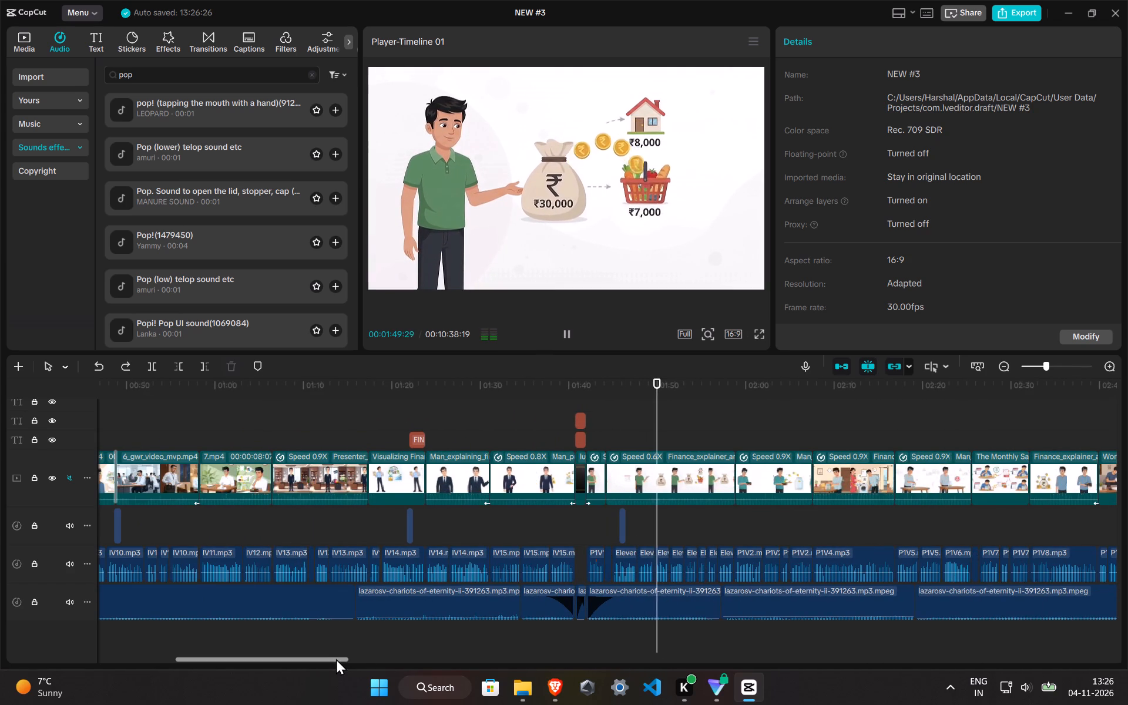
left_click_drag(338, 659, 427, 651)
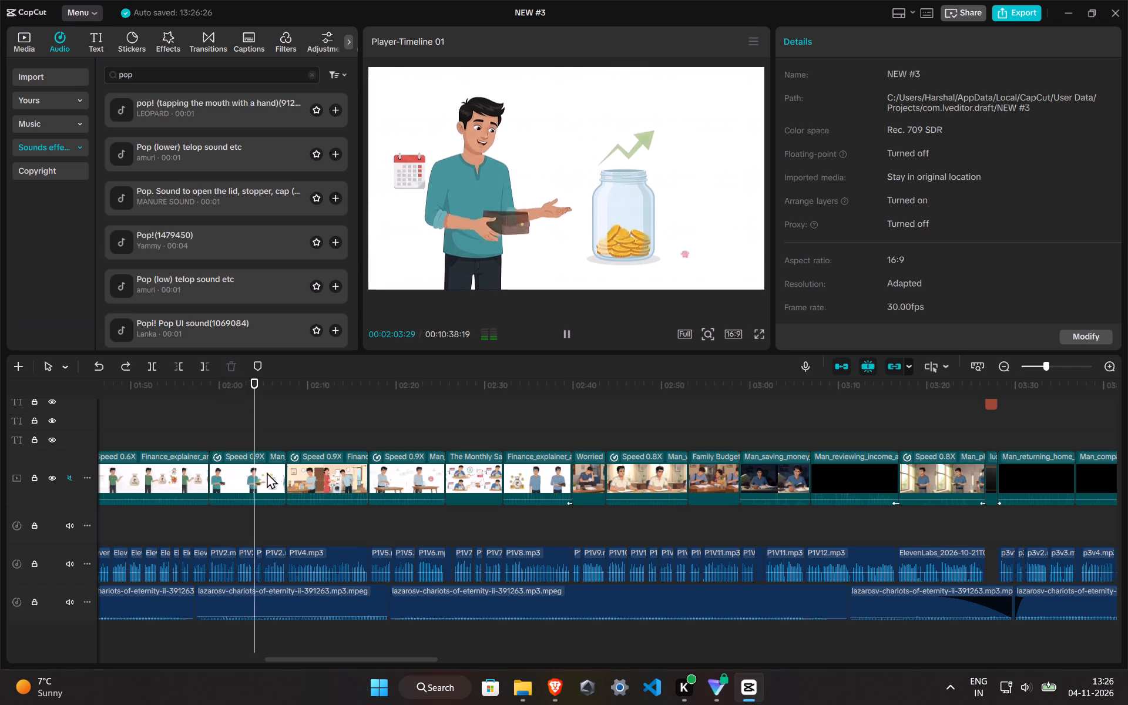
scroll(273, 474, "up", 4, "ctrl")
scroll(344, 513, "down", 1, "ctrl")
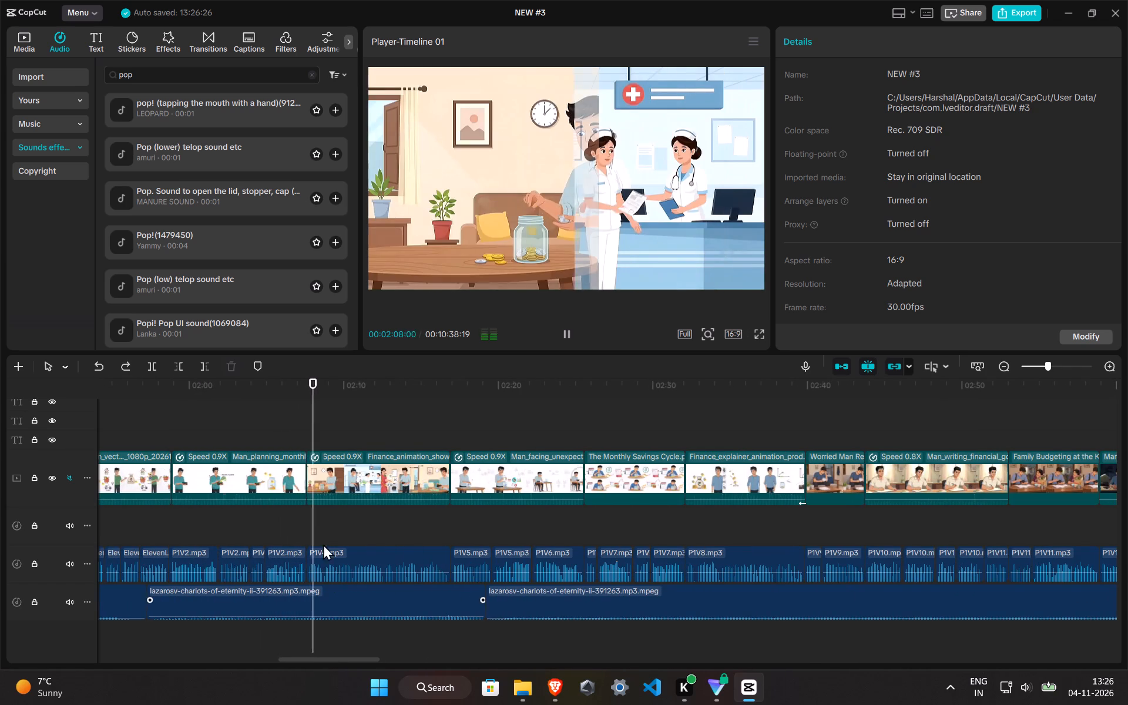
Go to the start of the Finance_animation_showing clip at about 00:02:07 and search the sound effects for "woosh".
left_click(304, 446)
left_click(317, 471)
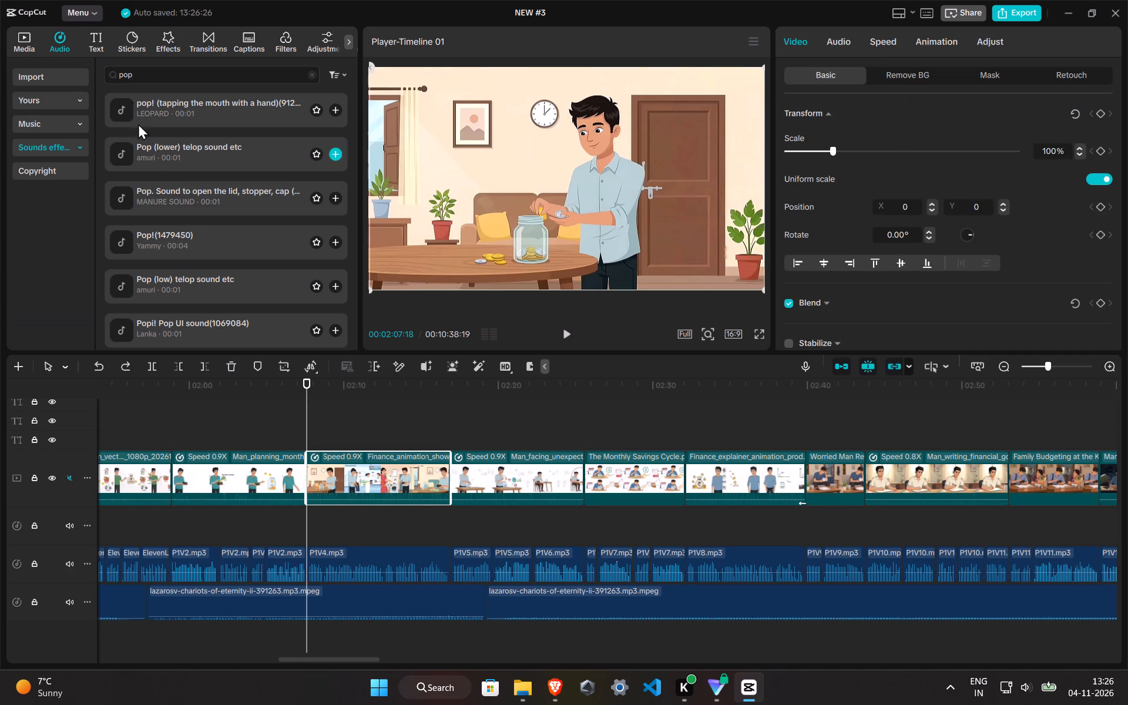
left_click_drag(141, 69, 101, 72)
key("BackSpace")
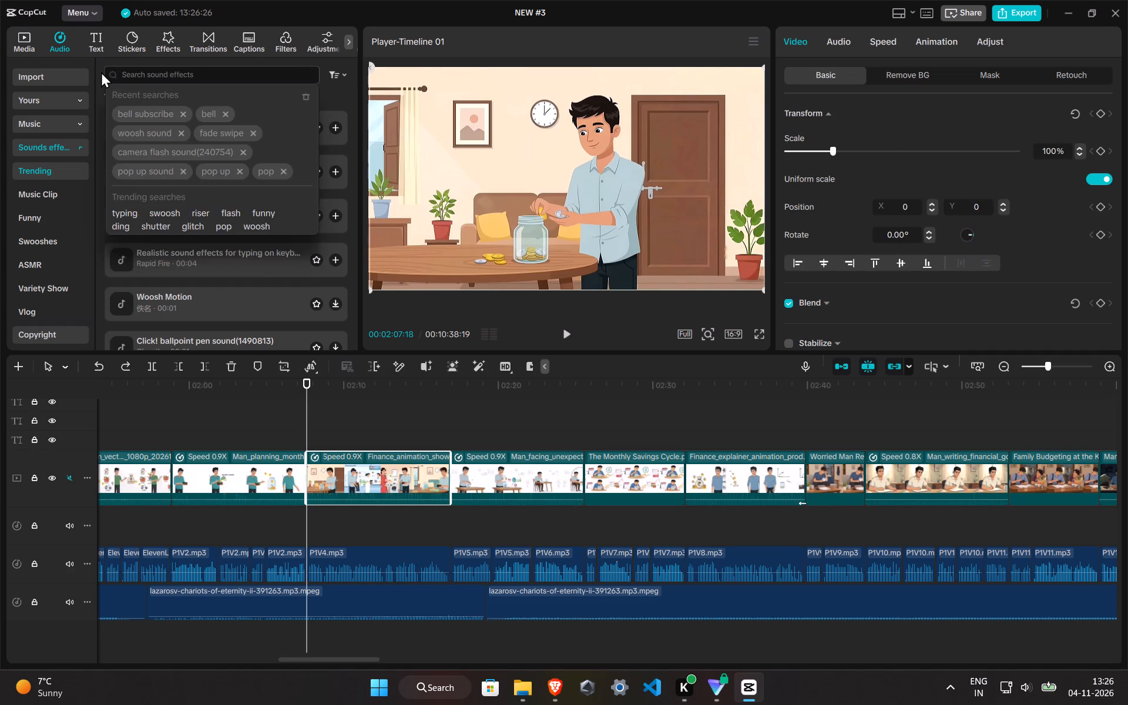
type("wav")
key("BackSpace")
key("BackSpace")
key("BackSpace")
key("e")
key("BackSpace")
type("woosj")
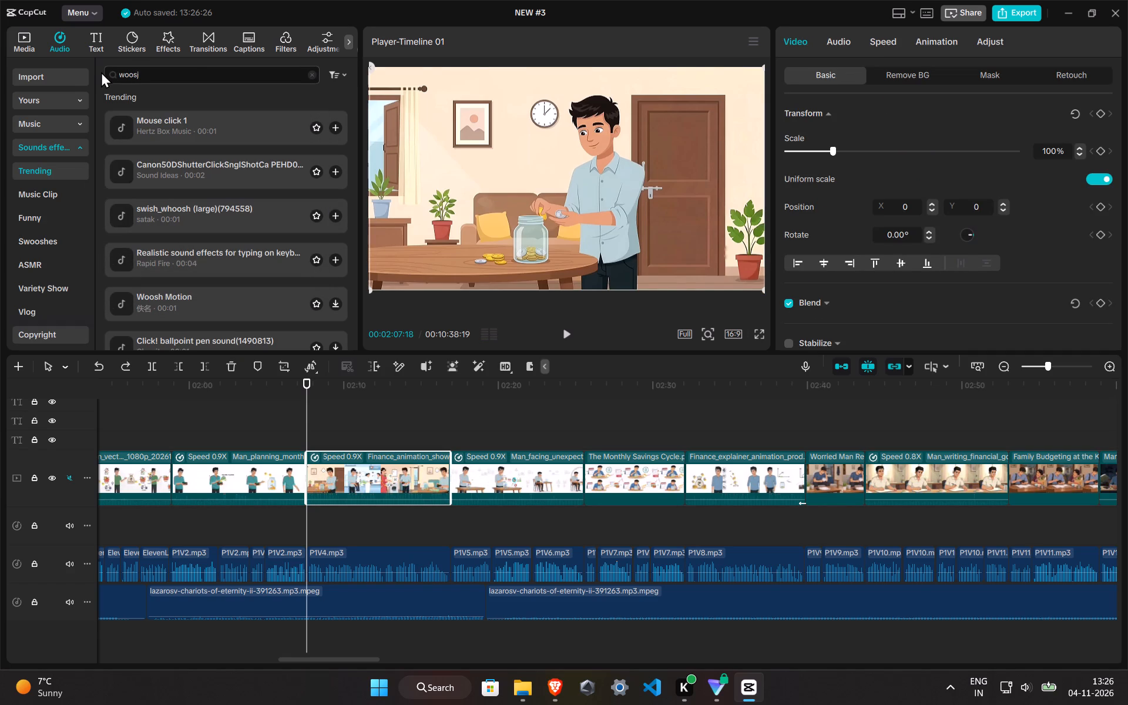
key("BackSpace")
key("h")
key("Return")
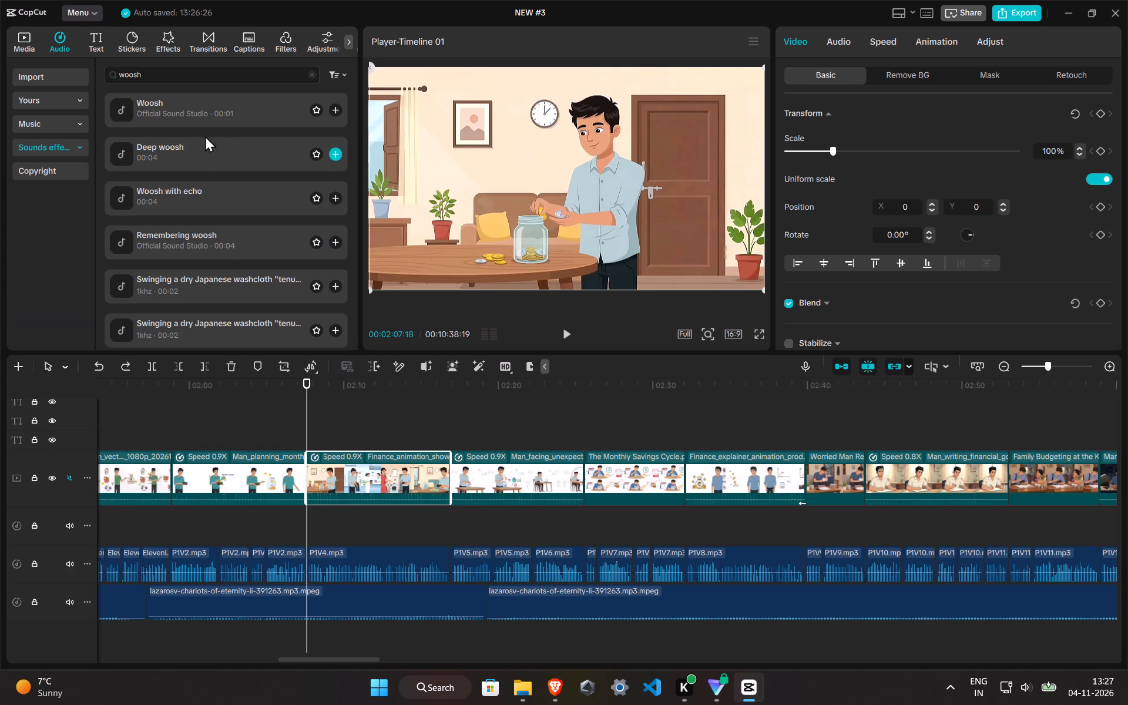
Audition woosh results, including Deep woosh, Woosh with echo, Crashing woosh and the dry Japanese washcloth swings.
left_click(200, 115)
left_click(211, 142)
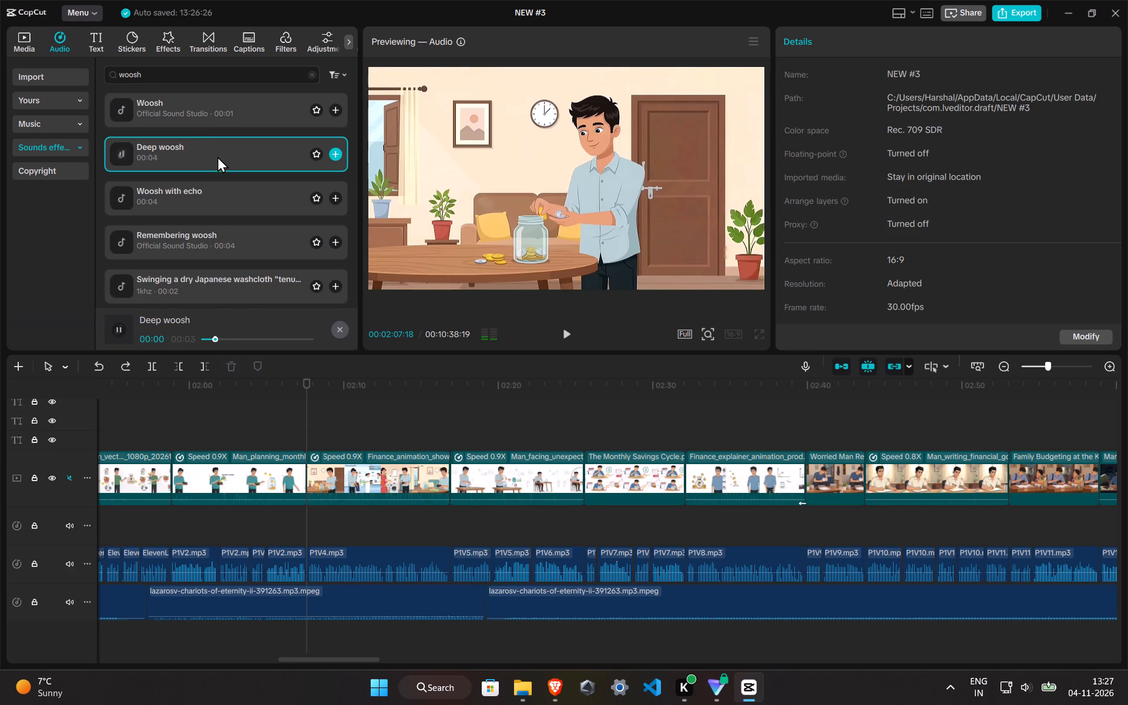
left_click(219, 201)
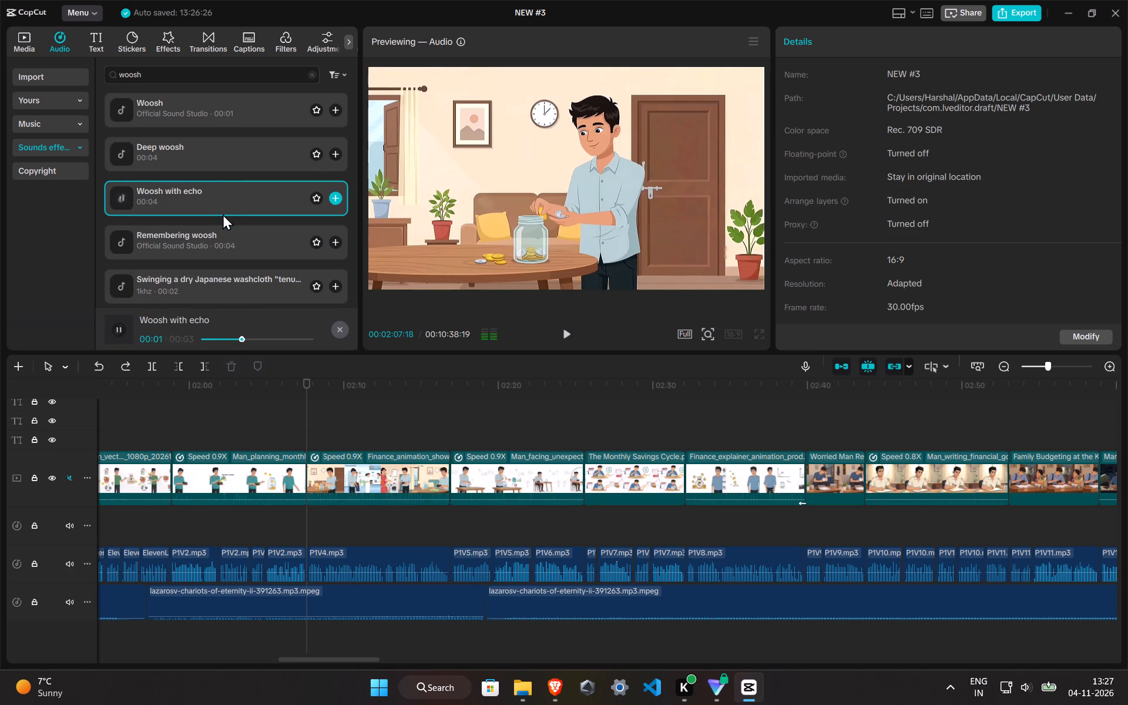
scroll(216, 196, "down", 3)
left_click(203, 169)
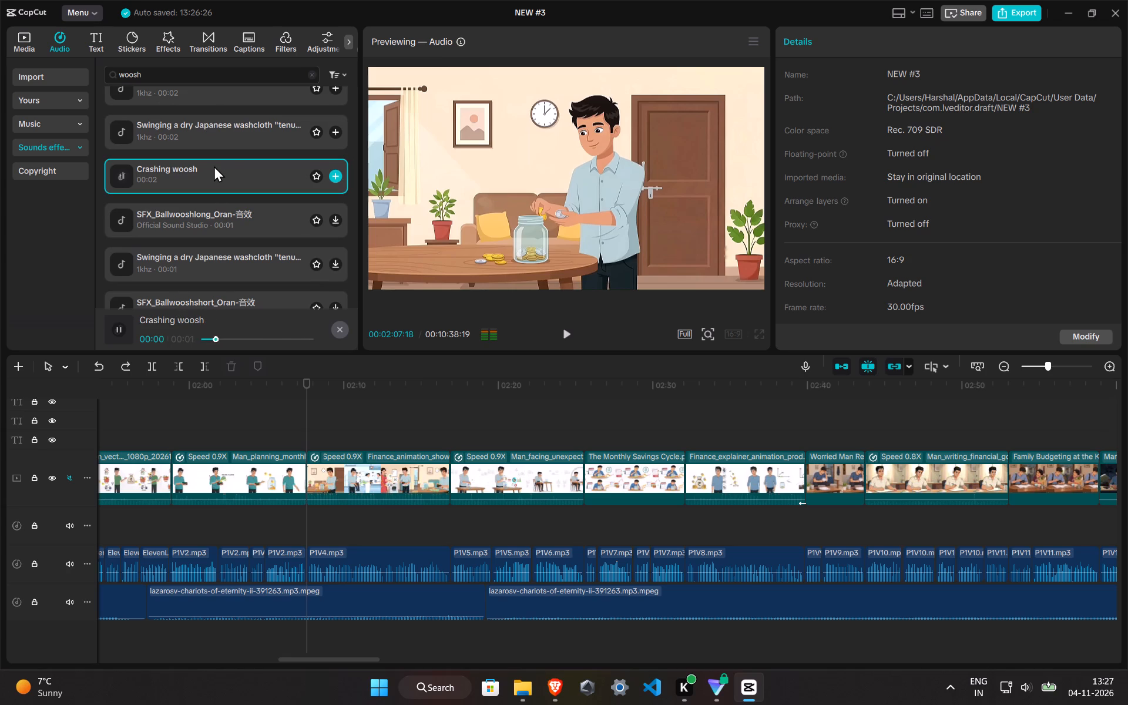
scroll(211, 162, "up", 1)
scroll(211, 162, "down", 4)
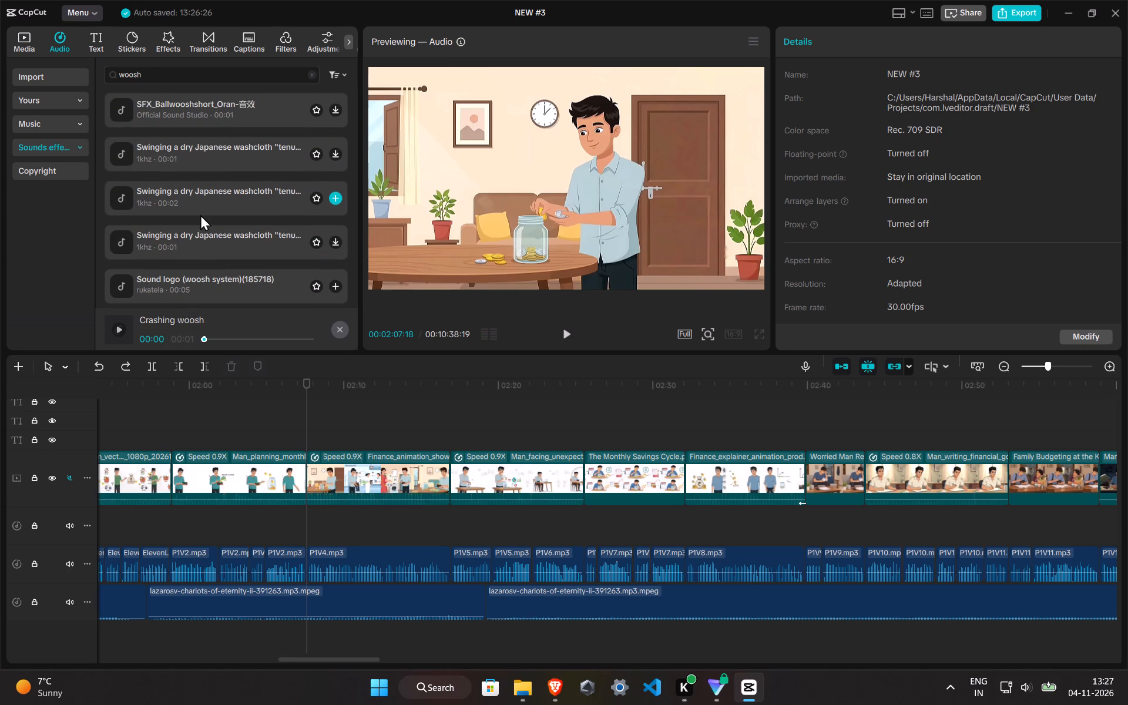
left_click(200, 214)
left_click(202, 205)
left_click(206, 201)
left_click(207, 199)
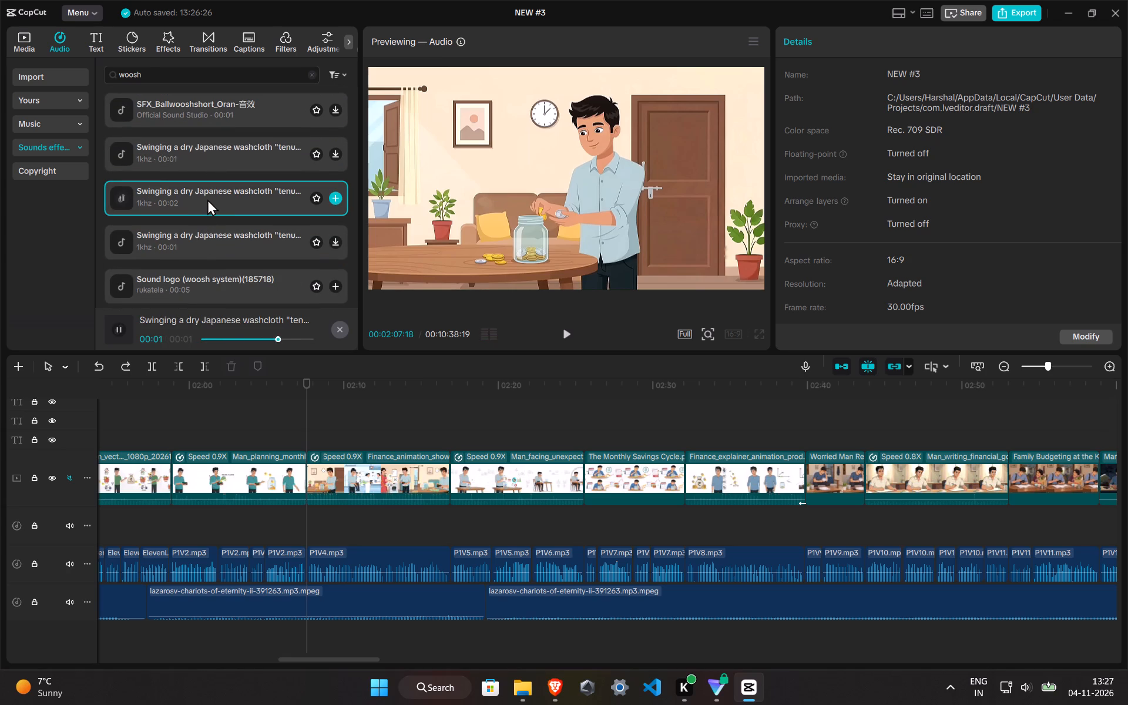
left_click(207, 199)
left_click(208, 199)
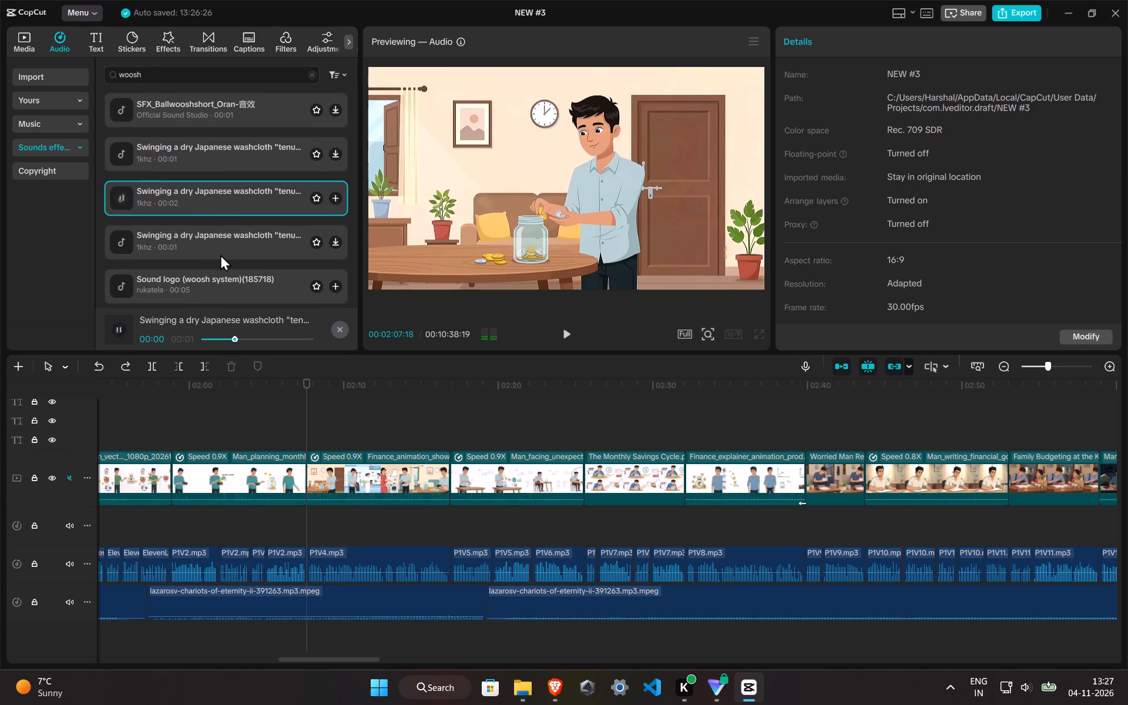
left_click(220, 254)
left_click(199, 158)
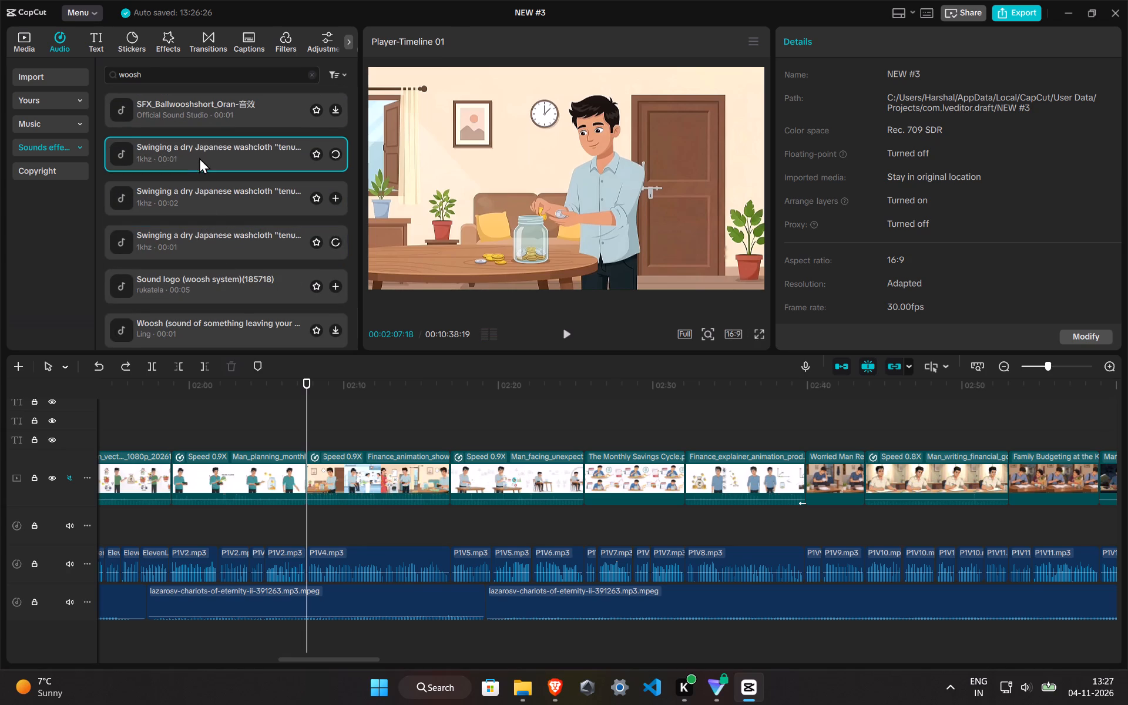
Return to the first woosh results and compare a washcloth swing with Official Sound Studio's Woosh.
scroll(199, 157, "up", 4)
left_click(202, 155)
scroll(204, 156, "up", 2)
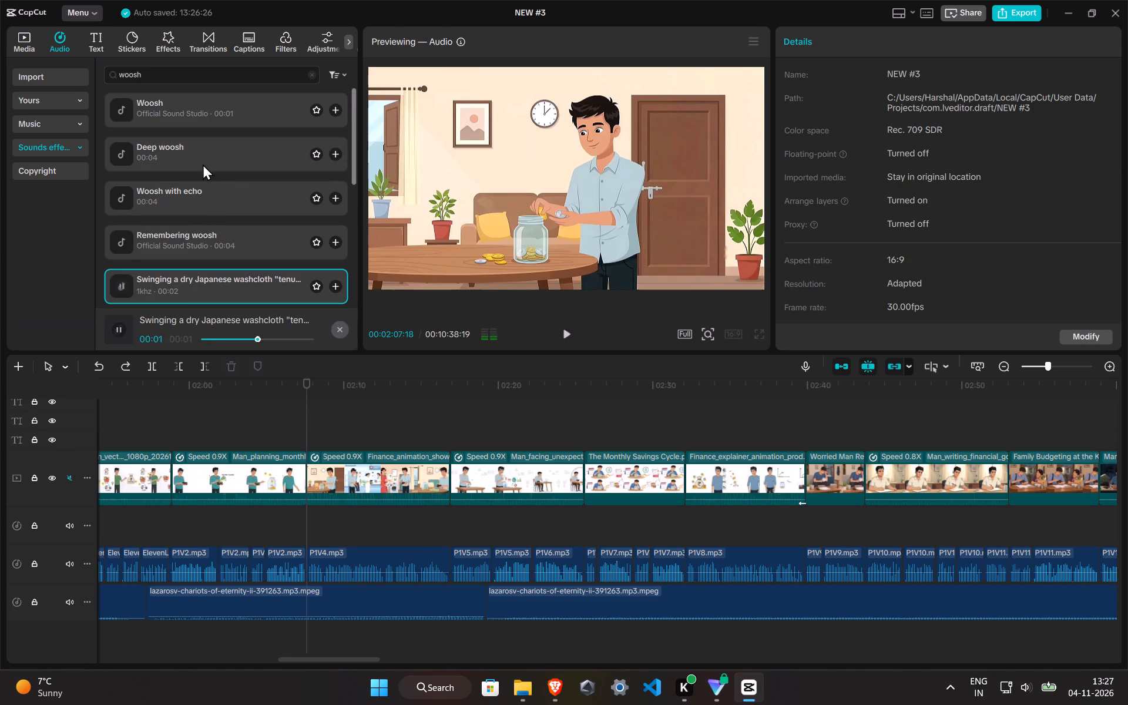
left_click(203, 160)
scroll(202, 160, "up", 3)
left_click(200, 132)
left_click(198, 103)
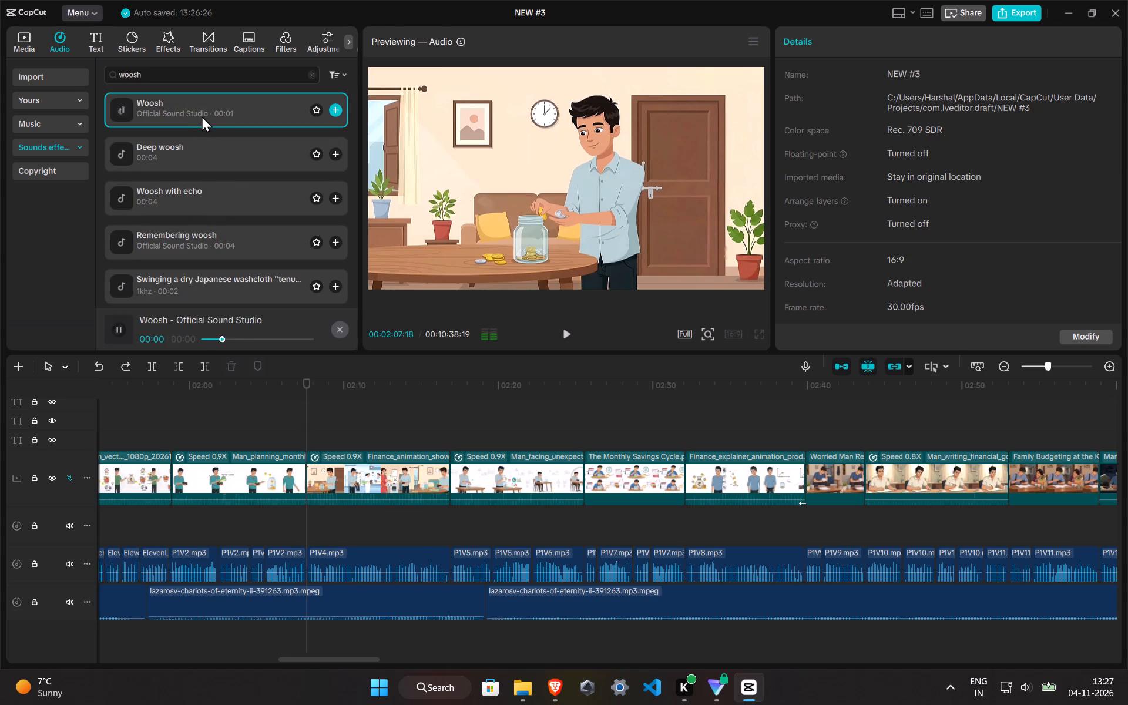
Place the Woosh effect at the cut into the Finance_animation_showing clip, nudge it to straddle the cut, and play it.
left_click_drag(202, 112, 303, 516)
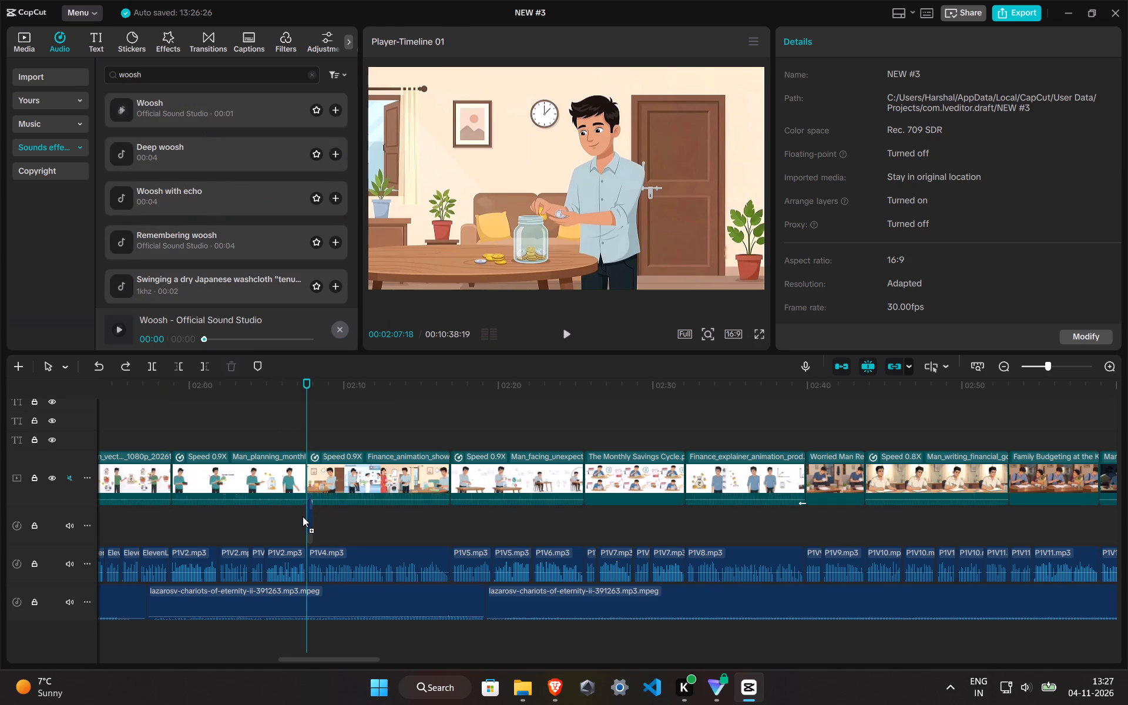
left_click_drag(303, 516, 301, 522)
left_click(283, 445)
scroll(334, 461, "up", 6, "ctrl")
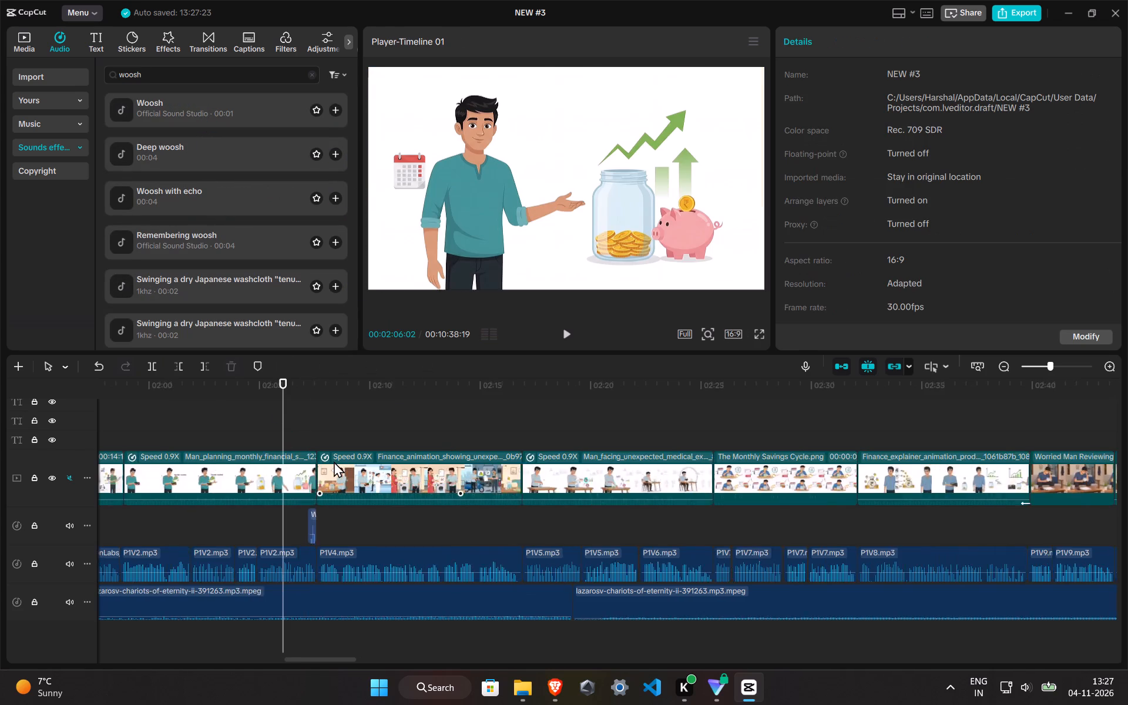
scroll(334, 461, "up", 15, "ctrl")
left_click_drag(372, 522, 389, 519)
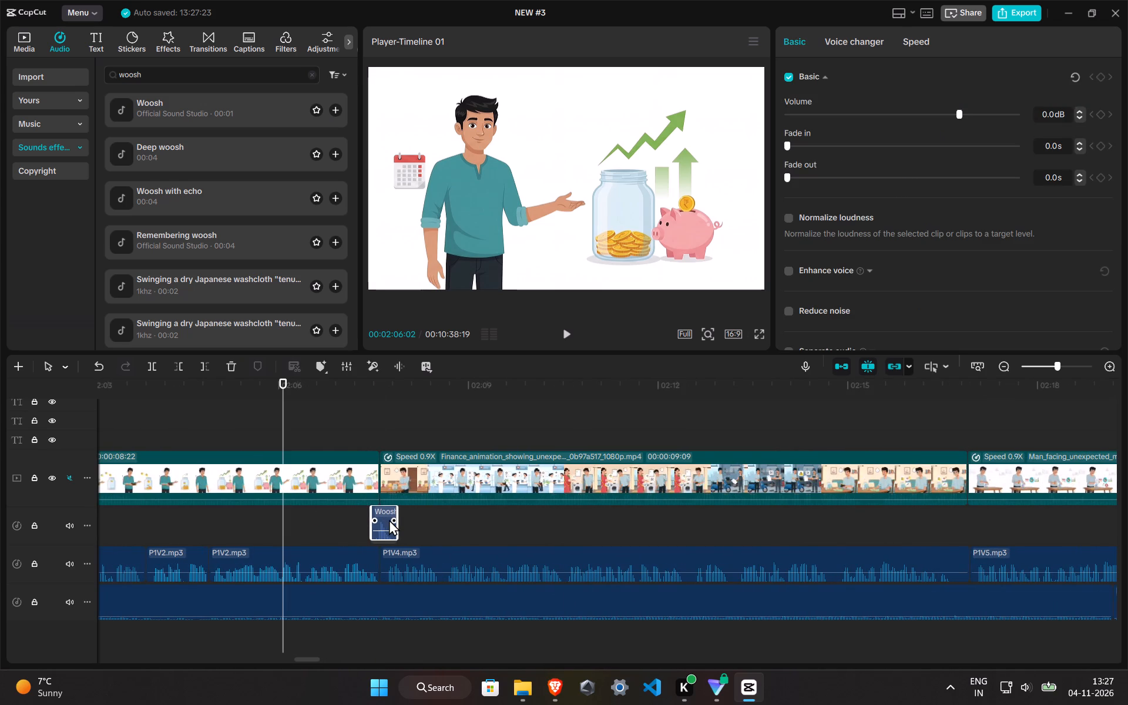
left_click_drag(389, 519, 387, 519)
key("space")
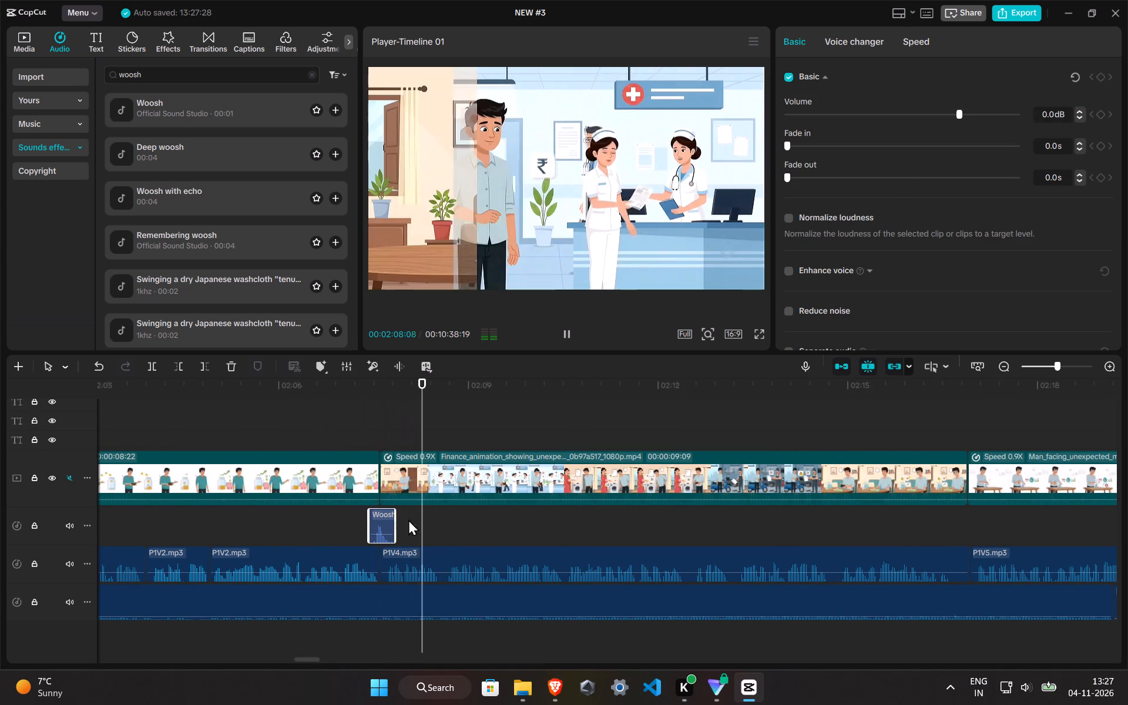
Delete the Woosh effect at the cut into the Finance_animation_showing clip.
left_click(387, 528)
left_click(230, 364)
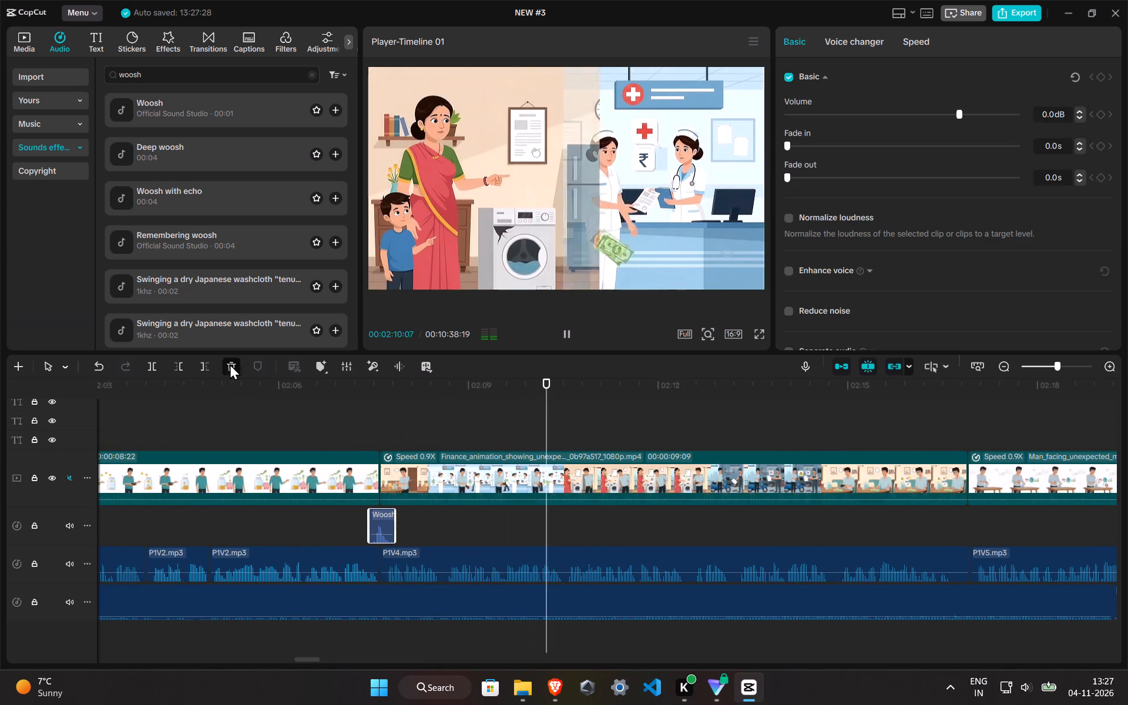
Play from before the cut without an effect, and scrub the wipe from the coin-jar room to the hospital scene.
left_click(368, 438)
key("space")
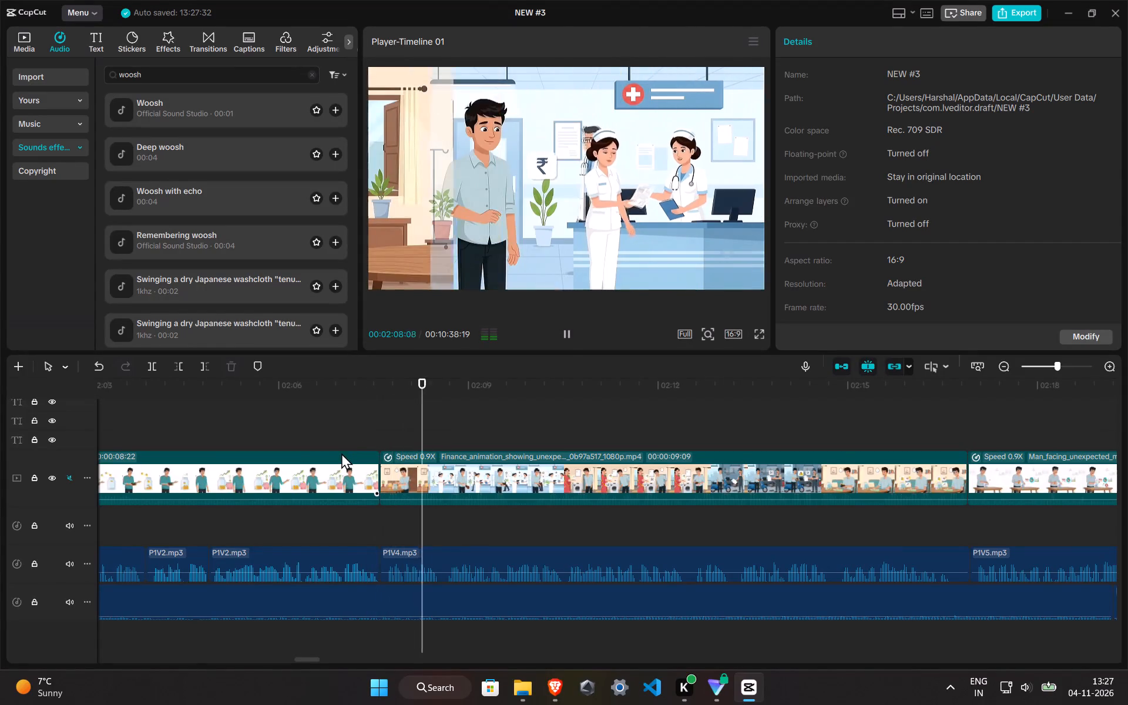
scroll(489, 497, "down", 8, "ctrl")
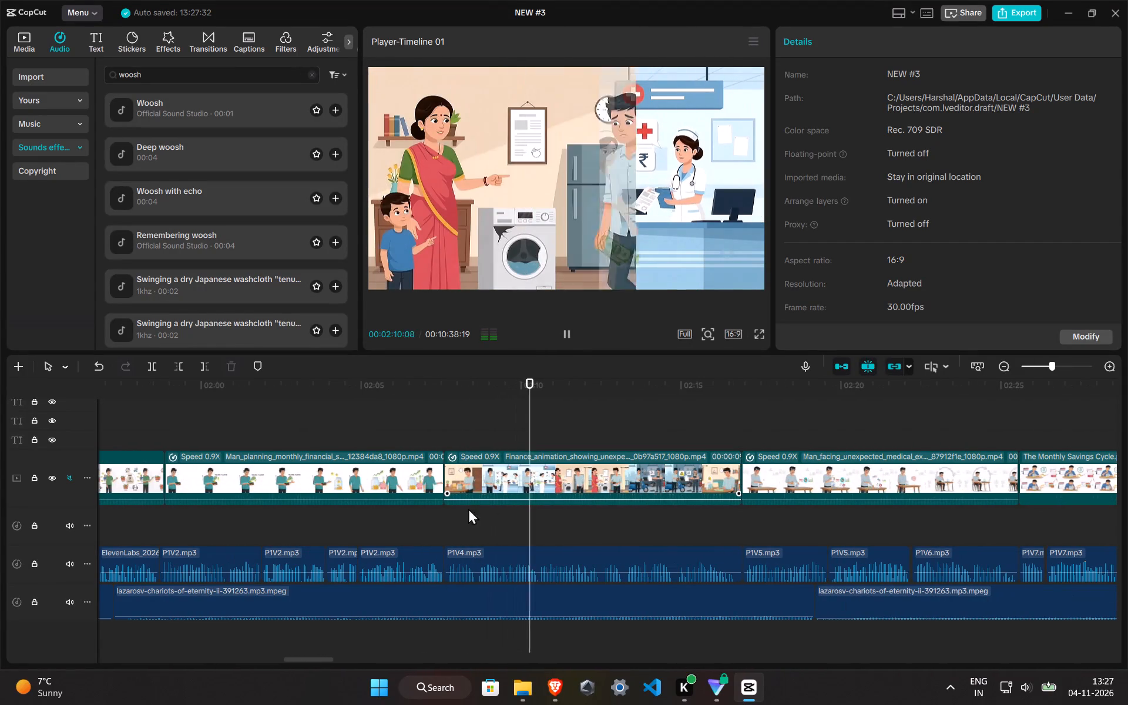
scroll(589, 516, "down", 4, "ctrl")
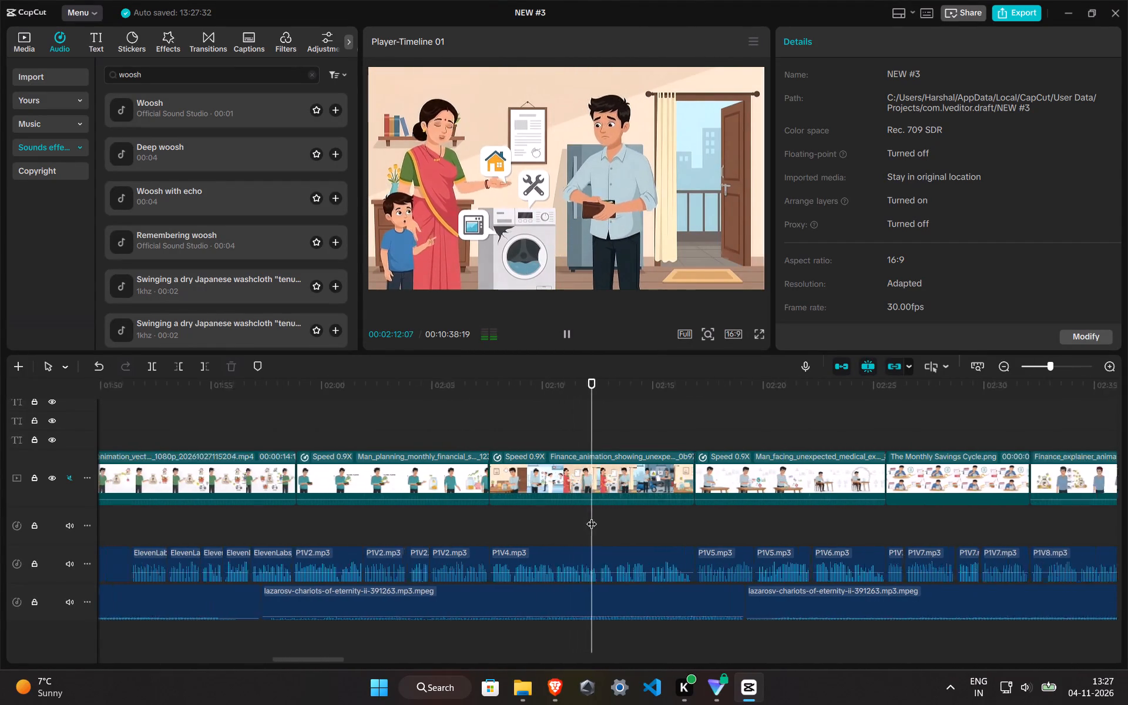
left_click(500, 438)
left_click(512, 437)
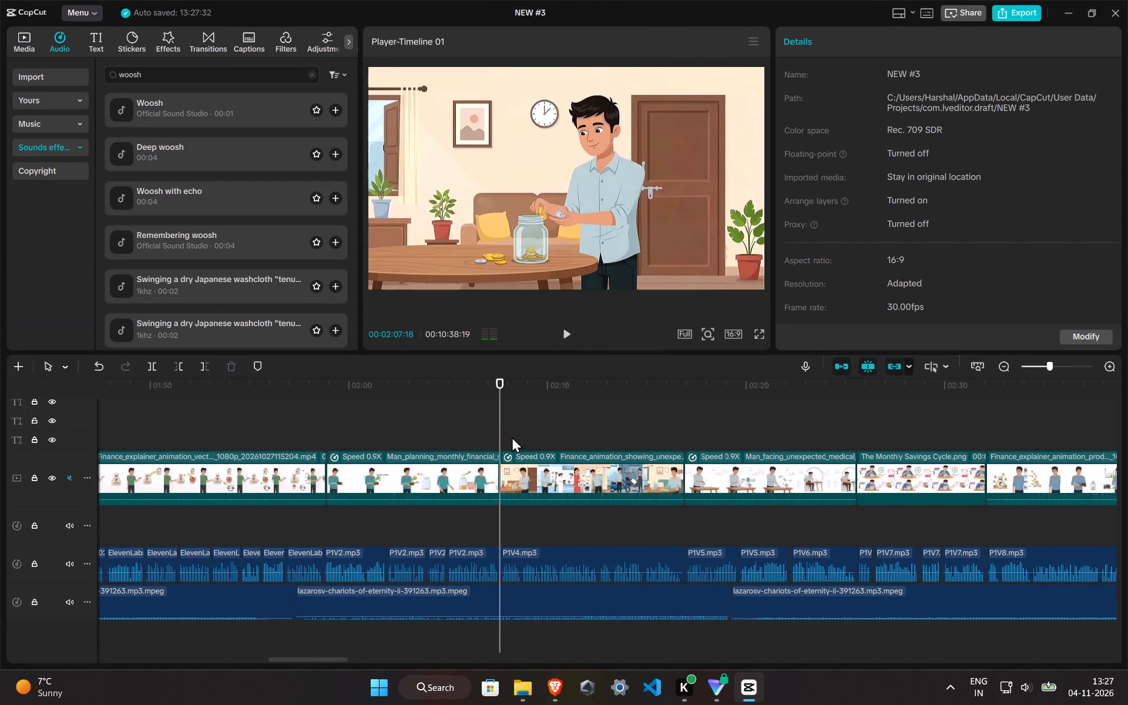
left_click_drag(512, 437, 503, 435)
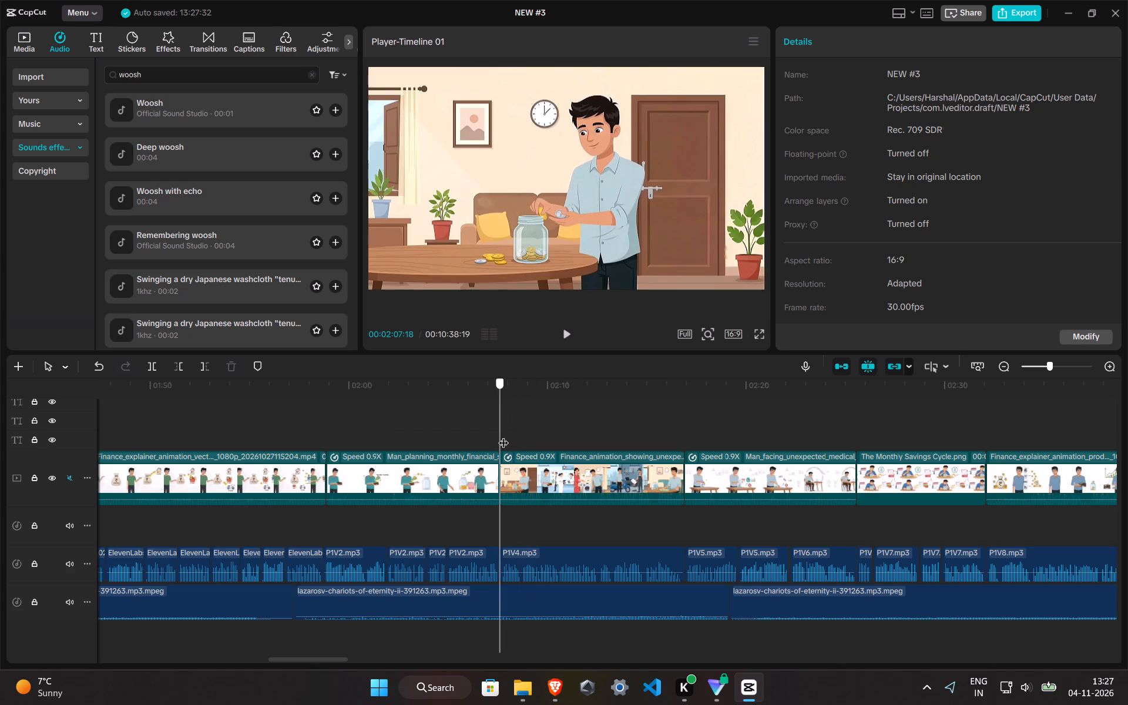
left_click_drag(503, 435, 518, 436)
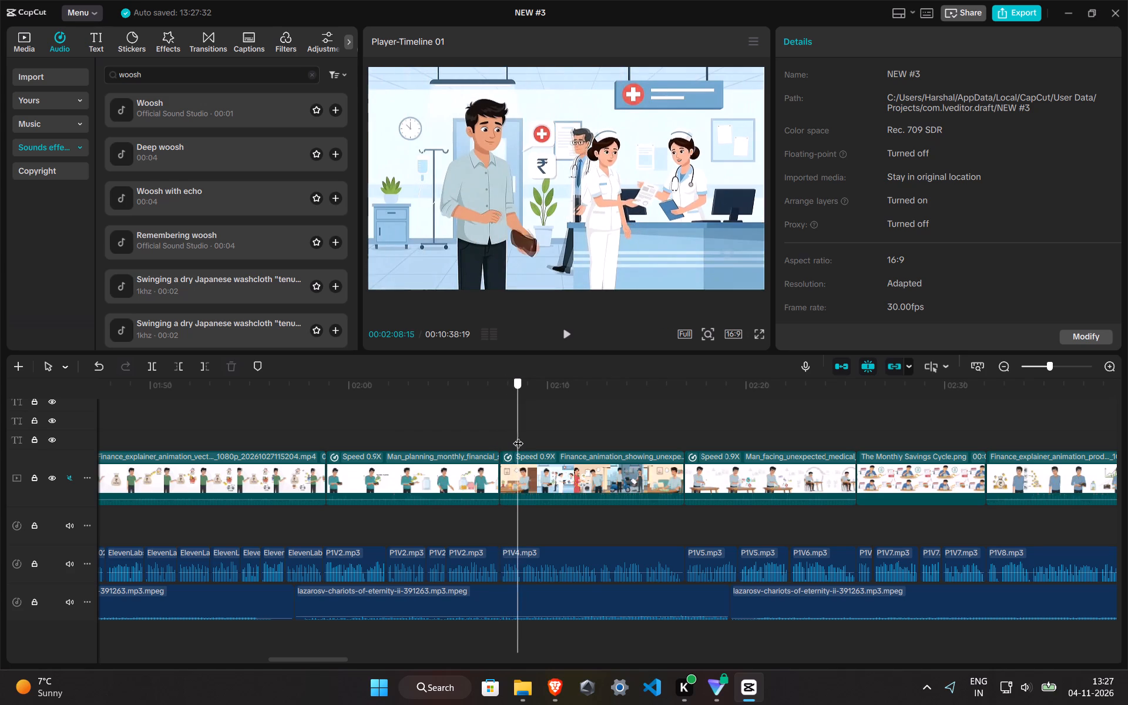
left_click_drag(518, 436, 520, 436)
scroll(519, 438, "up", 20, "ctrl")
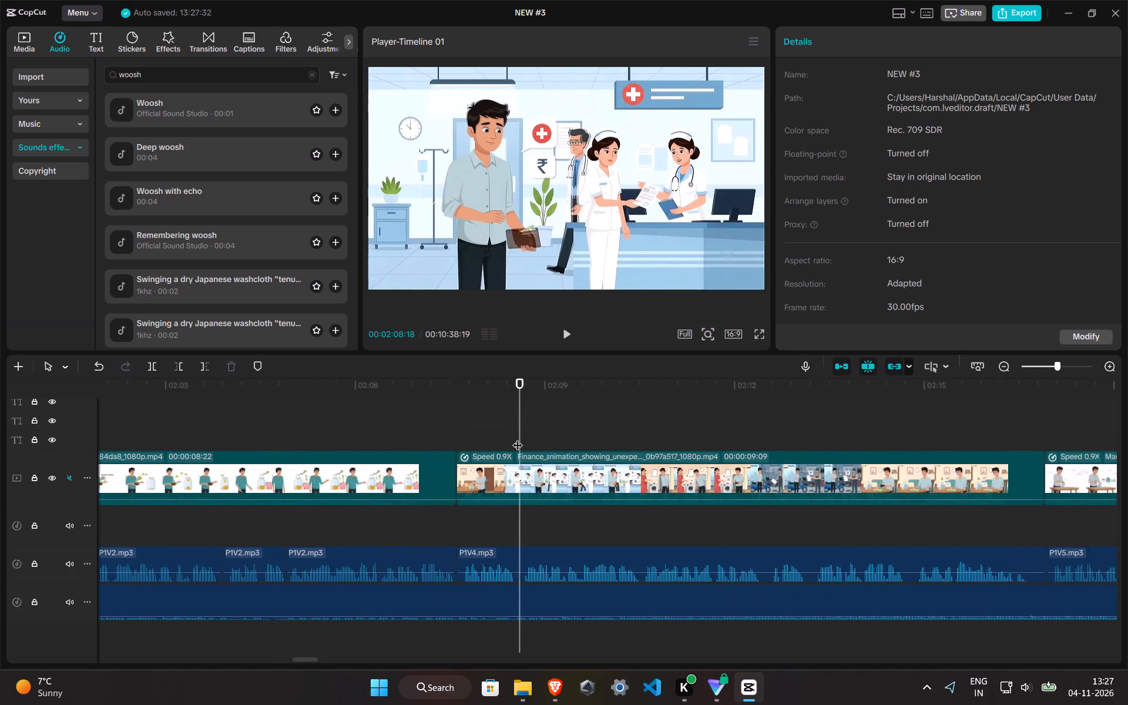
scroll(518, 438, "up", 1, "ctrl")
left_click_drag(522, 440, 487, 437)
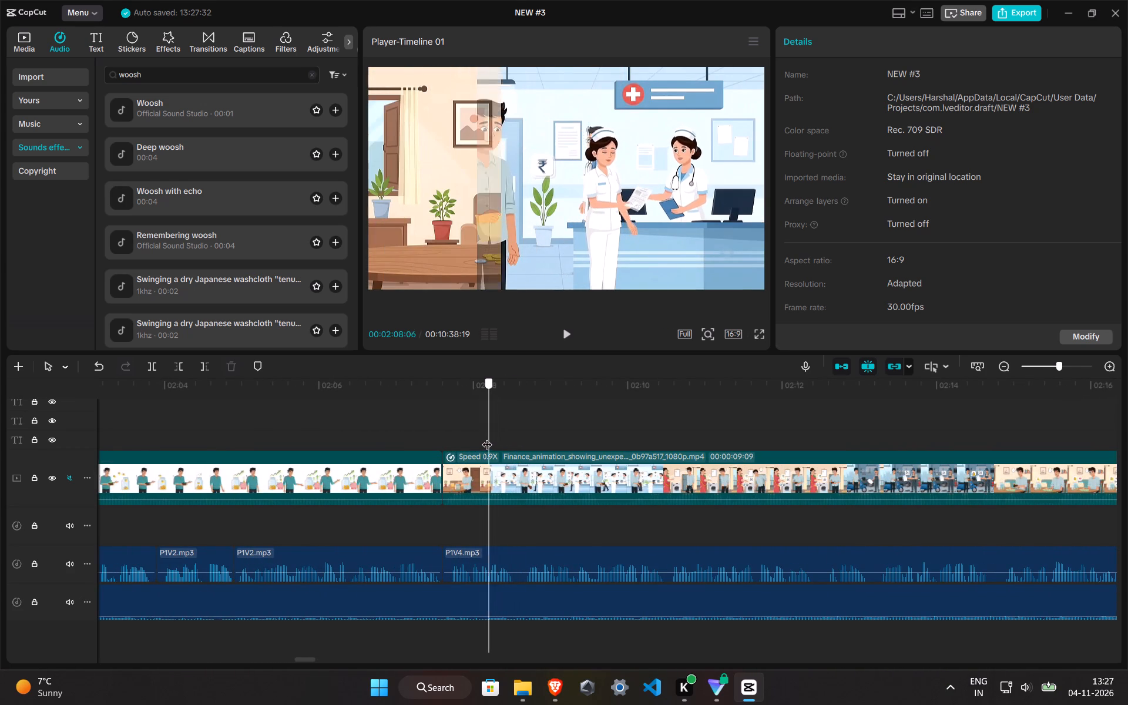
left_click_drag(487, 437, 476, 437)
Audition Woosh with echo and Deep woosh again for the hospital wipe.
scroll(233, 162, "down", 1)
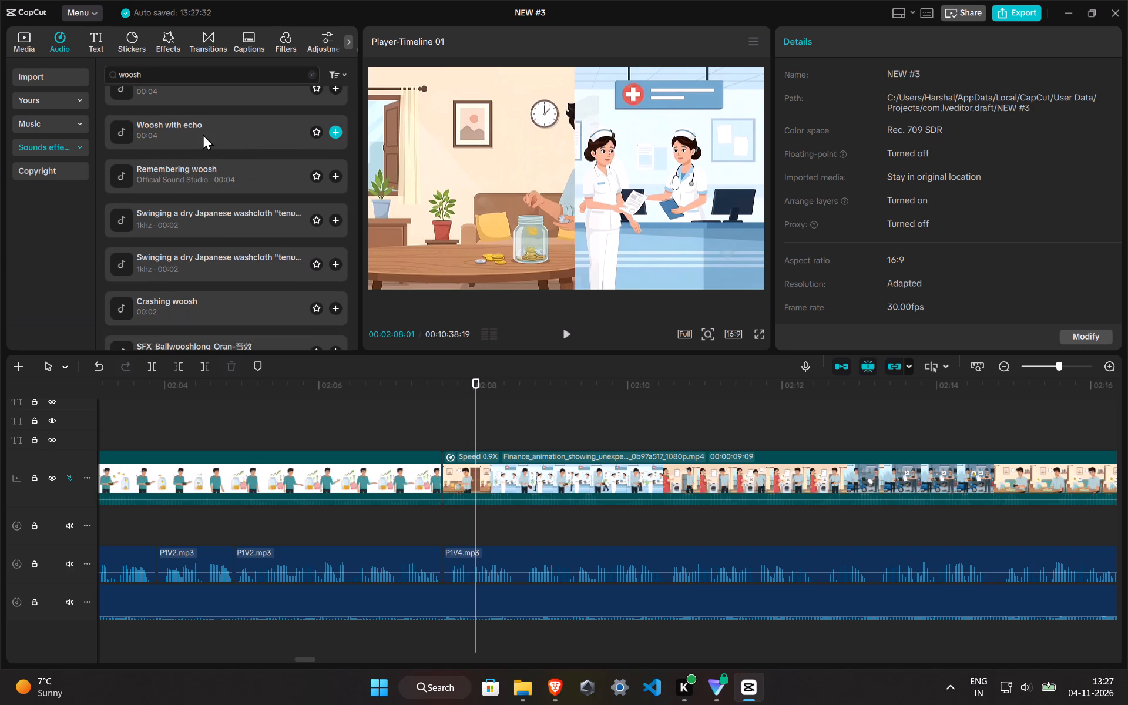
left_click(203, 134)
scroll(205, 134, "up", 2)
left_click(205, 156)
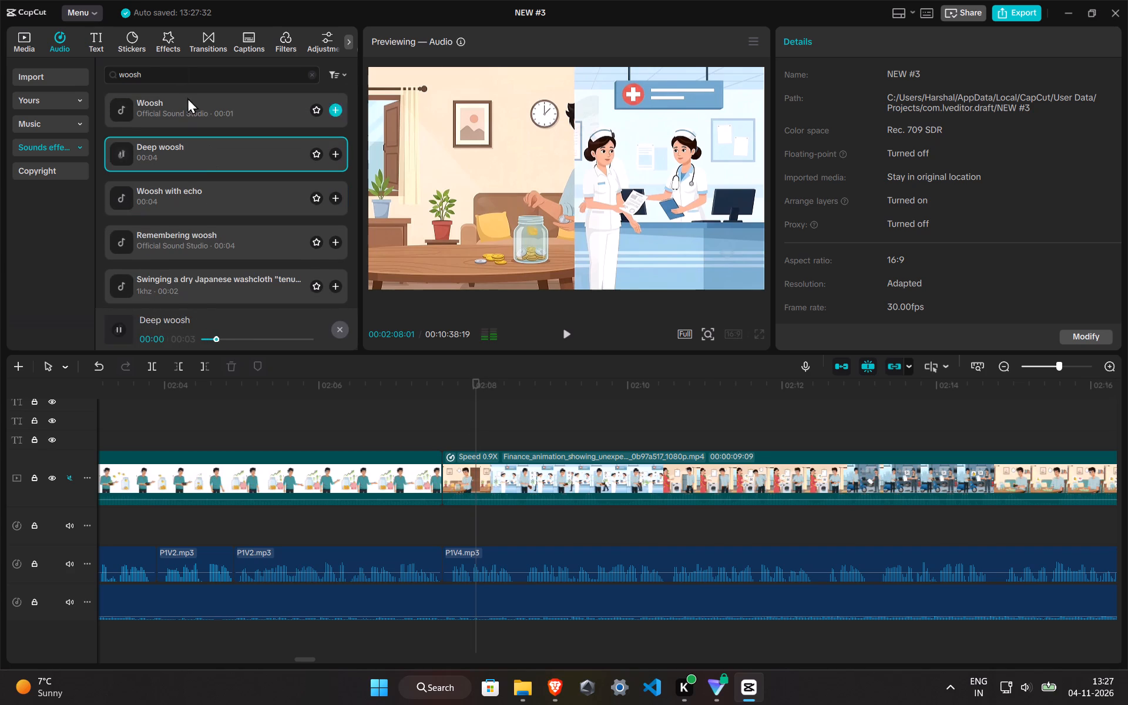
Replace the woosh search with a sound effects search for fade swipe.
left_click(177, 66)
left_click_drag(177, 69, 108, 75)
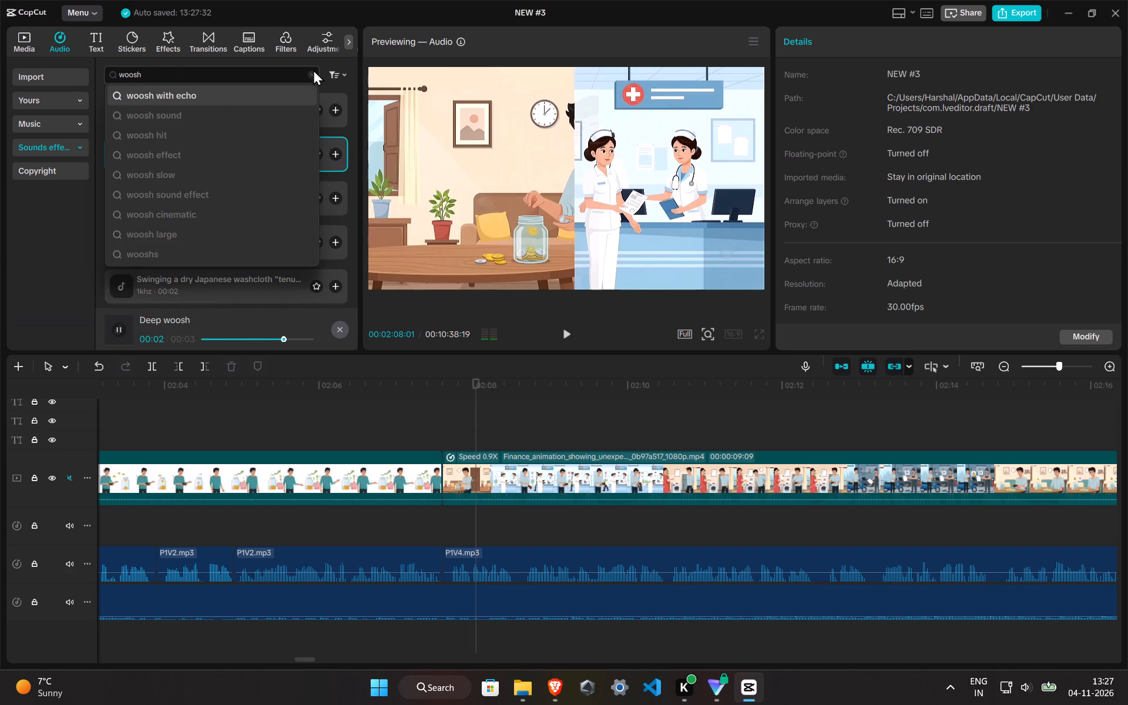
left_click(305, 80)
left_click(311, 73)
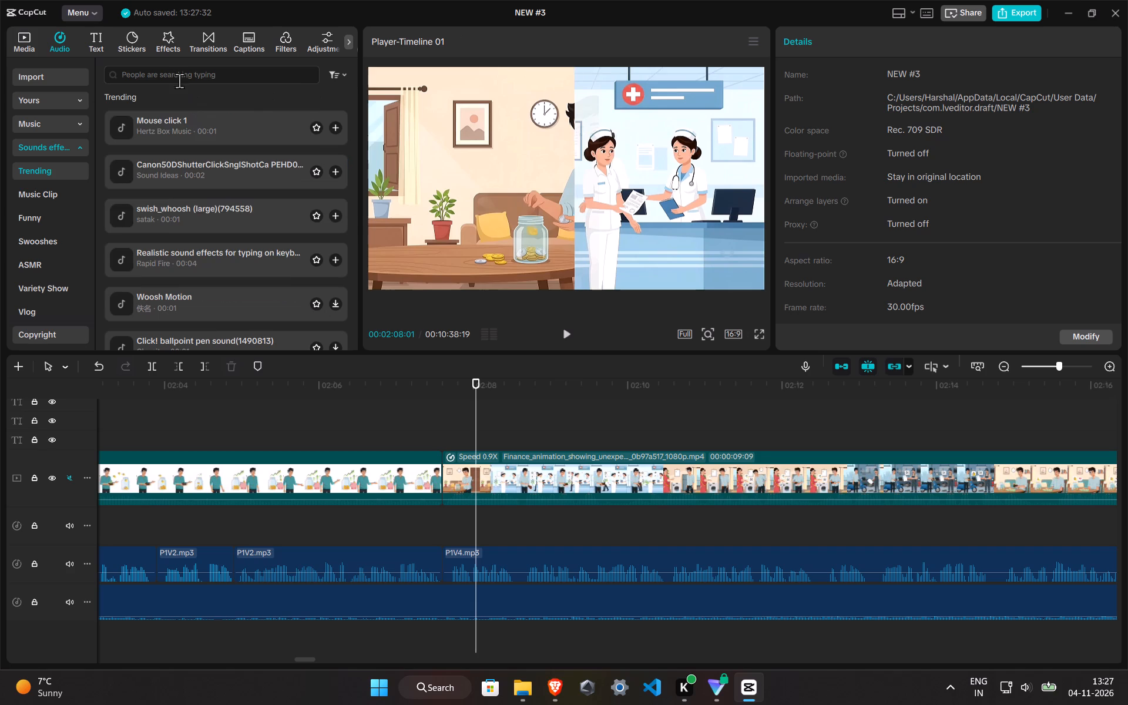
left_click(177, 79)
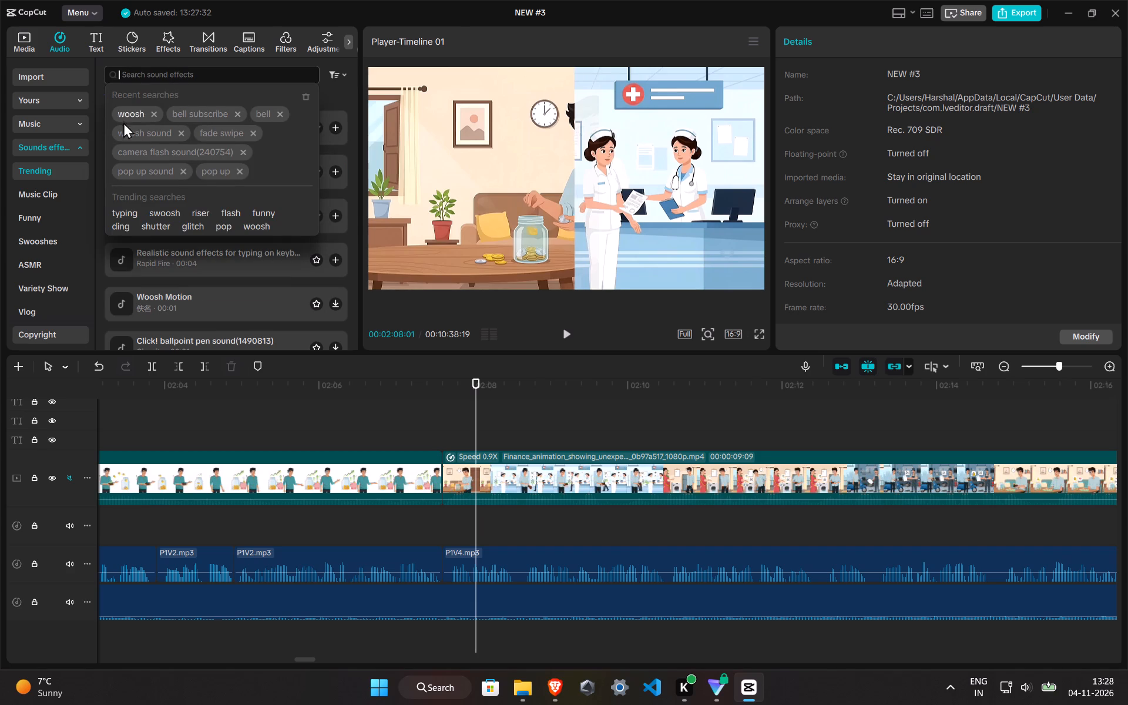
left_click(222, 132)
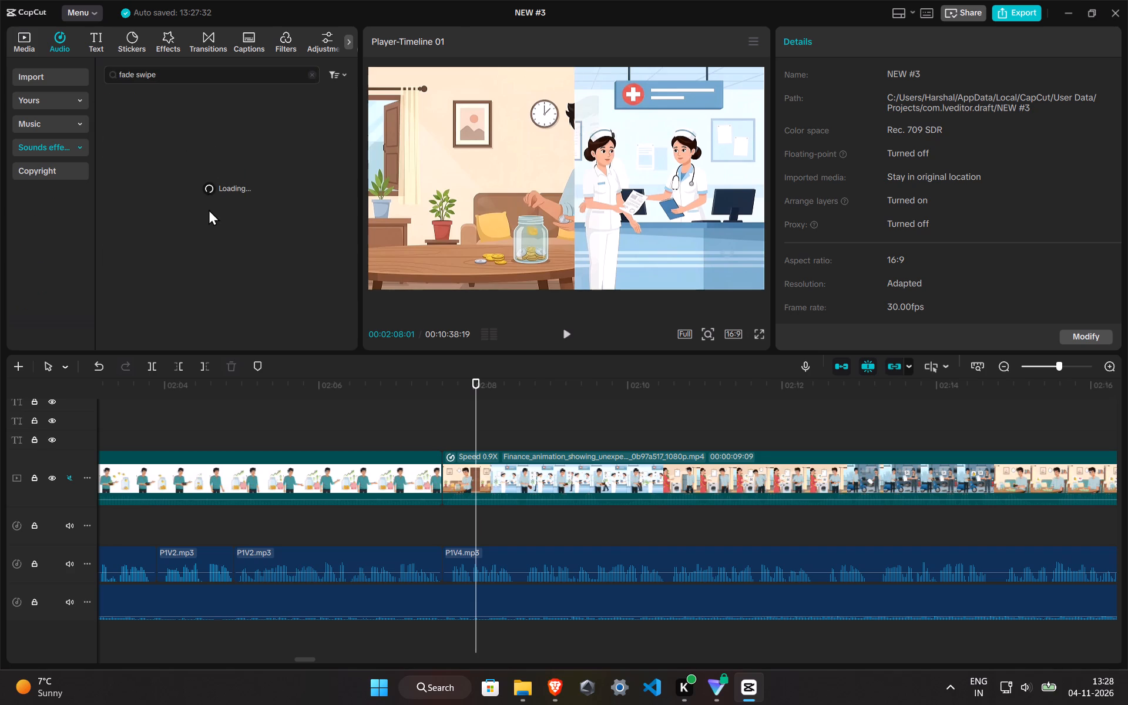
left_click(199, 138)
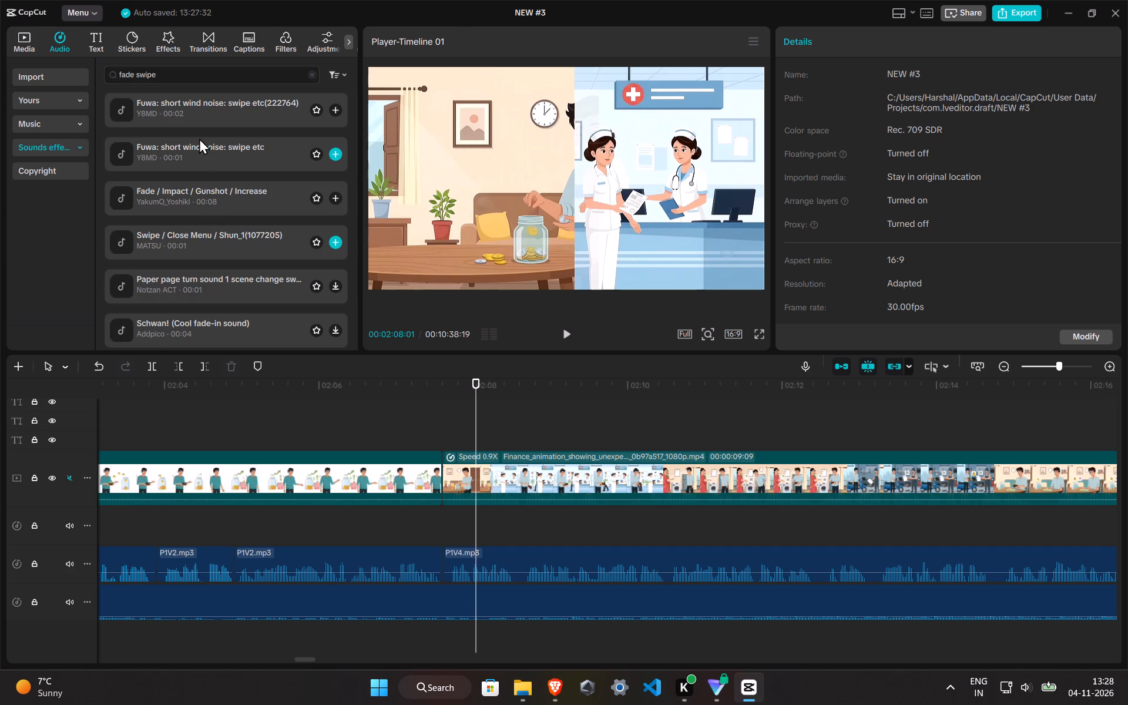
Place the one-second "Fuwa: short wind noise: swipe etc" effect at the start of the Finance_animation_showing clip and play it.
left_click_drag(204, 147, 442, 517)
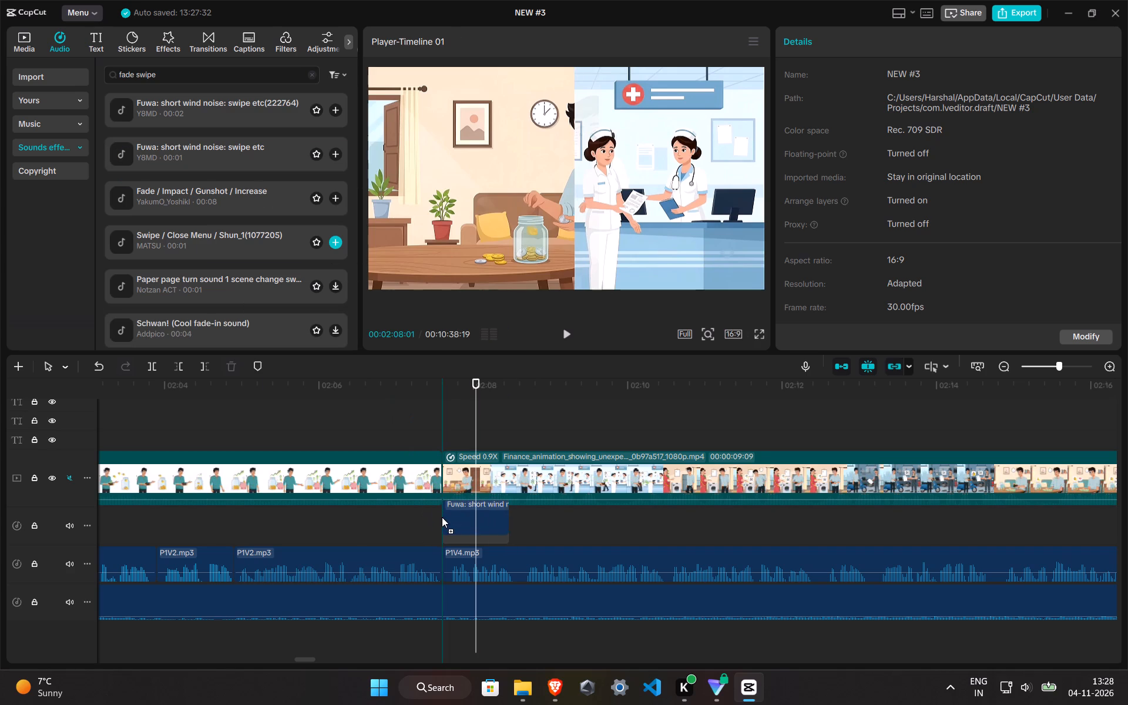
left_click_drag(442, 517, 446, 519)
left_click(423, 416)
key("space")
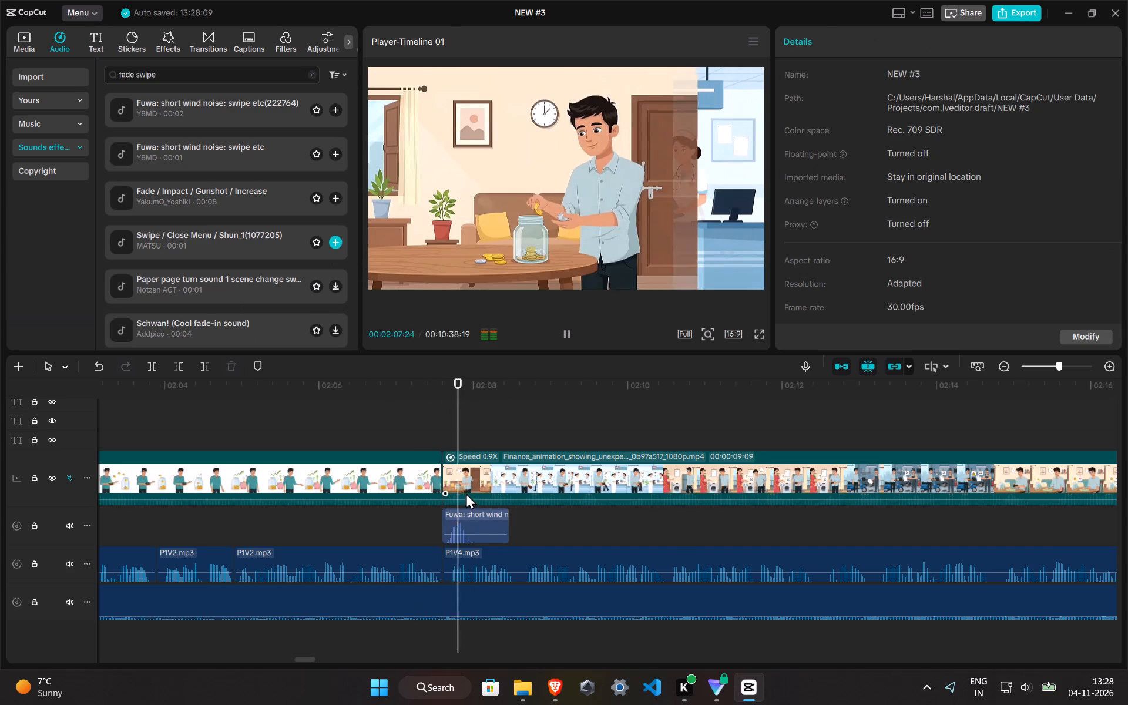
left_click(495, 523)
left_click(511, 523)
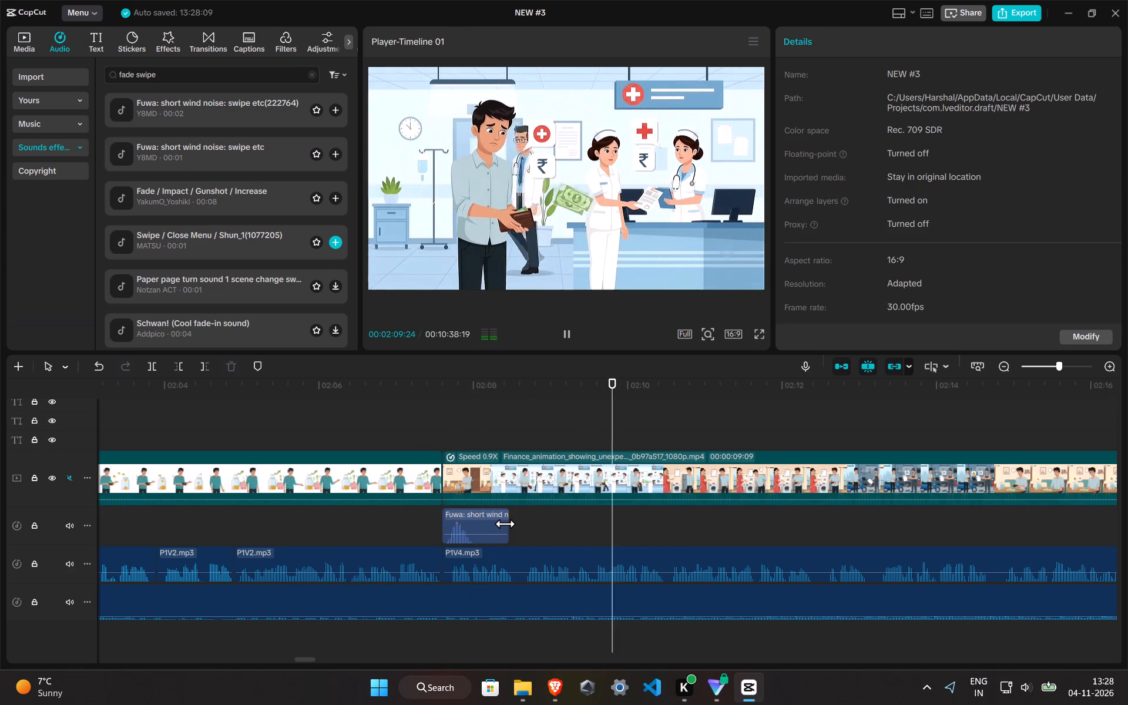
left_click(417, 417)
key("space")
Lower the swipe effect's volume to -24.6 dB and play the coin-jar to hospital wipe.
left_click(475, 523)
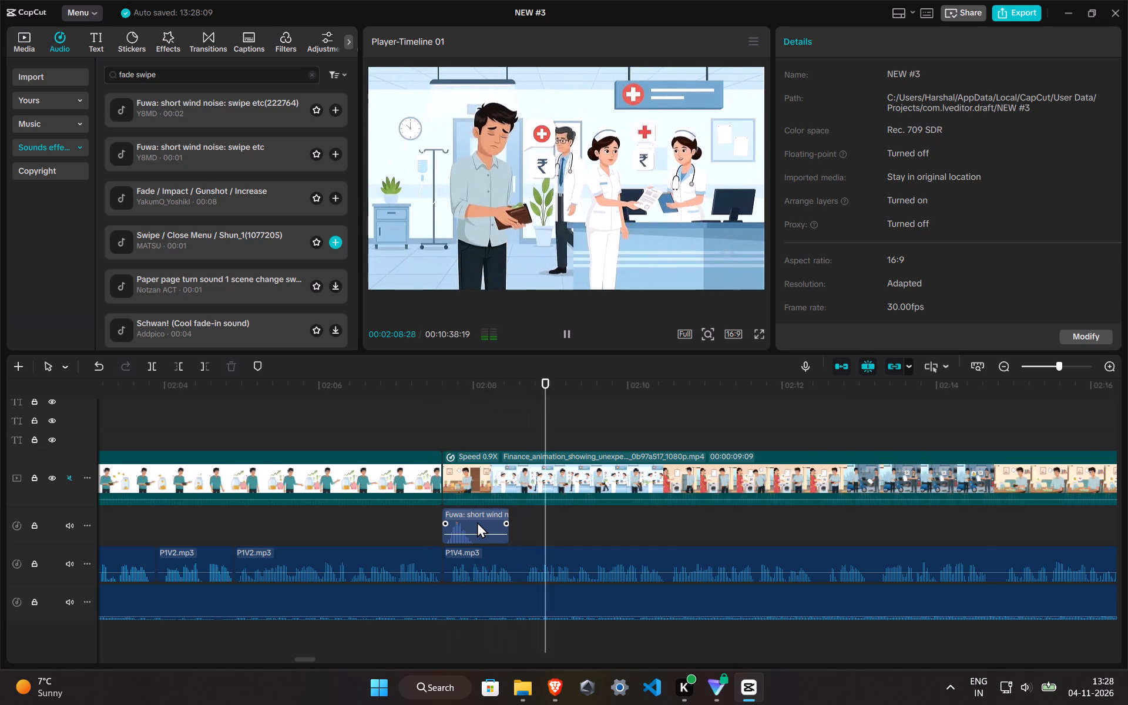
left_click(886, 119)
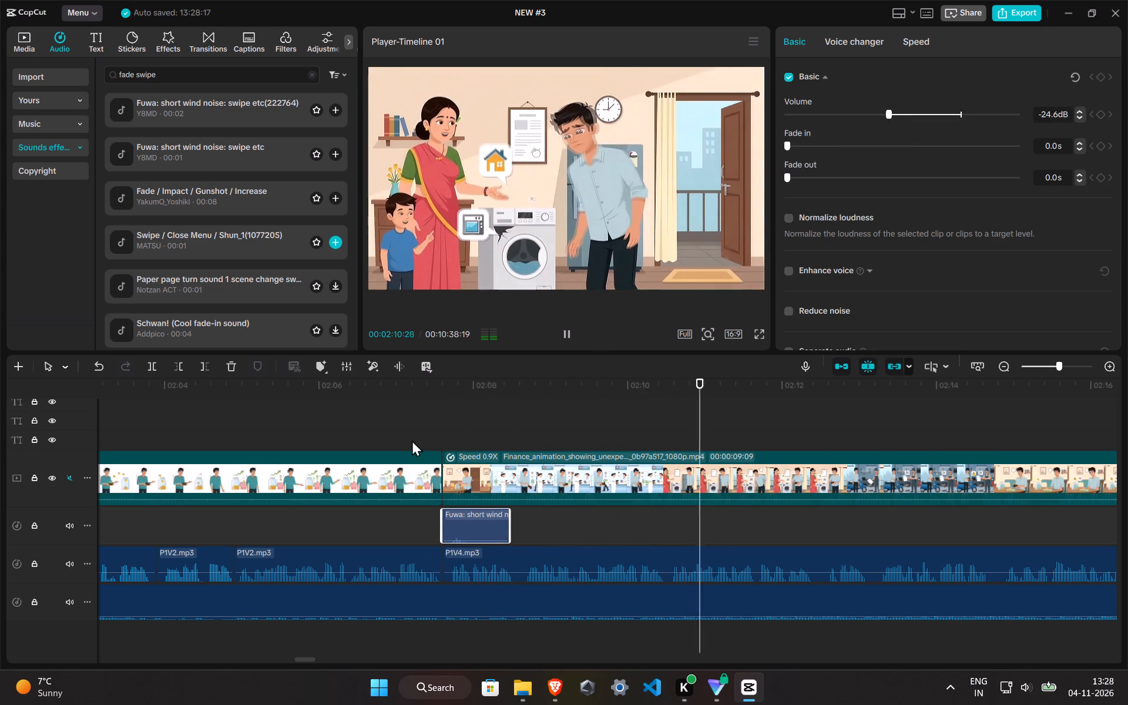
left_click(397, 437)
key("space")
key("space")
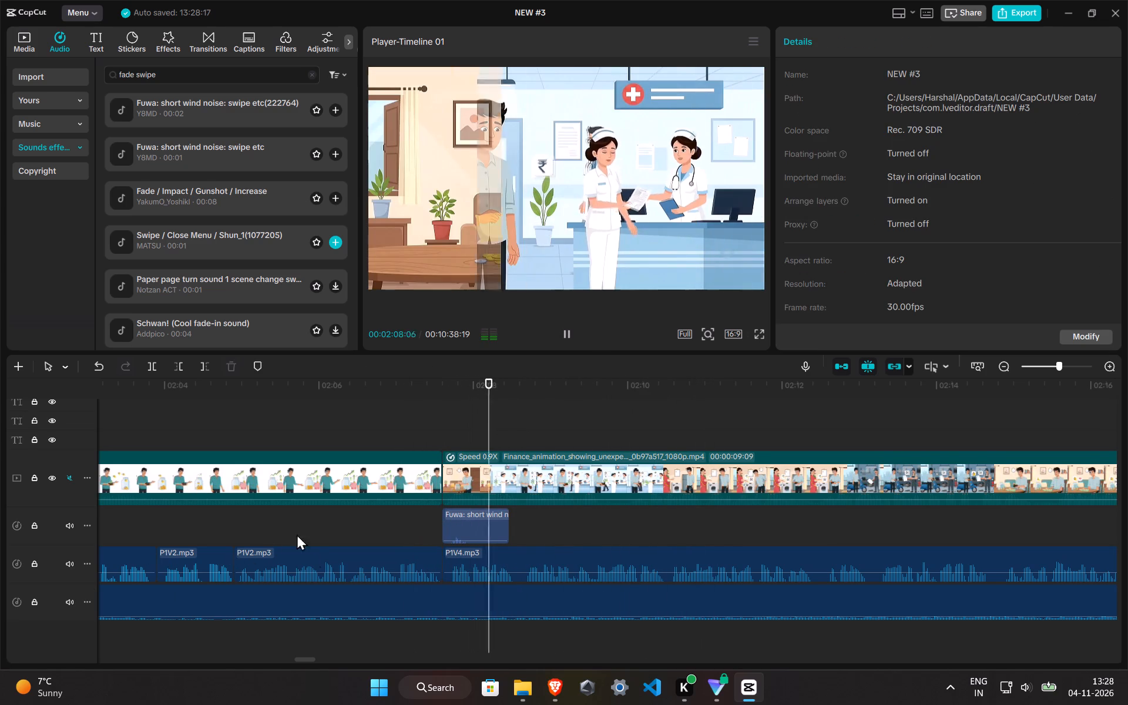
Set the volume of the swipe effect at the hospital wipe to -15.8 dB and play it.
left_click(445, 520)
left_click(889, 119)
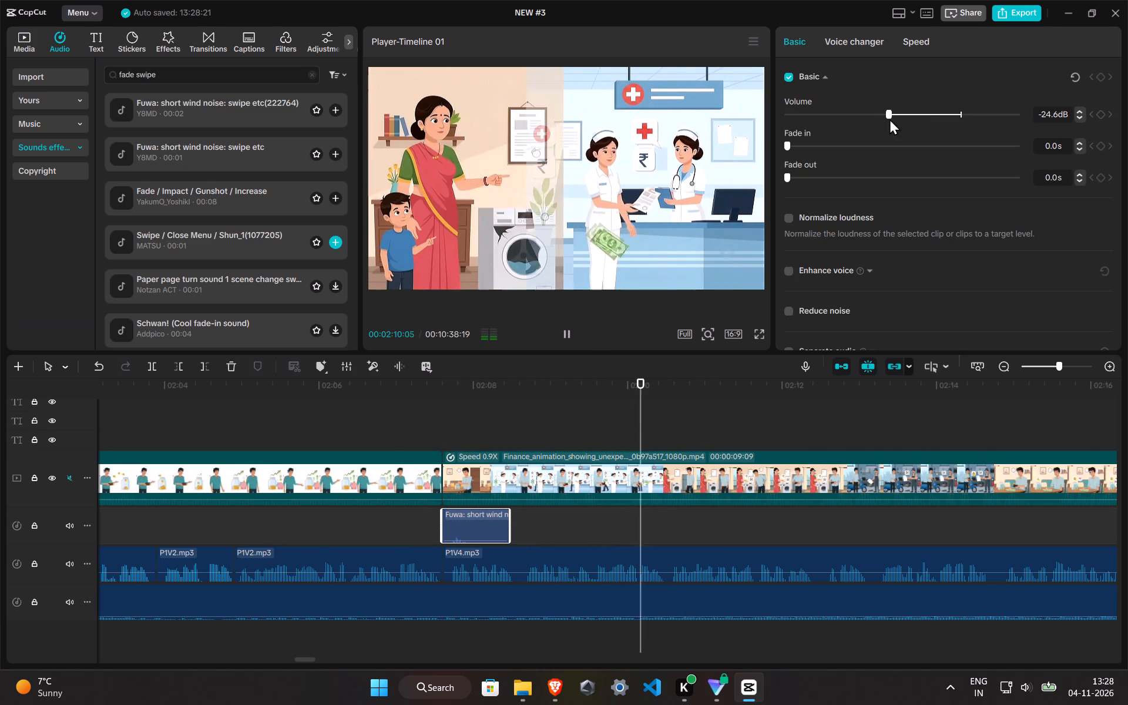
left_click(911, 113)
left_click(442, 420)
key("space")
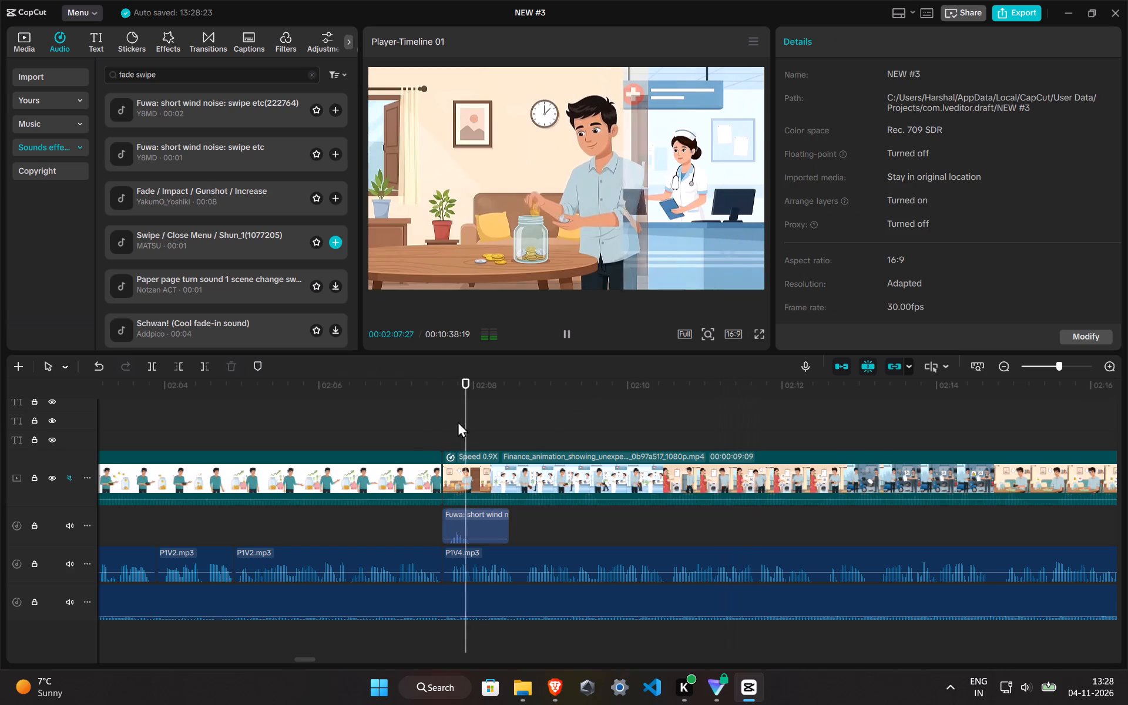
Copy the swipe effect onto the wipe from the hospital to the washing-machine scene, starting at about 02:10, and play it.
left_click(495, 509)
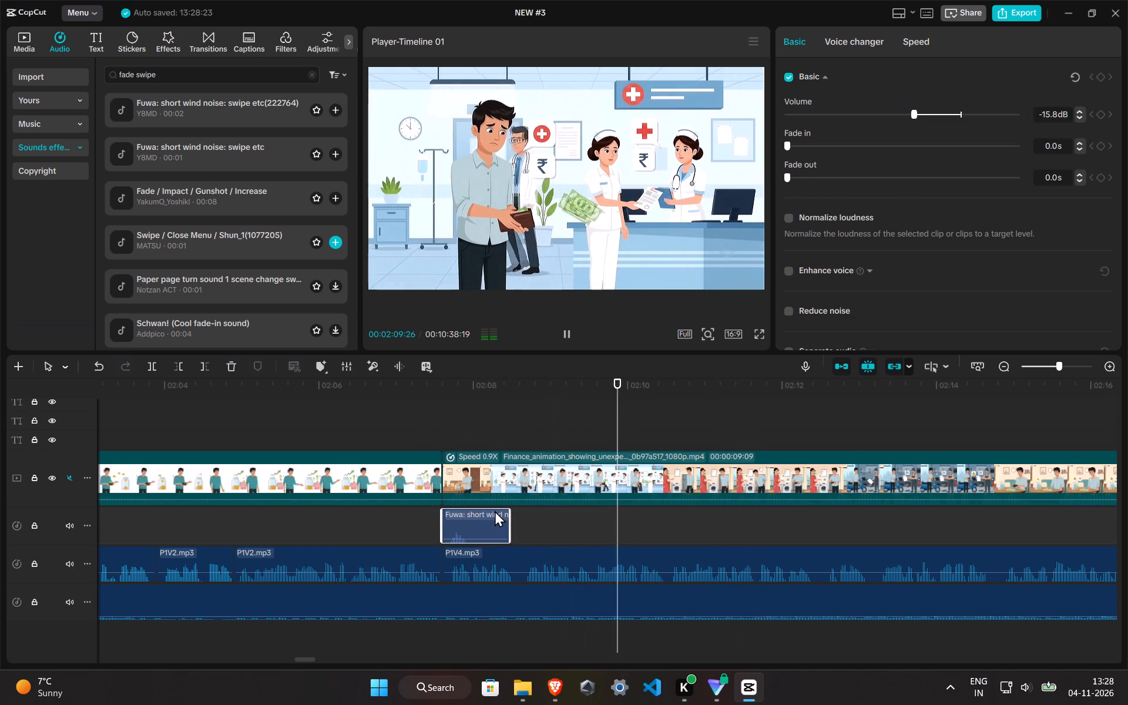
key("ctrl+c")
left_click(573, 330)
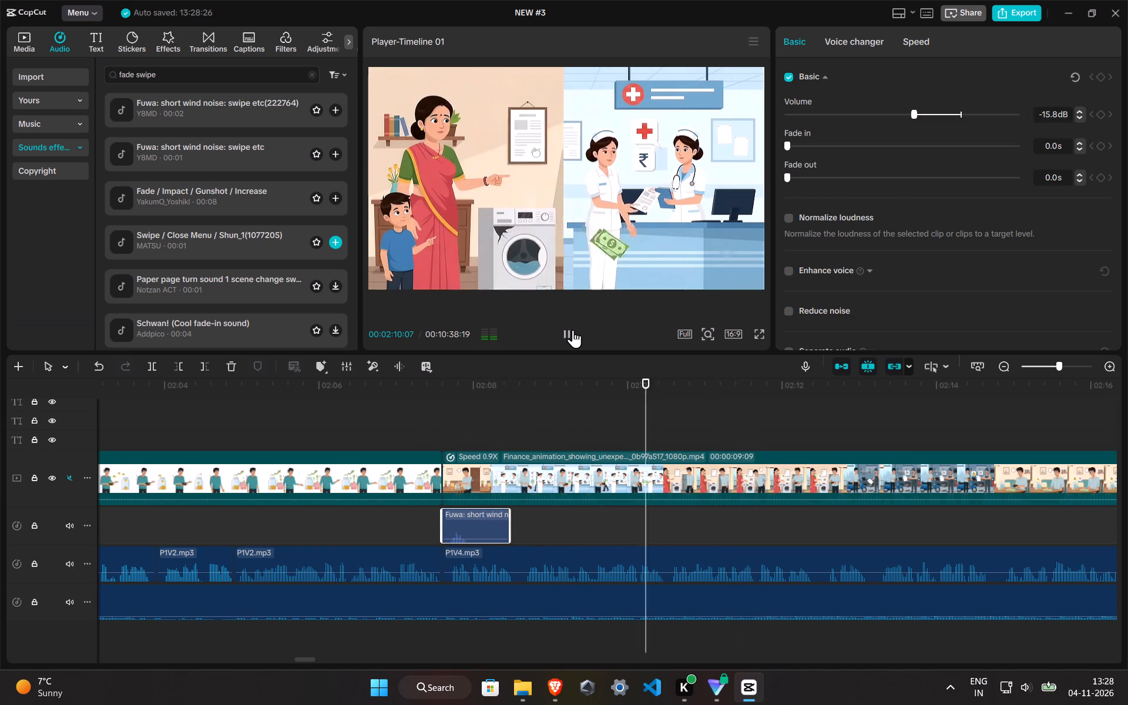
key("ctrl+v")
left_click_drag(736, 532, 723, 532)
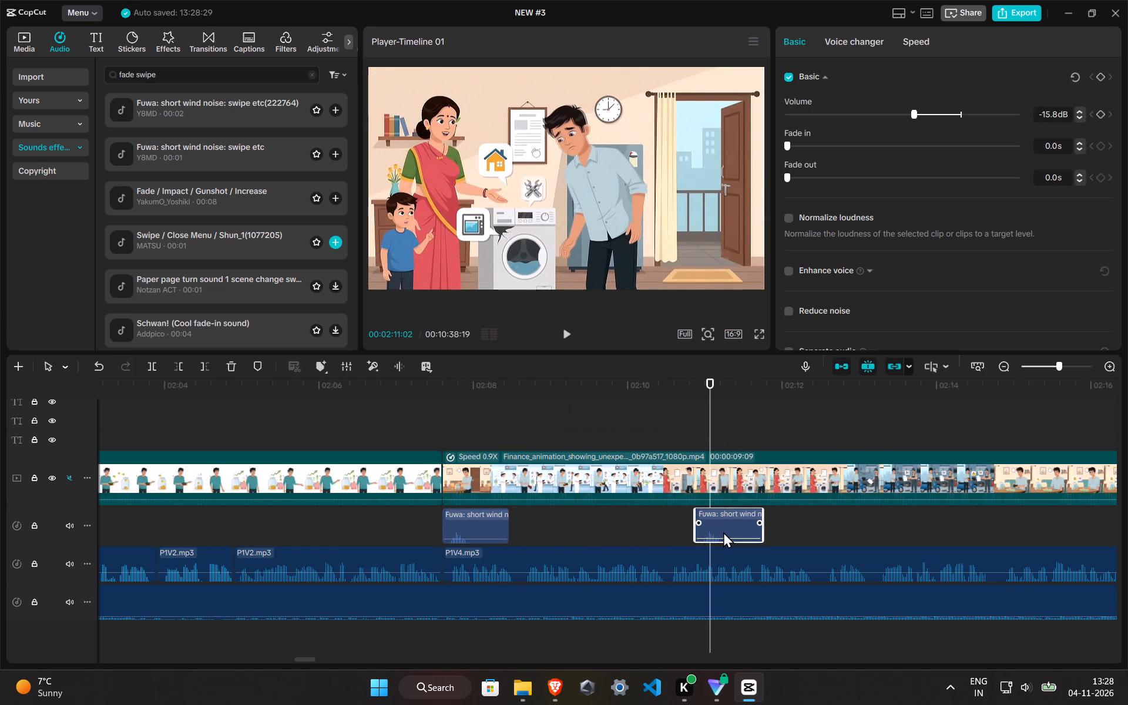
left_click_drag(723, 532, 718, 532)
left_click(637, 416)
key("space")
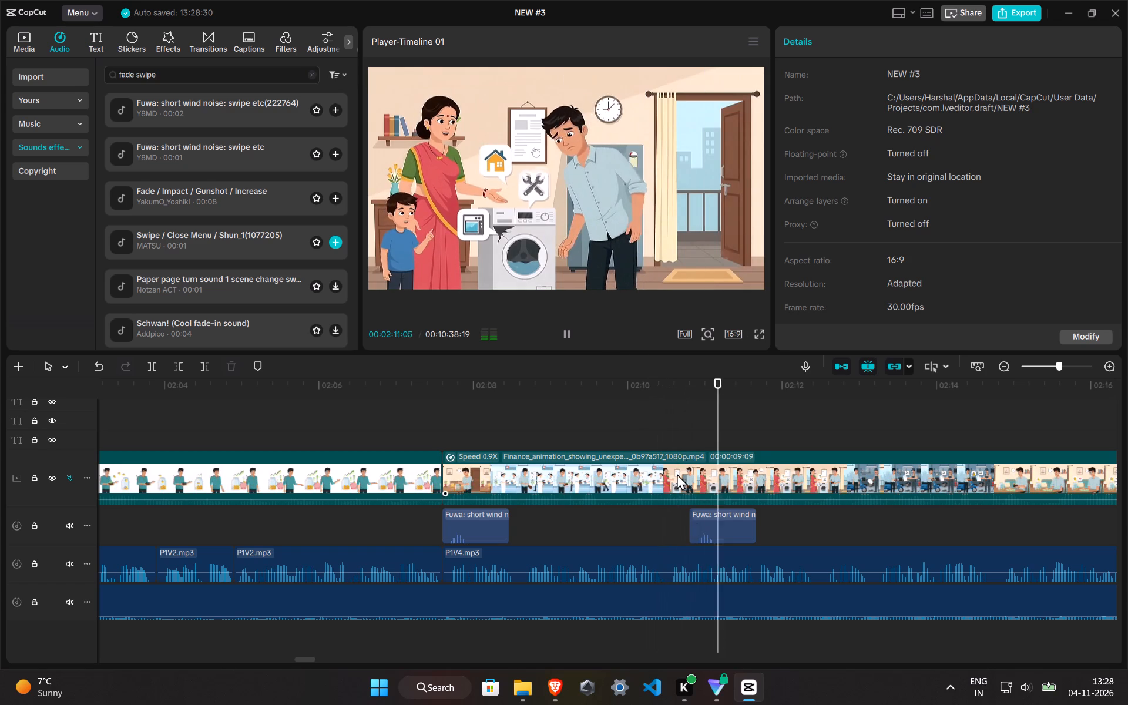
left_click_drag(696, 522, 655, 521)
left_click(618, 409)
key("space")
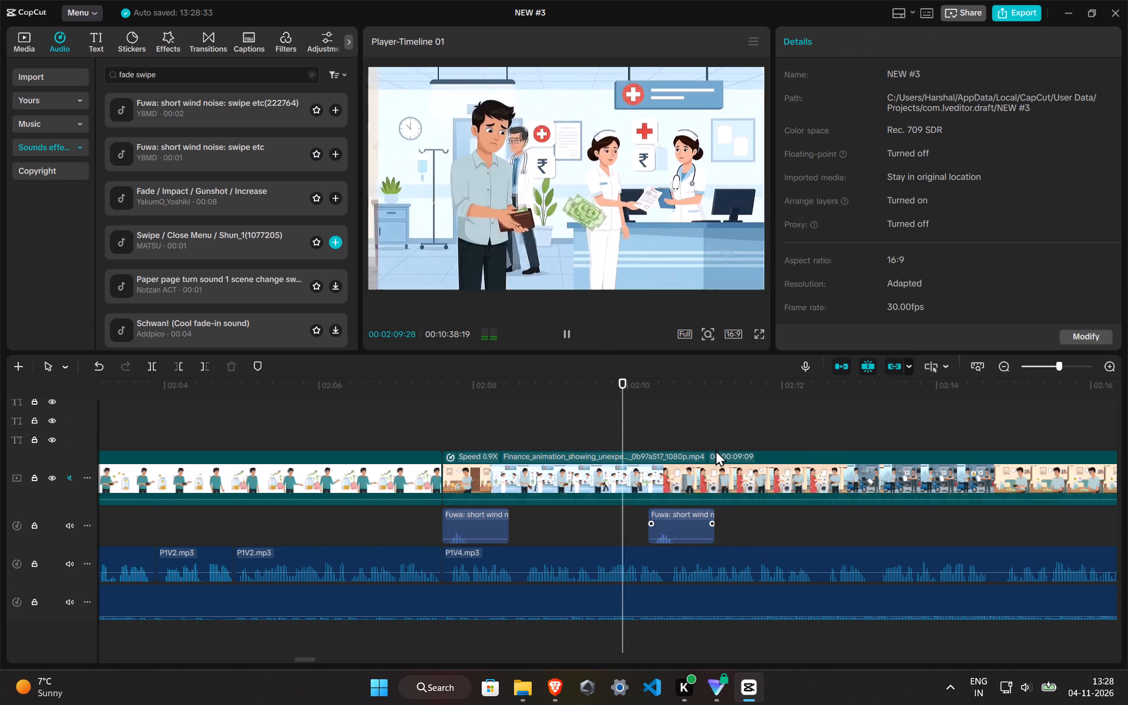
Paste a third swipe effect at the wipe to the scooter garage scene, starting at about 02:12.
scroll(772, 485, "down", 2, "ctrl")
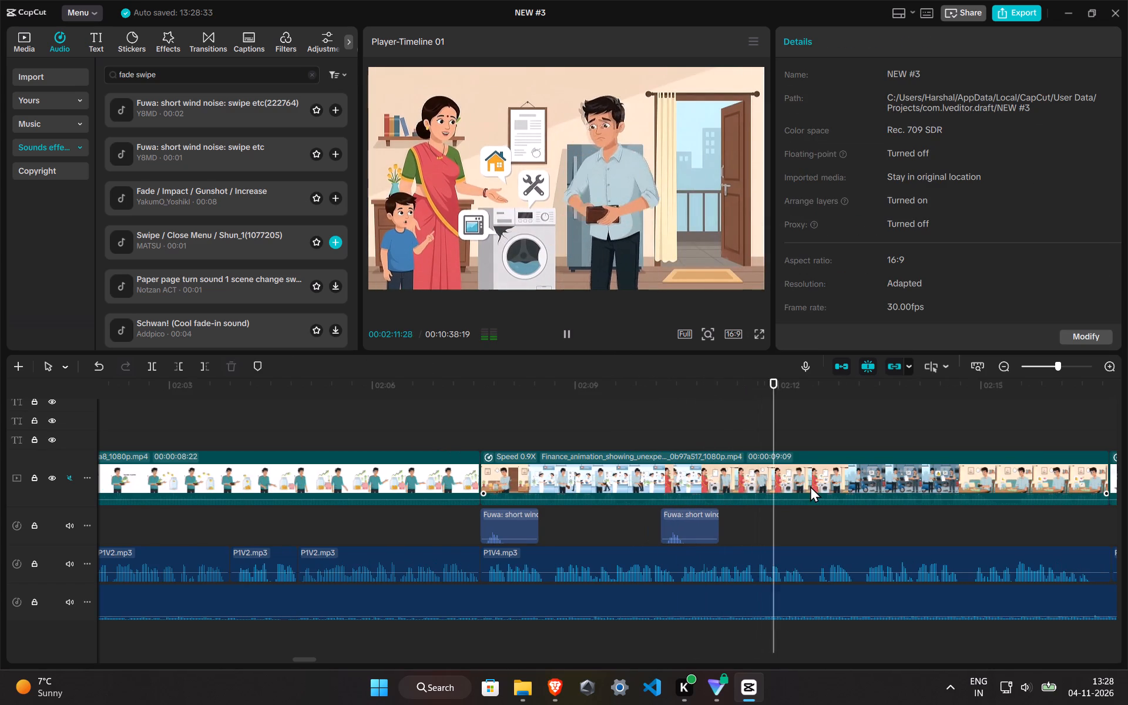
key("ctrl+v")
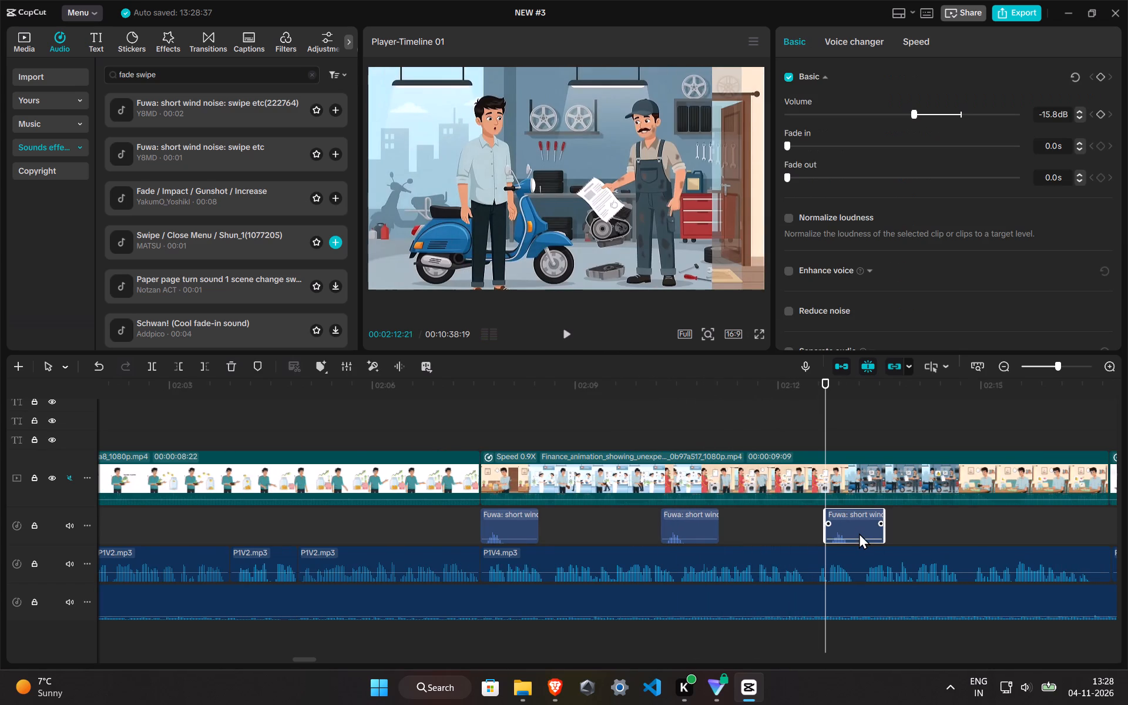
left_click_drag(855, 526, 839, 525)
Nudge the swipe effect at the washing-machine wipe slightly earlier and play through all three wipes.
left_click_drag(694, 530, 694, 530)
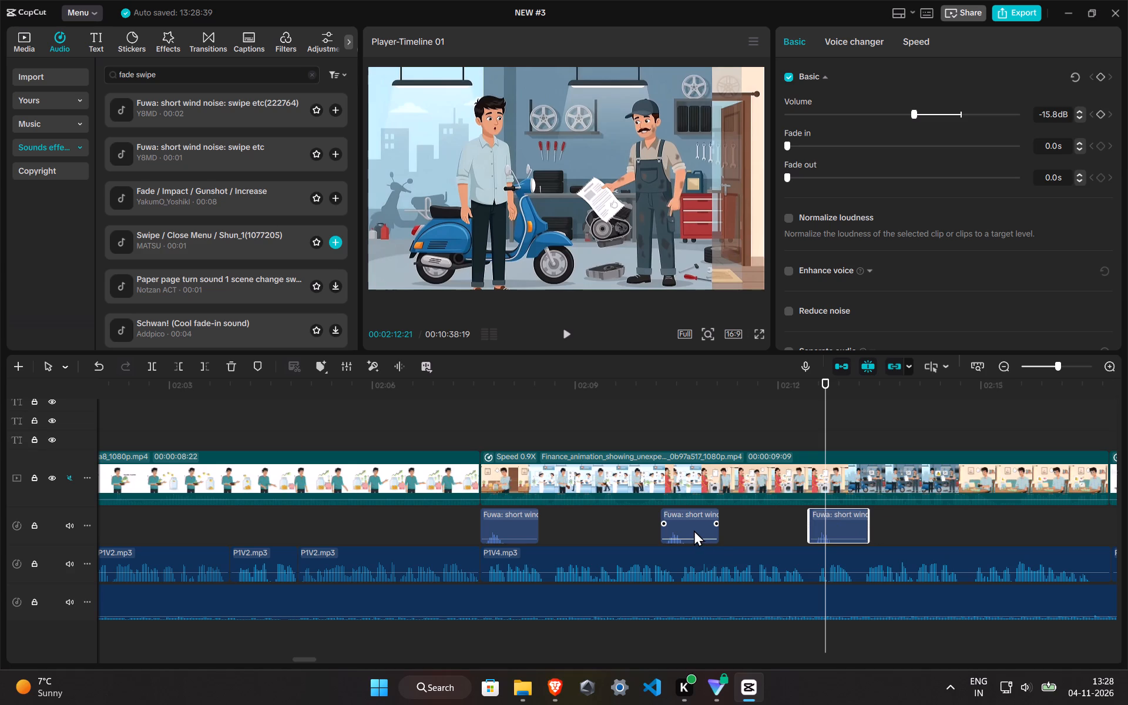
left_click_drag(694, 530, 686, 530)
left_click(493, 419)
key("space")
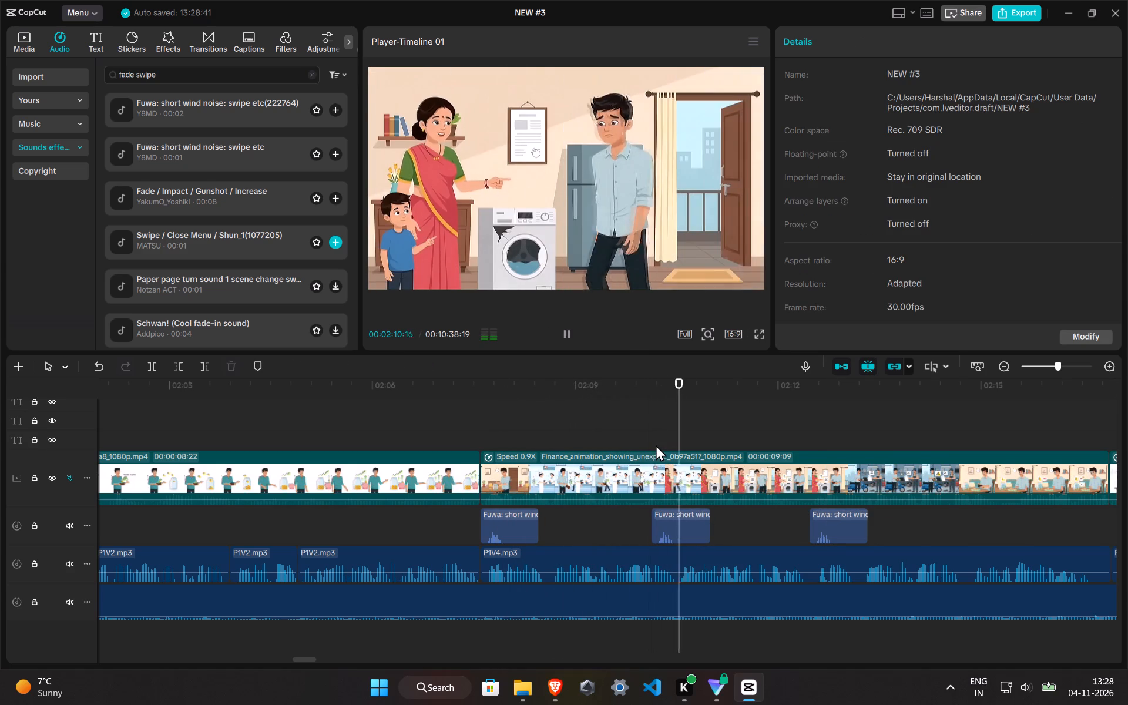
scroll(762, 444, "down", 4, "ctrl")
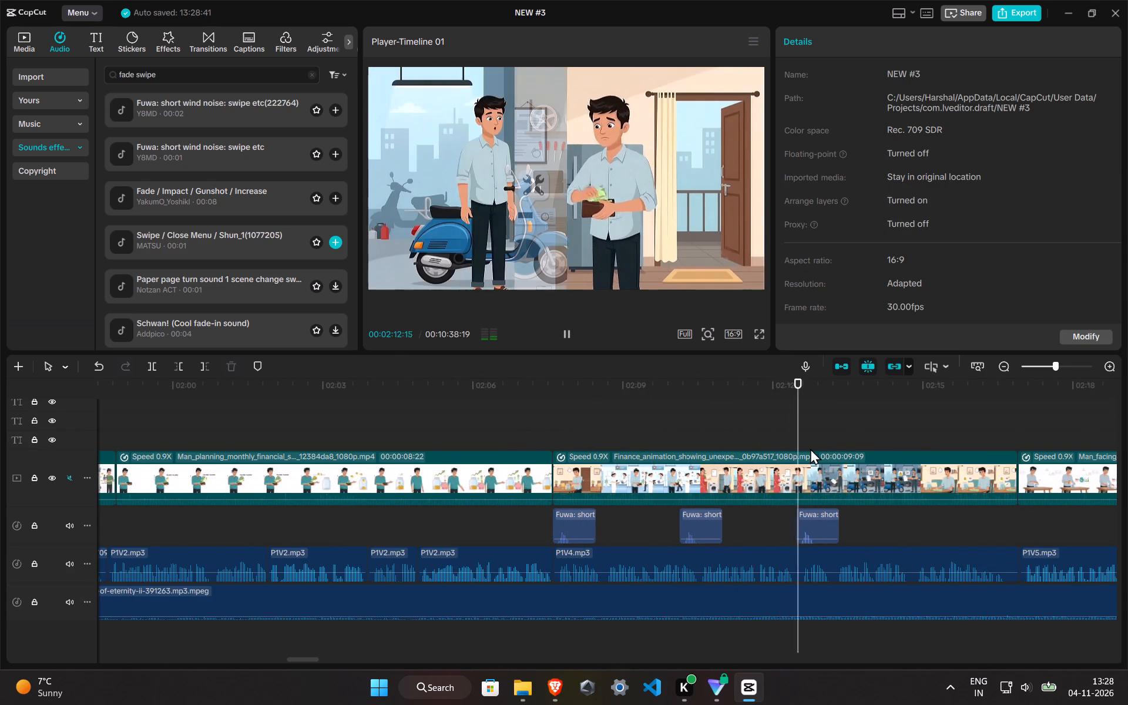
scroll(860, 488, "down", 7, "ctrl")
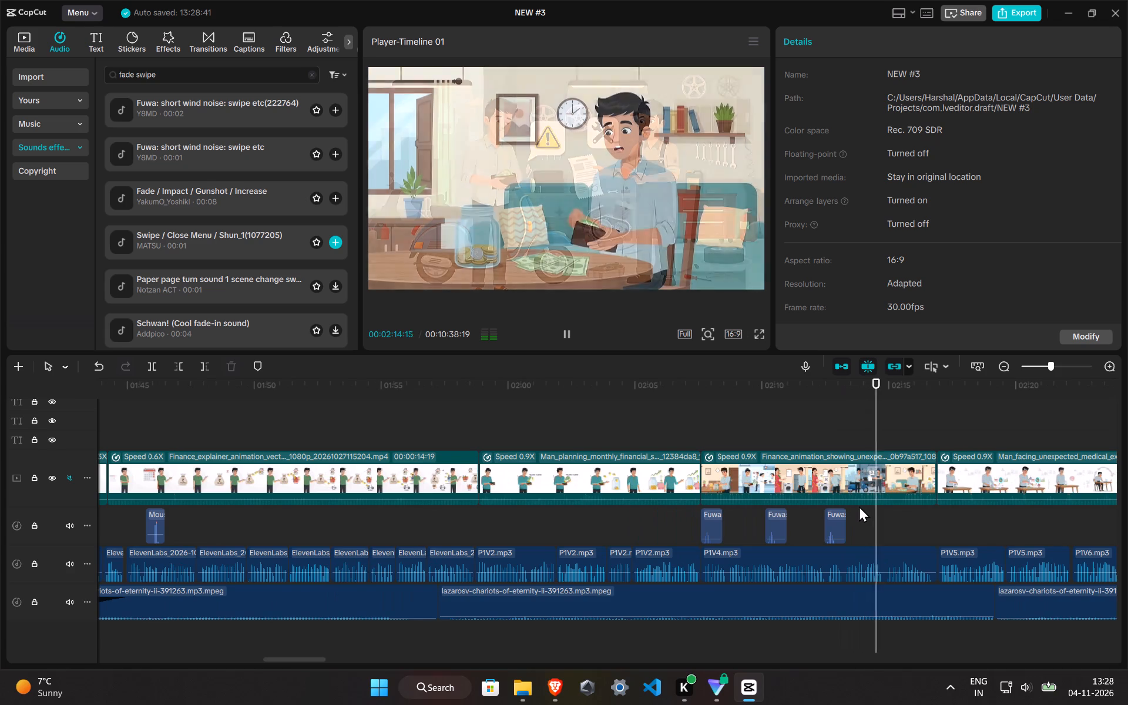
scroll(946, 456, "down", 1)
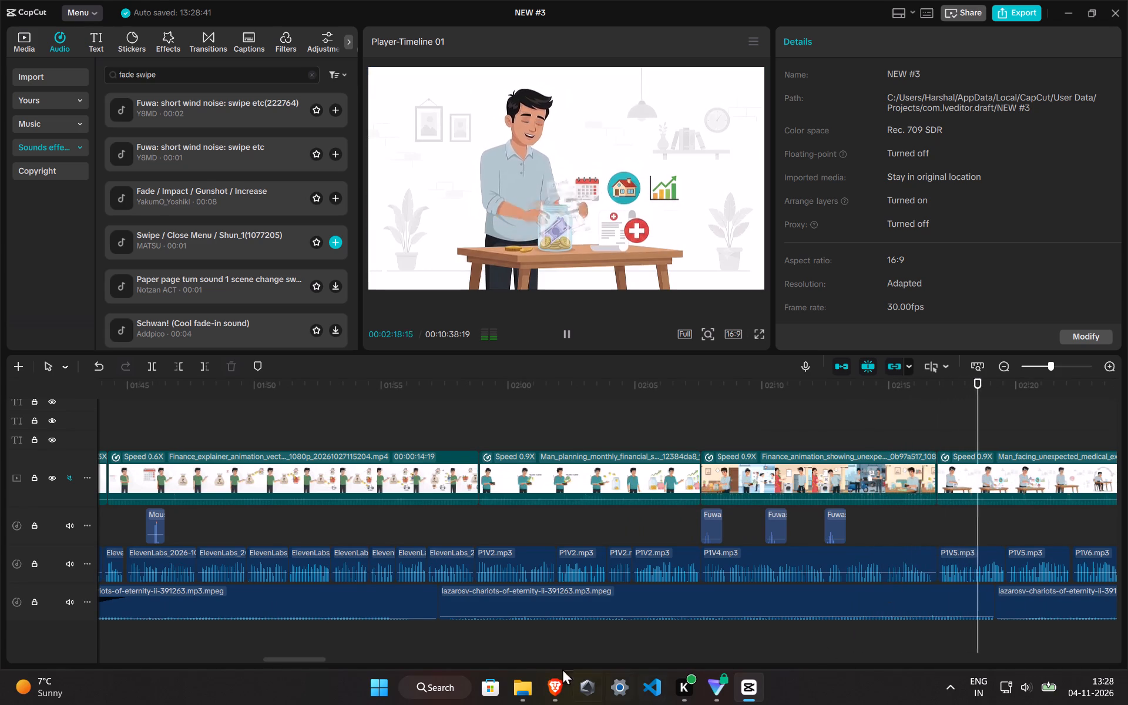
Copy the sound effect from under the Visualizing clip to 02:20:02 in the Man_facing_unexpected clip and play it.
left_click_drag(313, 659, 328, 657)
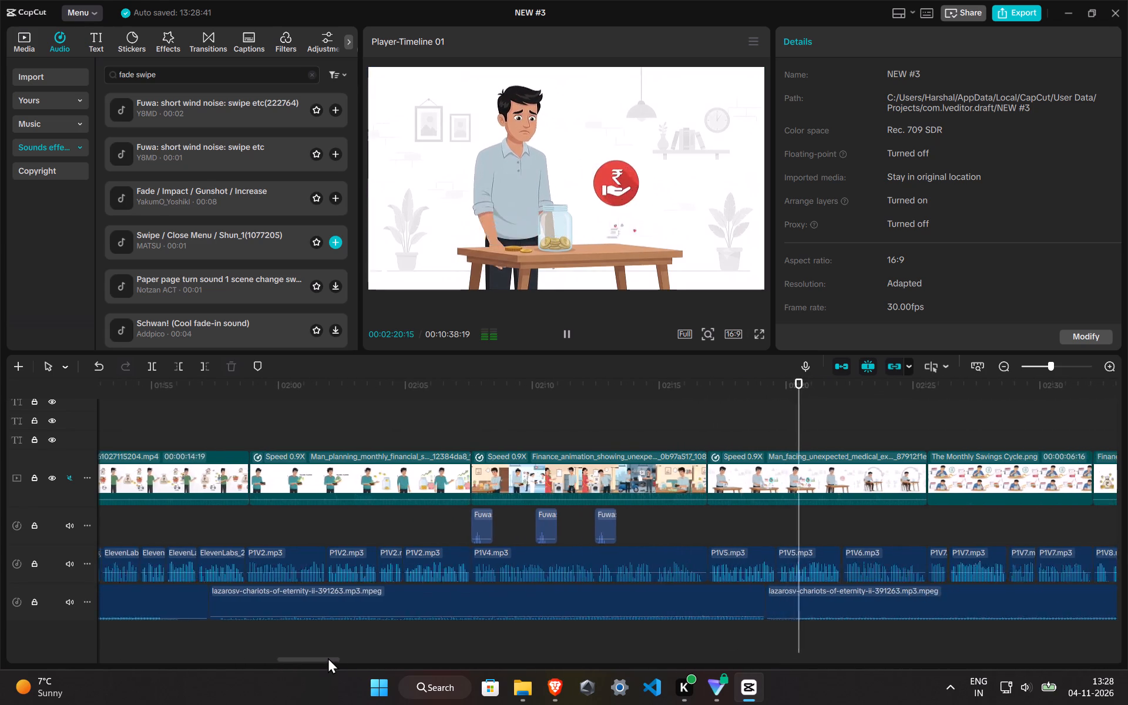
left_click_drag(328, 657, 344, 657)
left_click(528, 430)
left_click_drag(531, 430, 528, 430)
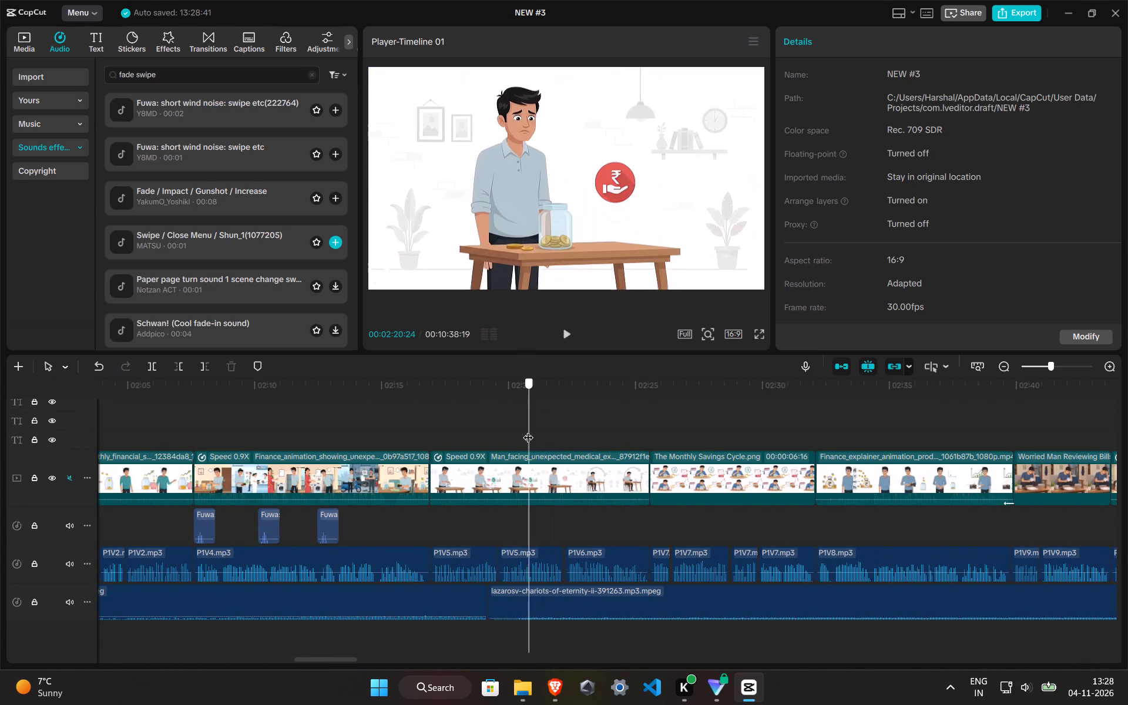
left_click_drag(528, 430, 511, 429)
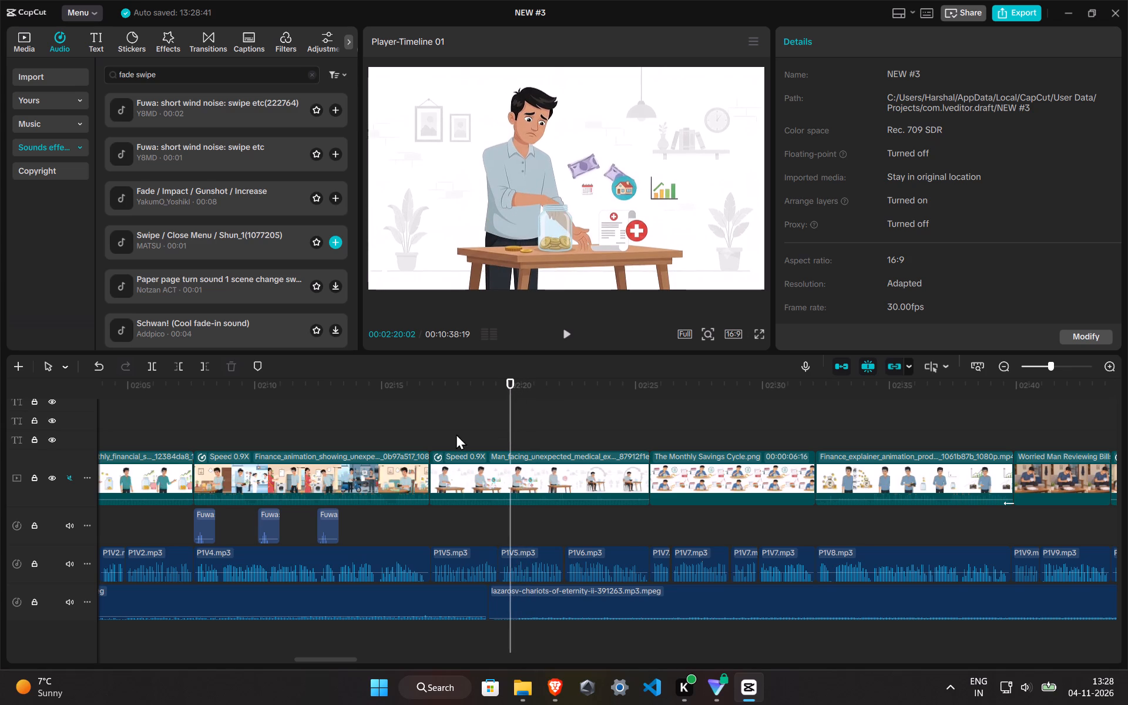
scroll(192, 435, "down", 10, "ctrl")
scroll(238, 502, "down", 7, "ctrl")
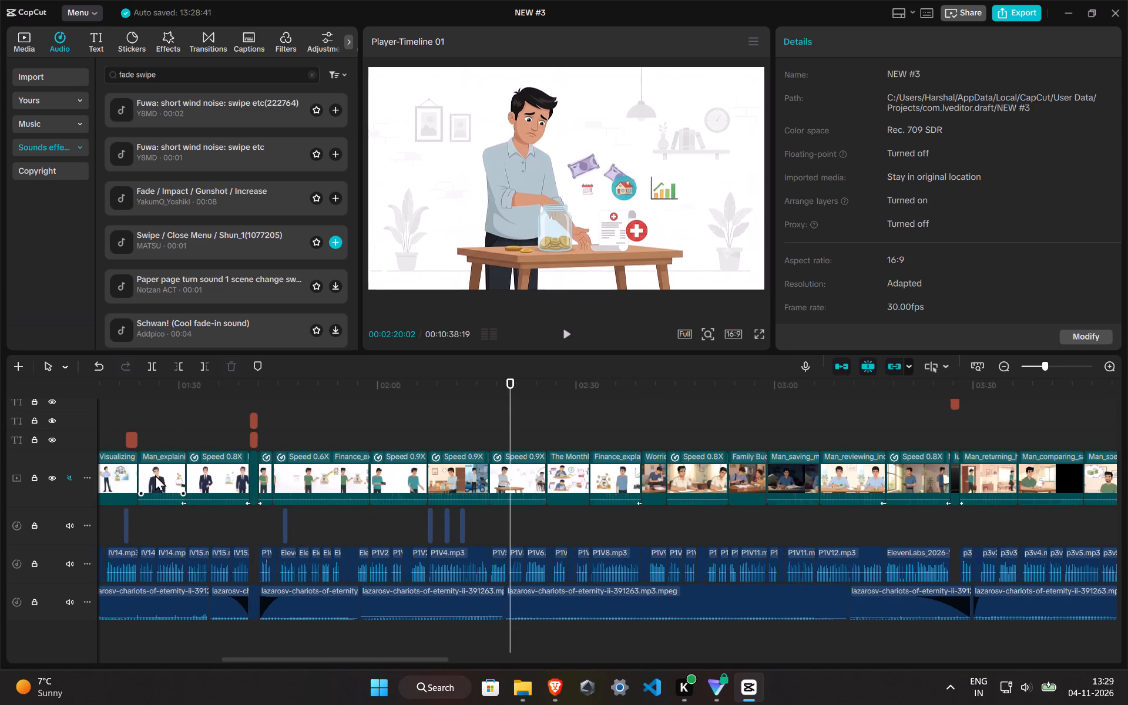
left_click(126, 521)
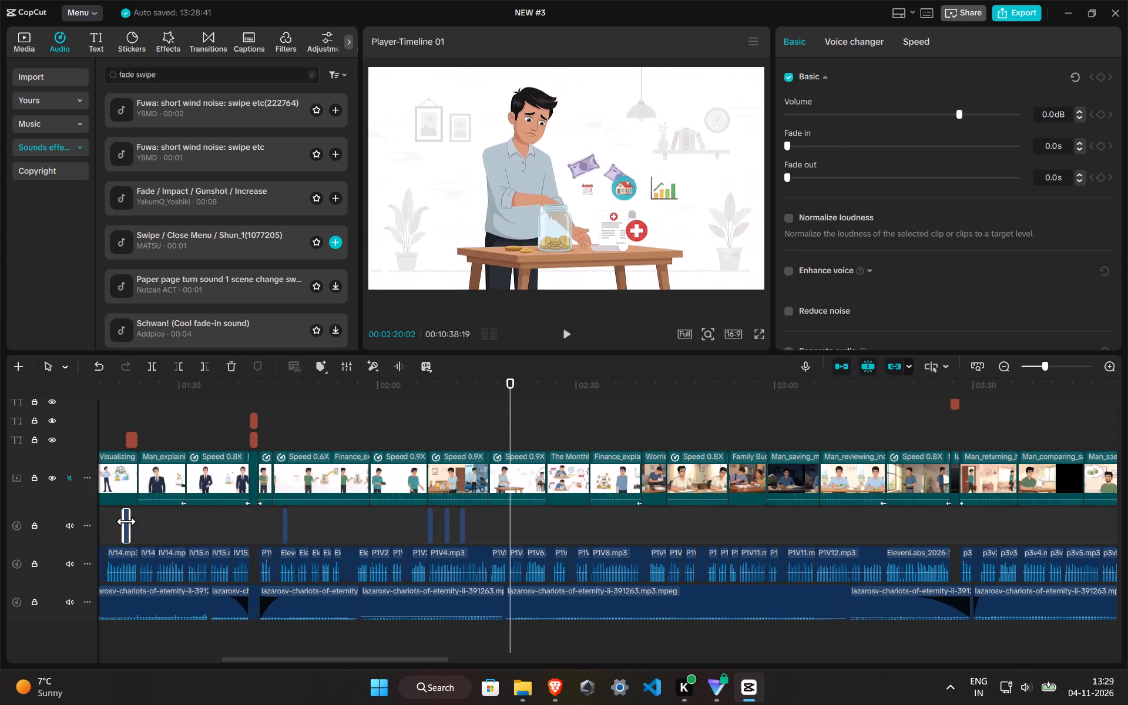
key("ctrl+c")
key("ctrl+v")
left_click(510, 420)
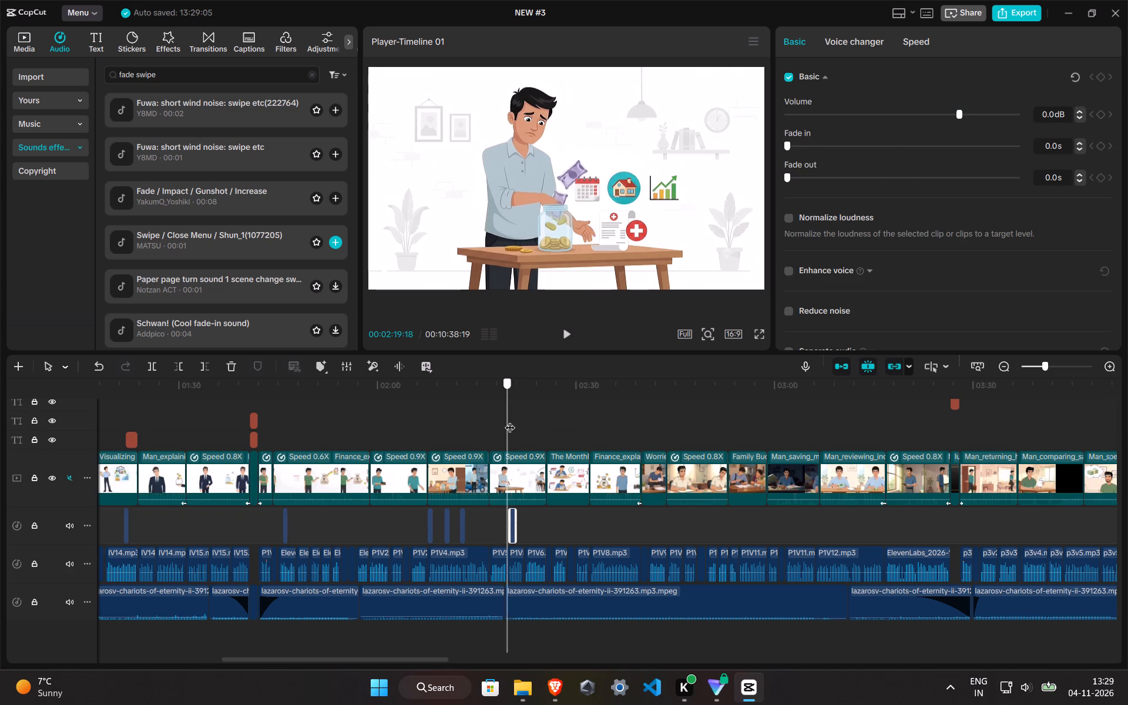
key("space")
Set the volume of the sound effect under the Man_facing_unexpected clip to -14.8 dB and play it.
scroll(573, 437, "down", 5, "ctrl")
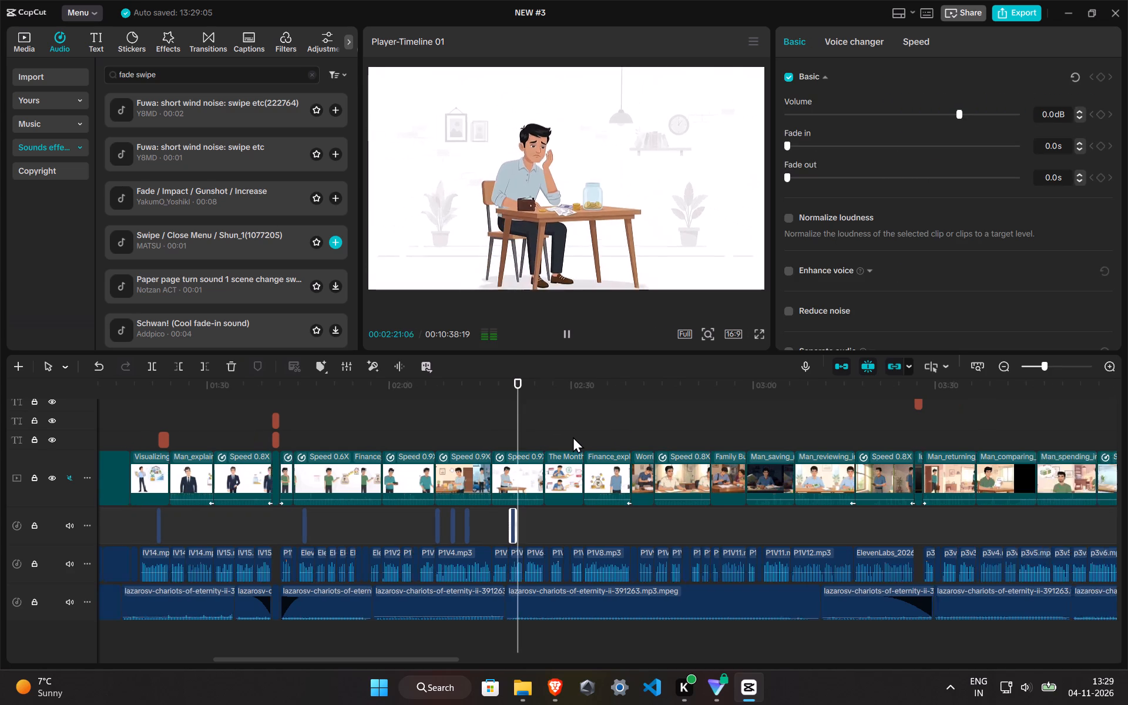
scroll(573, 437, "down", 2, "ctrl")
left_click(459, 430)
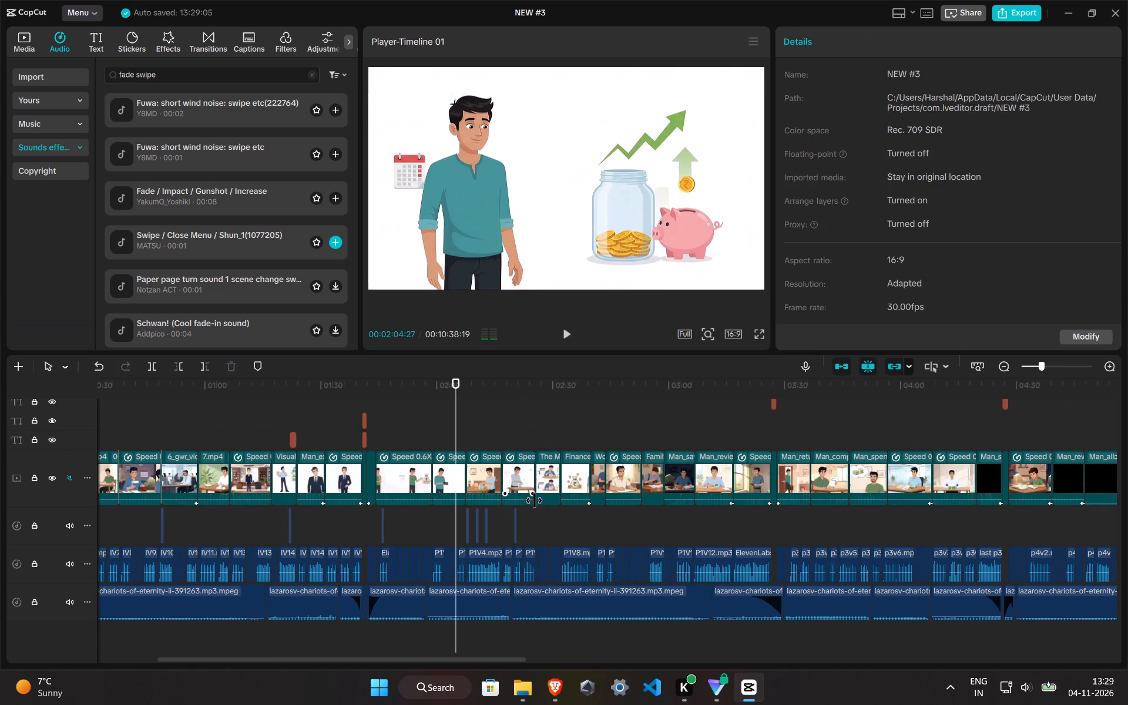
key("space")
left_click(512, 526)
left_click(516, 529)
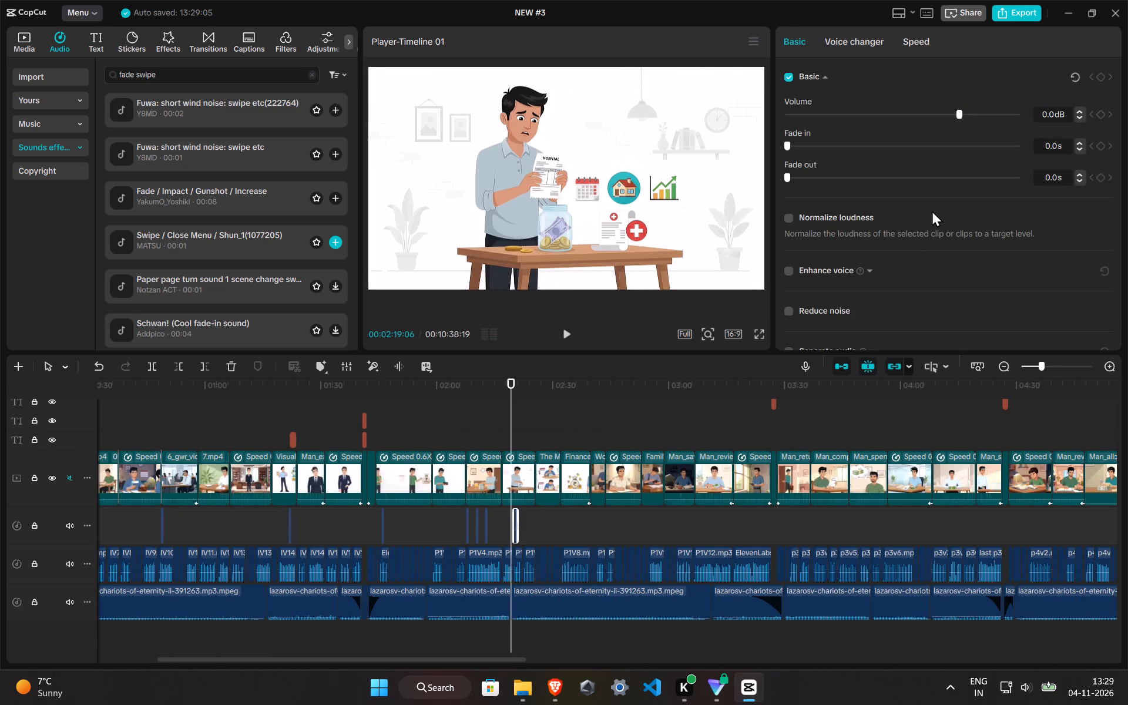
left_click(928, 116)
left_click(915, 113)
key("space")
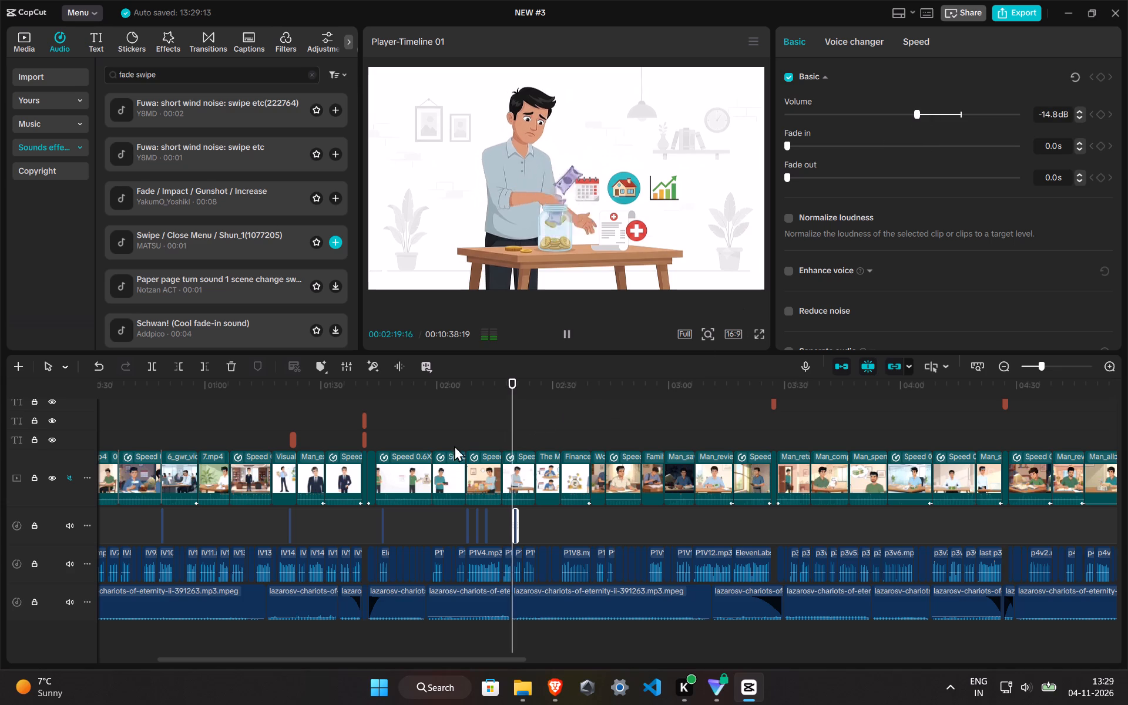
Set the volume of the sound effect under the 6_gwr_vid clip to -18.9 dB.
left_click(163, 531)
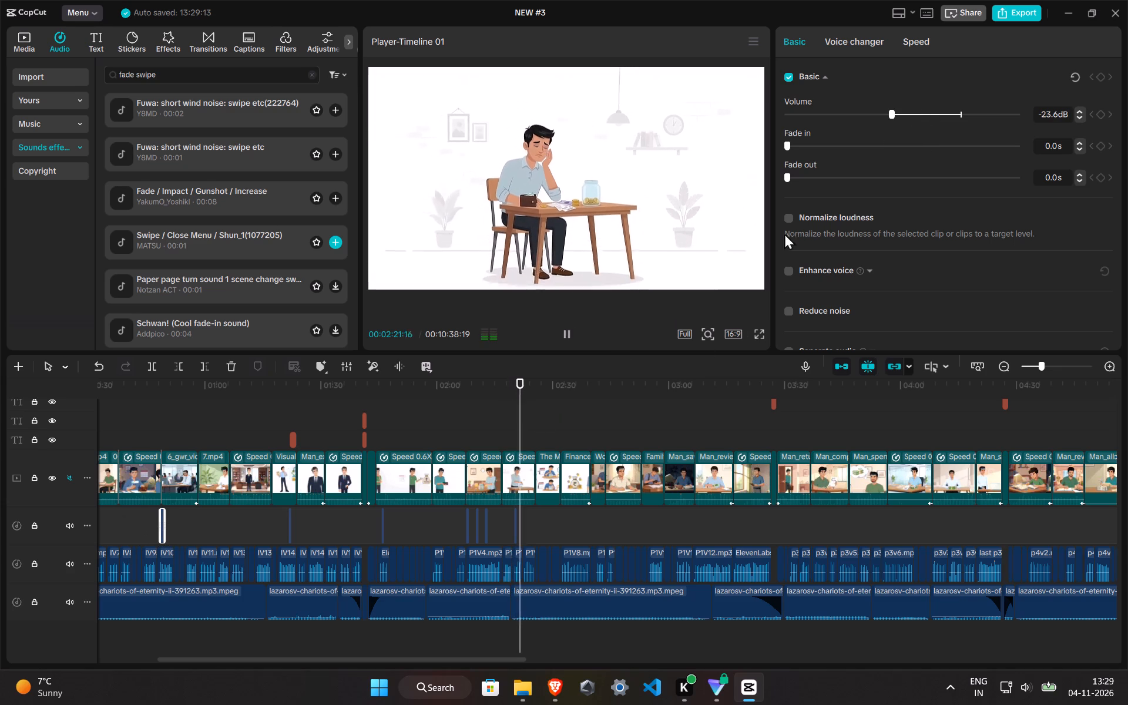
left_click(902, 113)
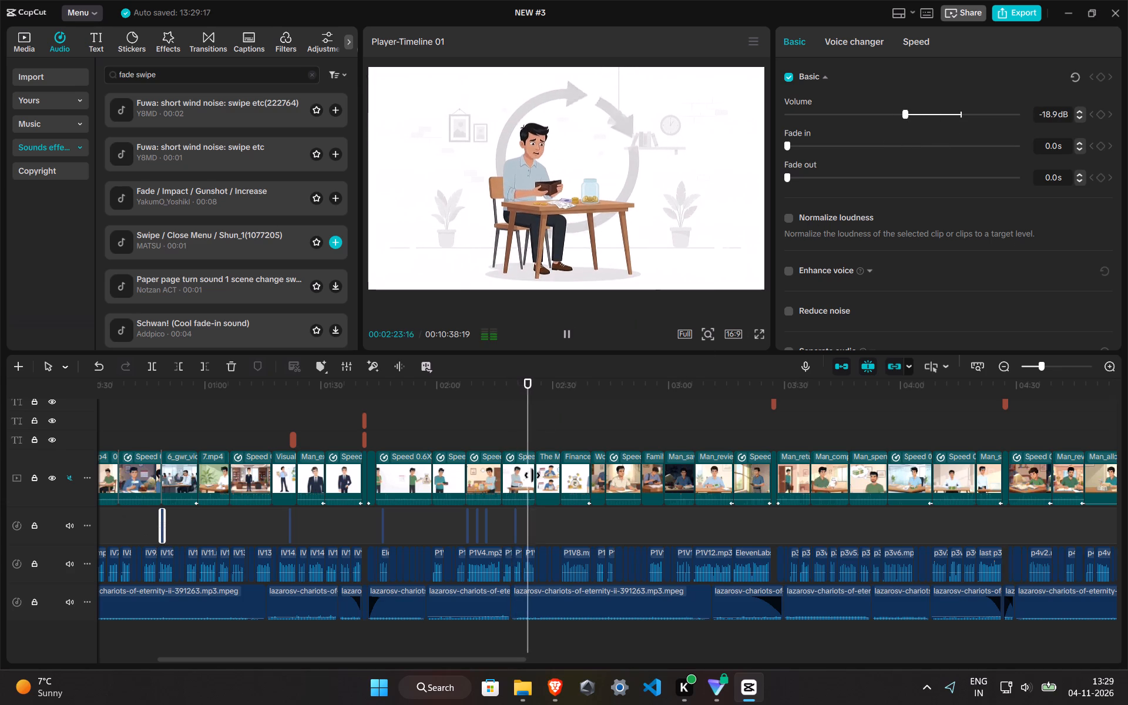
Replay the sound effect under the Man_facing_unexpected clip and set its volume to -17.9 dB.
left_click(505, 435)
key("space")
scroll(639, 488, "up", 9, "ctrl")
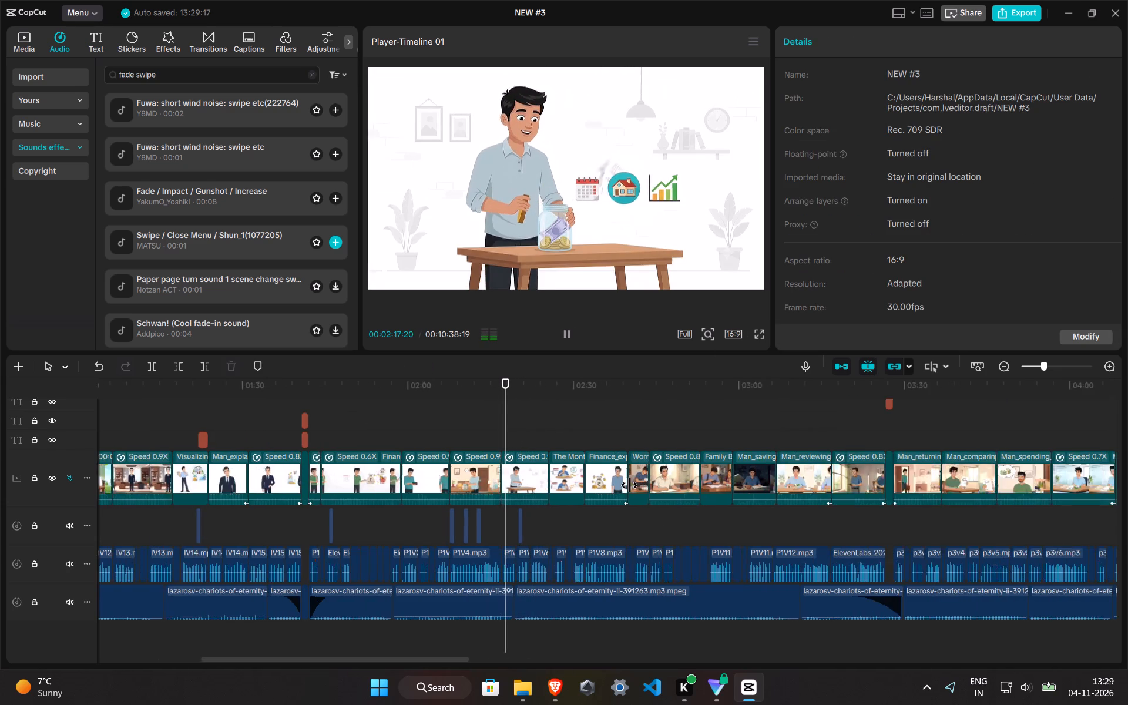
scroll(629, 485, "up", 2, "ctrl")
left_click(531, 534)
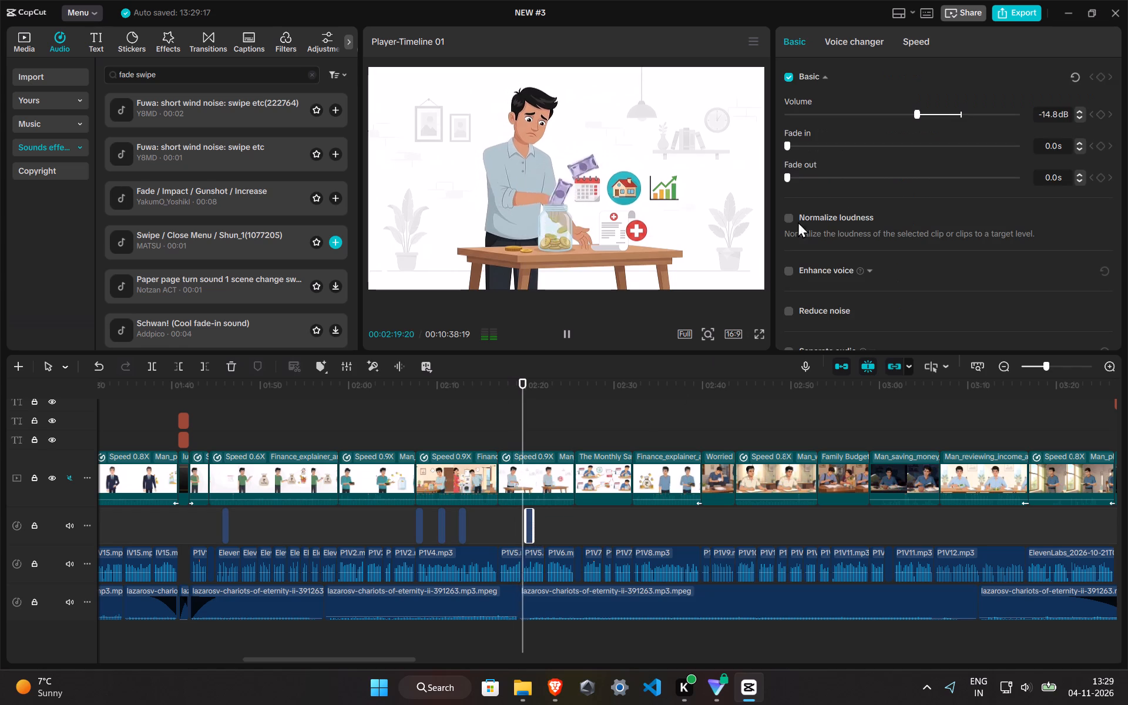
left_click(905, 116)
Review the playback from The Monthly Savings Cycle clip through to the Man_reviewing_income clip.
scroll(709, 459, "down", 2, "ctrl")
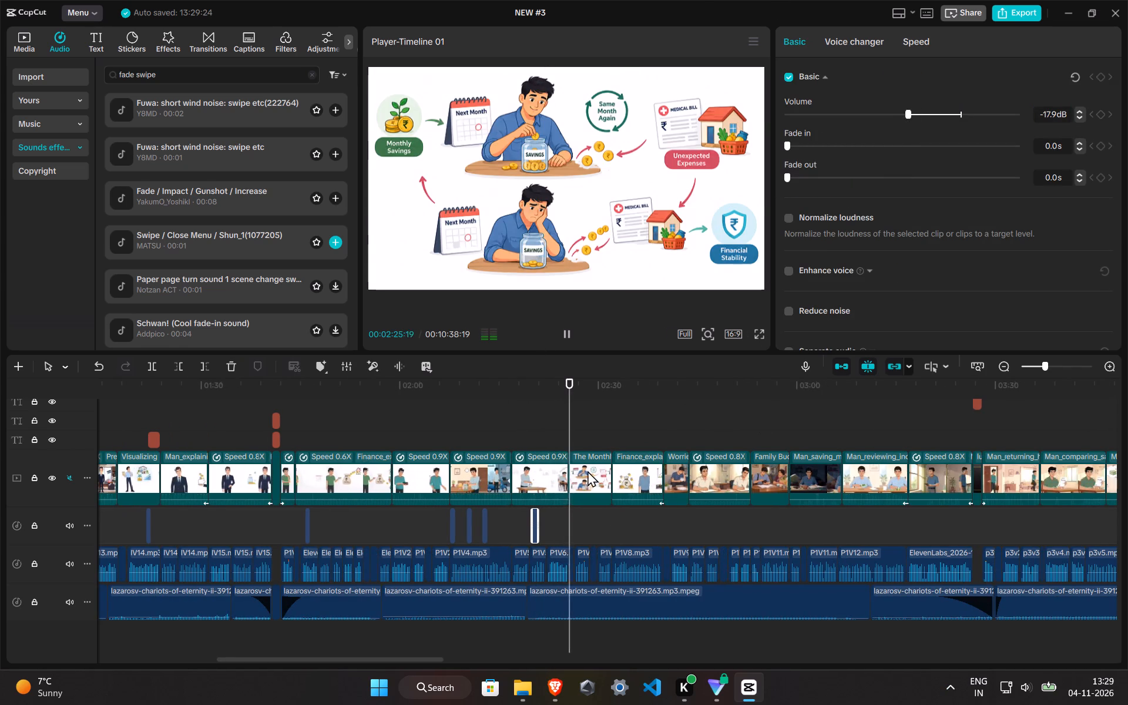
scroll(611, 412, "up", 3)
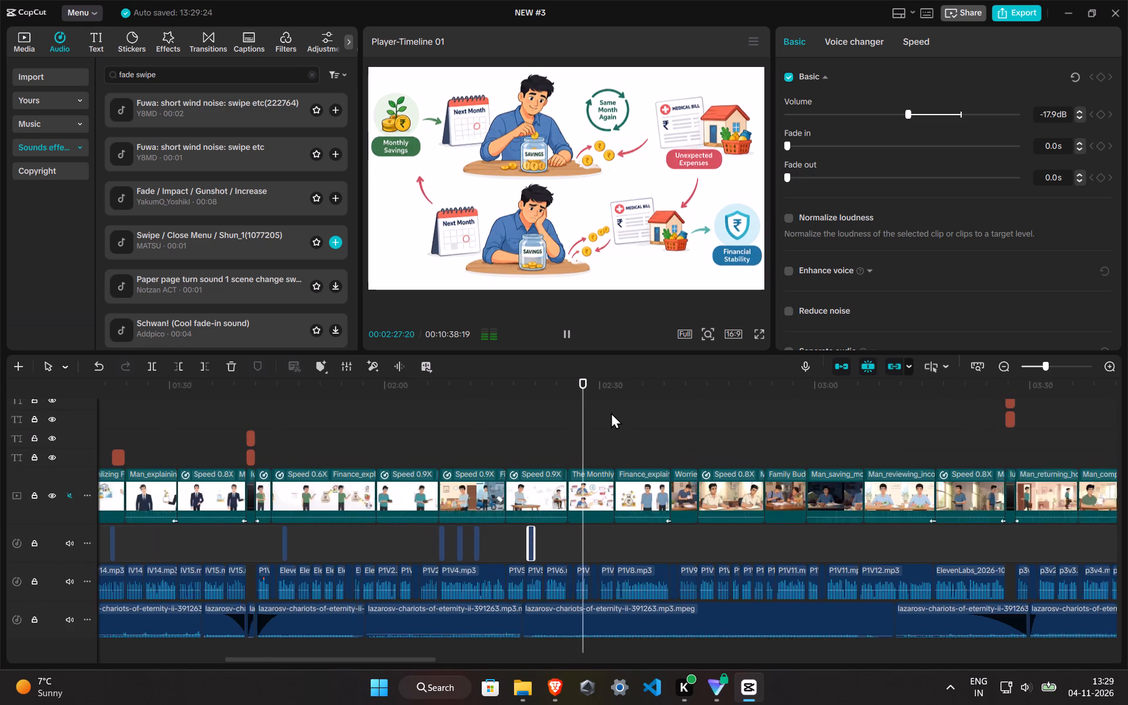
scroll(611, 412, "up", 1)
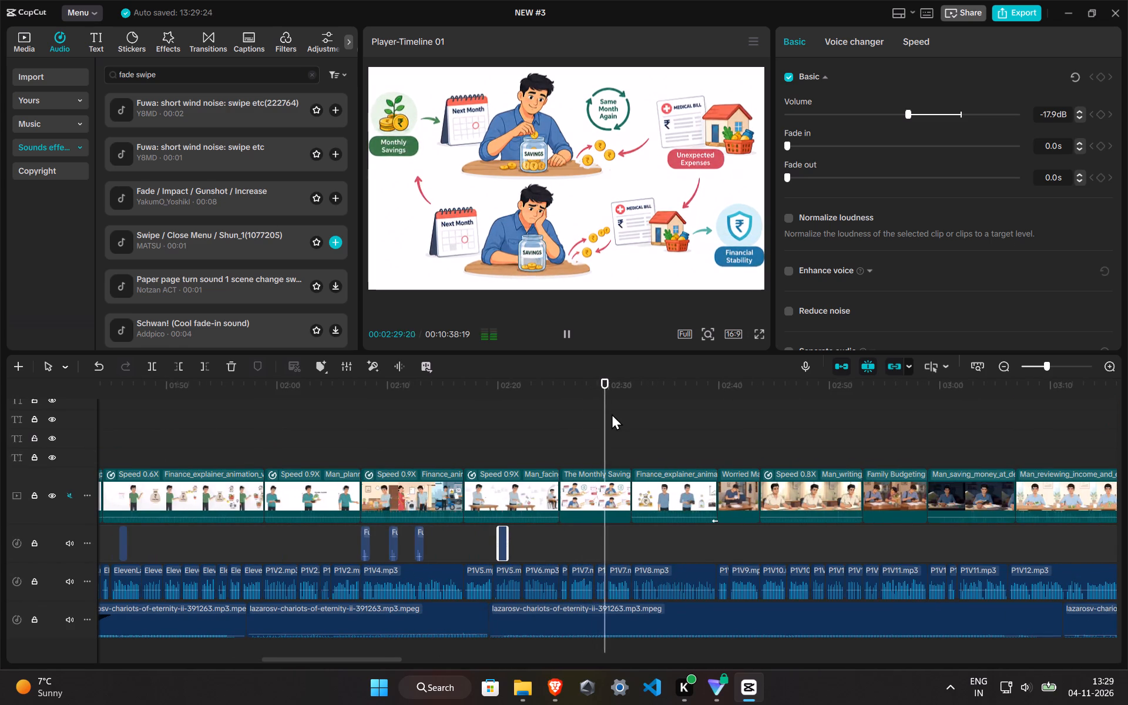
scroll(681, 261, "up", 1)
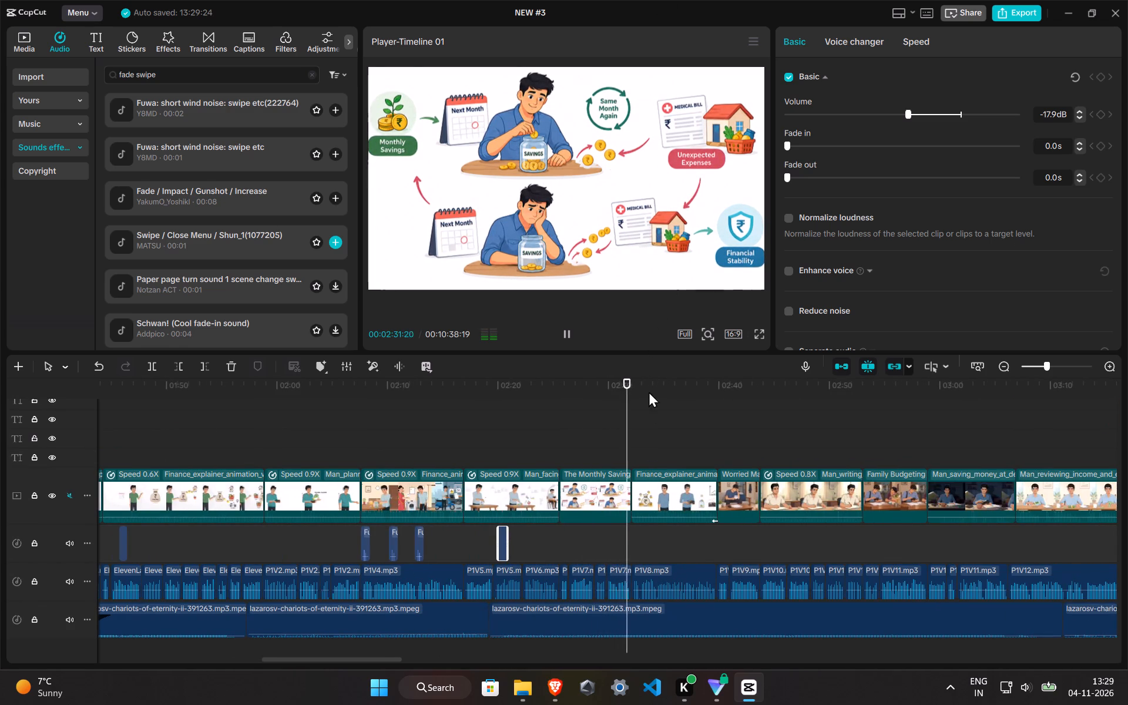
scroll(663, 471, "up", 3)
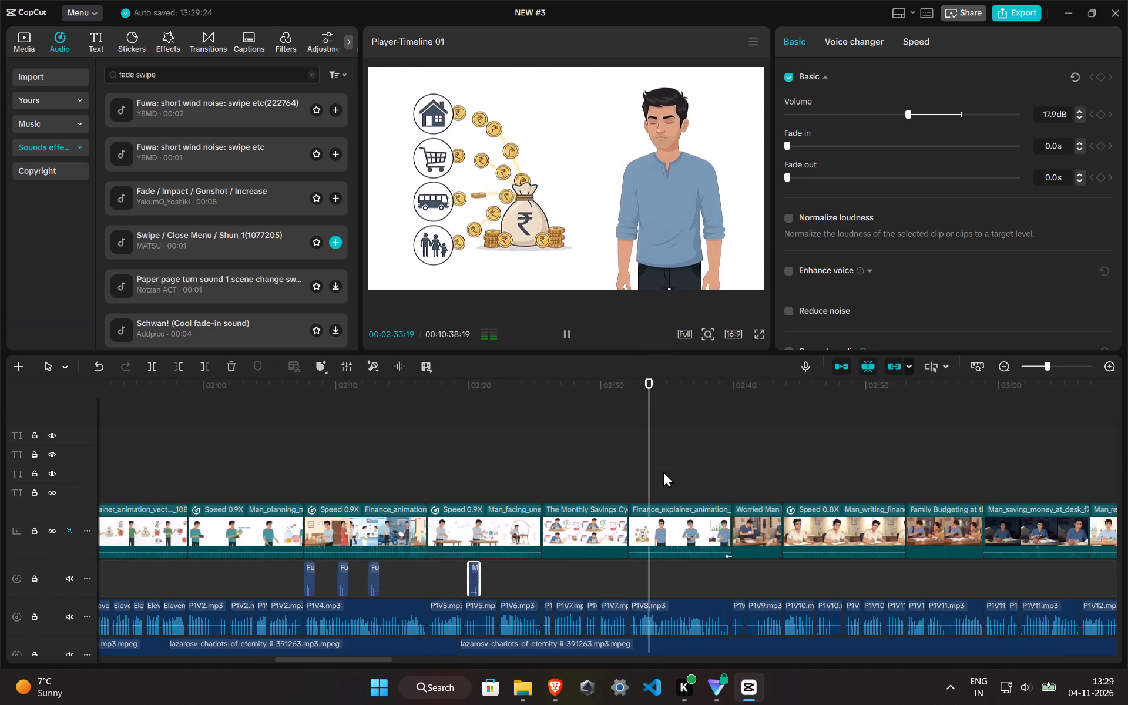
scroll(663, 471, "up", 5, "ctrl")
scroll(621, 540, "down", 2)
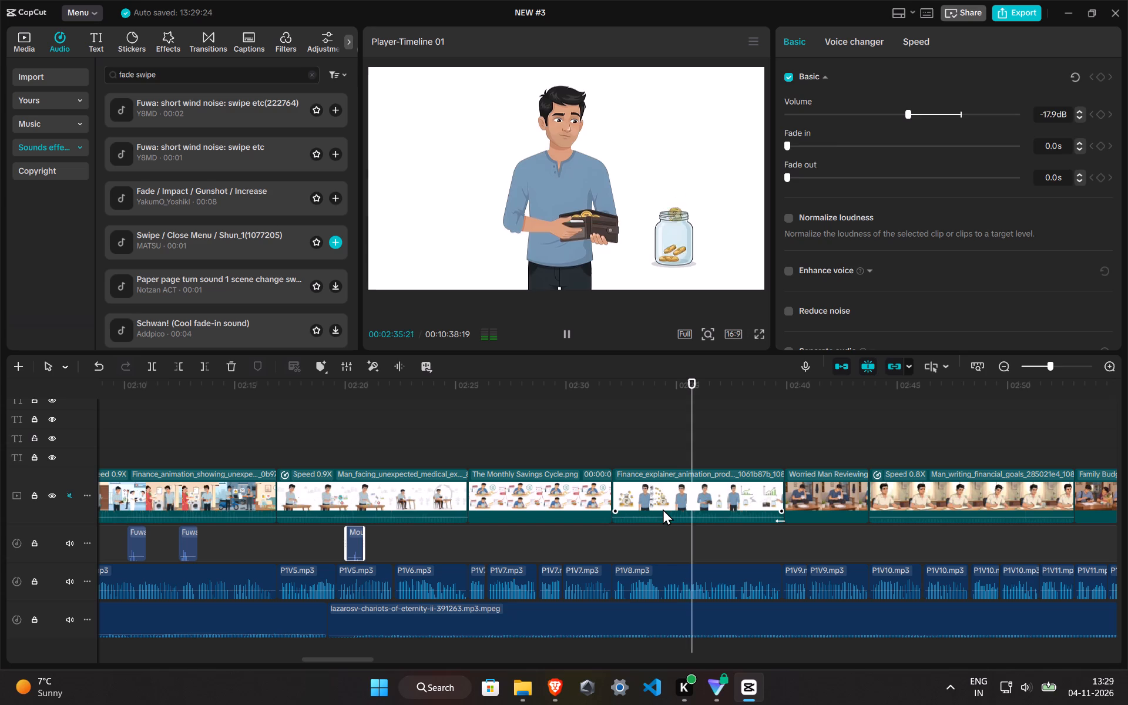
left_click(663, 509)
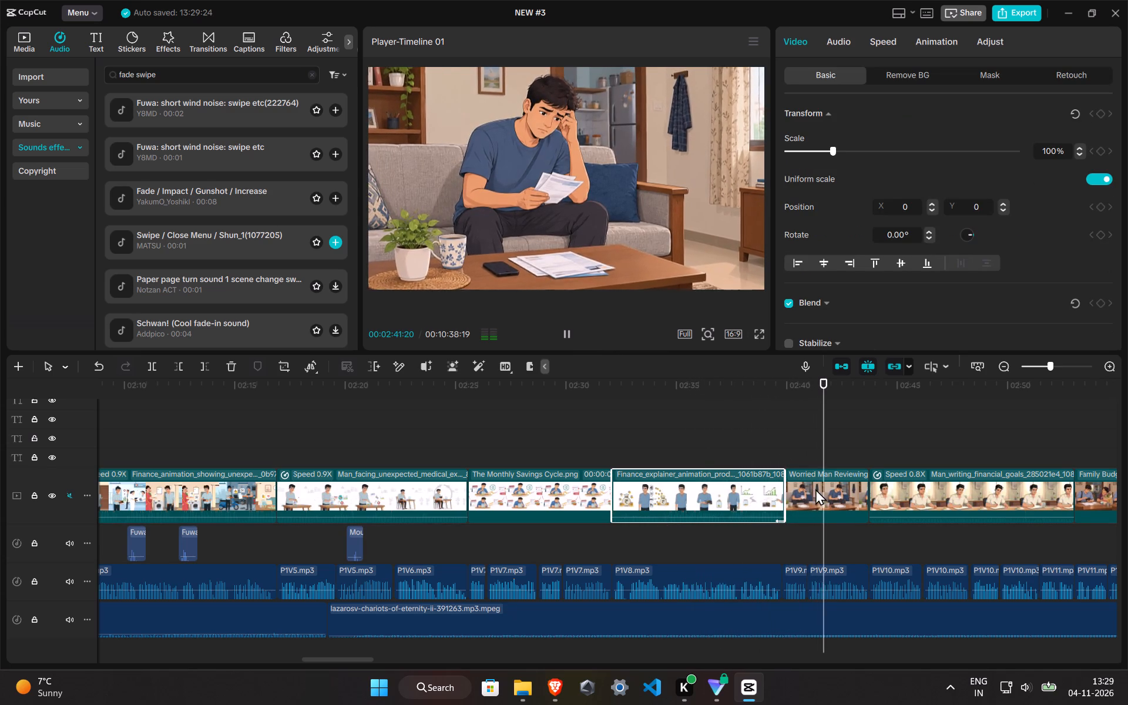
scroll(816, 491, "down", 2, "ctrl")
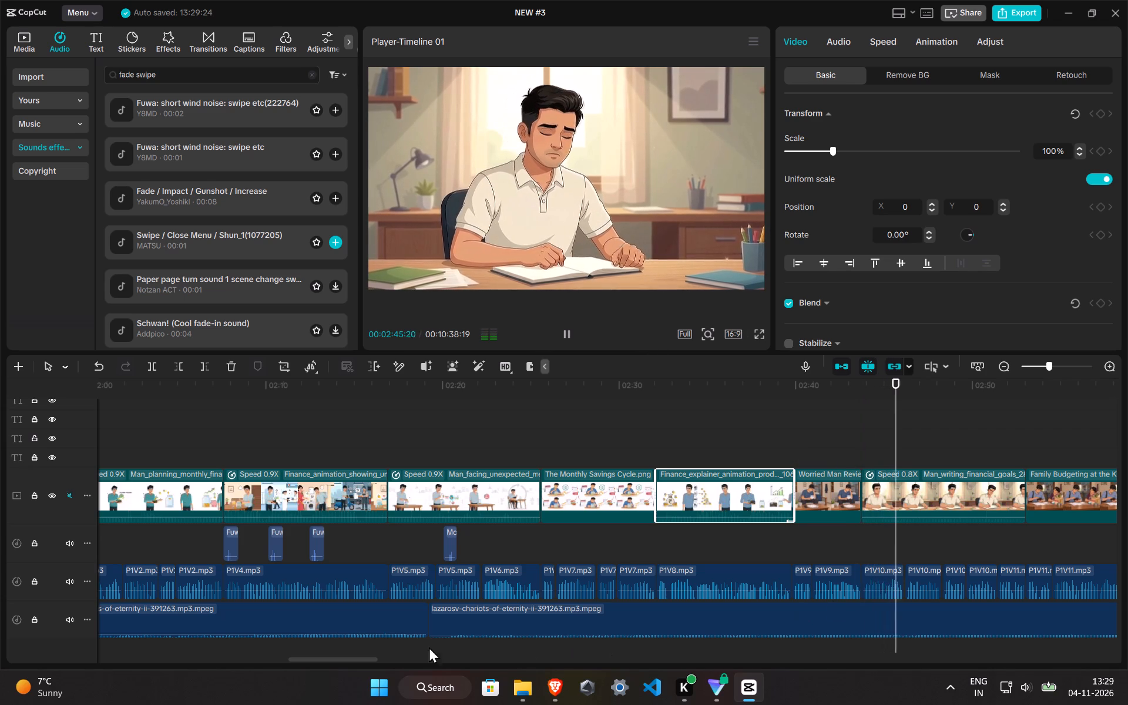
left_click_drag(365, 656, 419, 659)
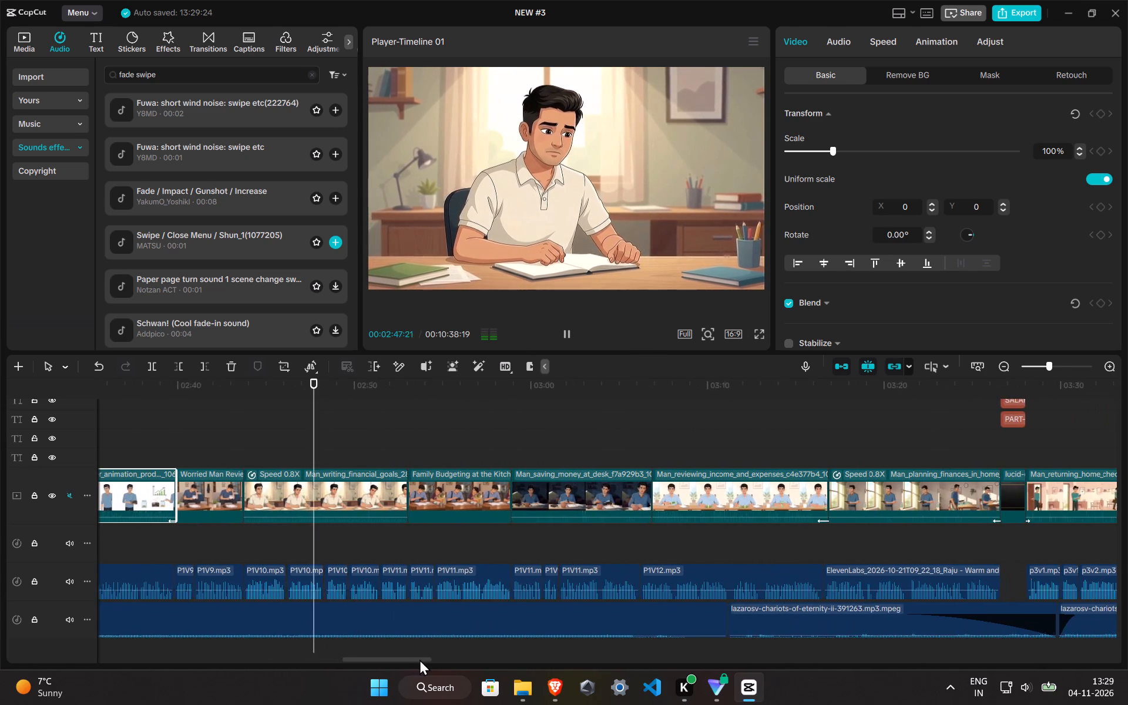
left_click_drag(419, 659, 430, 660)
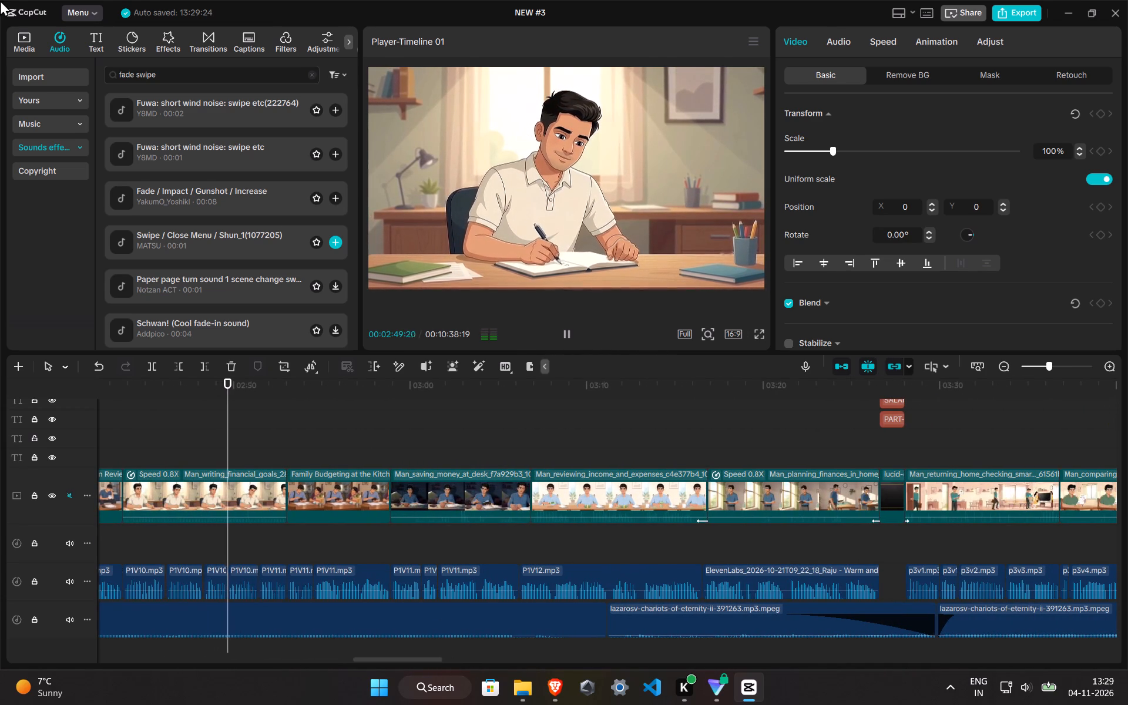
scroll(375, 513, "down", 2, "ctrl")
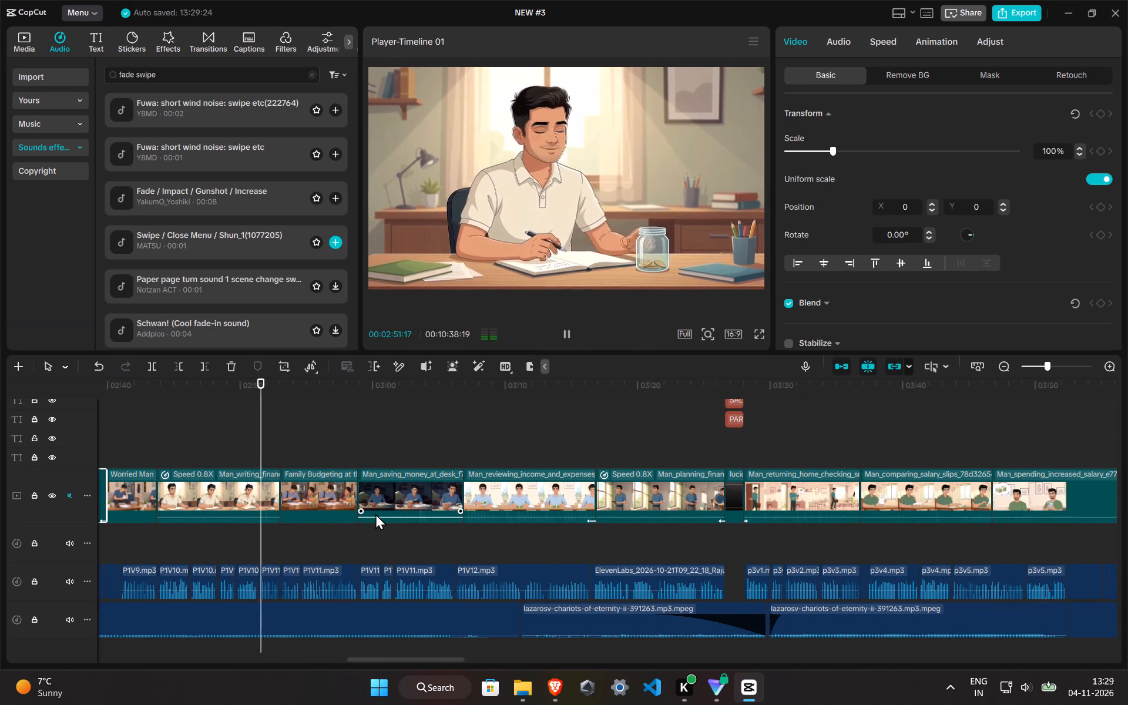
scroll(375, 512, "down", 1, "ctrl")
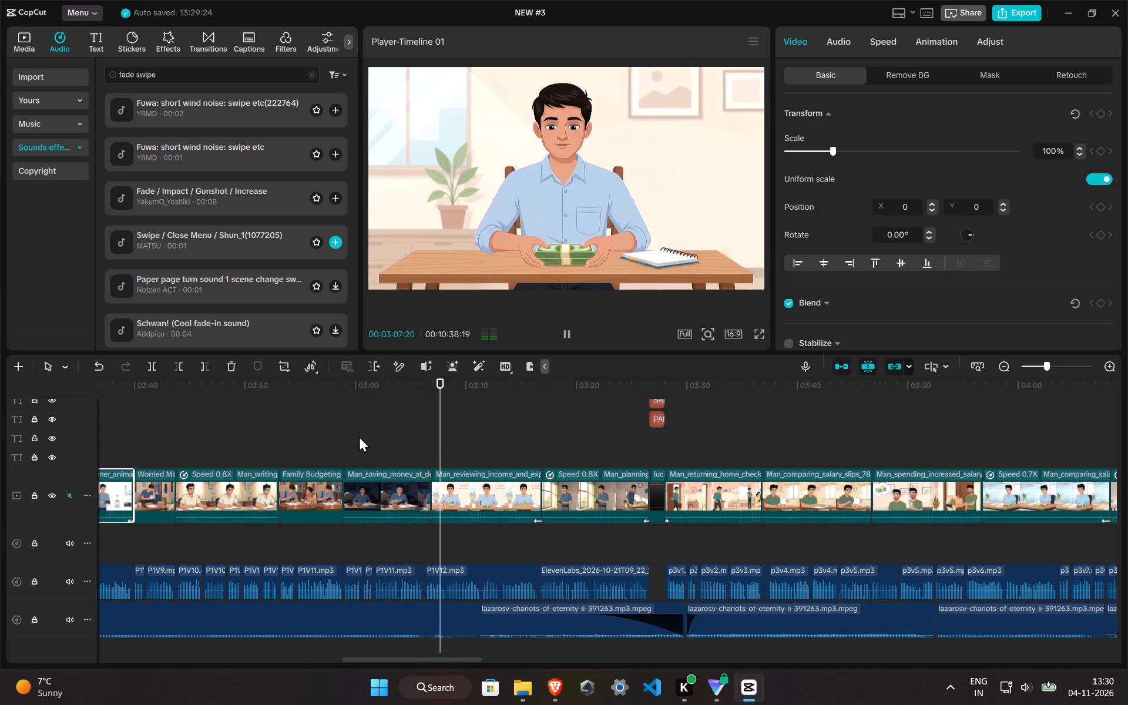
Apply a Fade In and a Fade Out animation to the Man_saving_money clip.
left_click(409, 486)
left_click(921, 48)
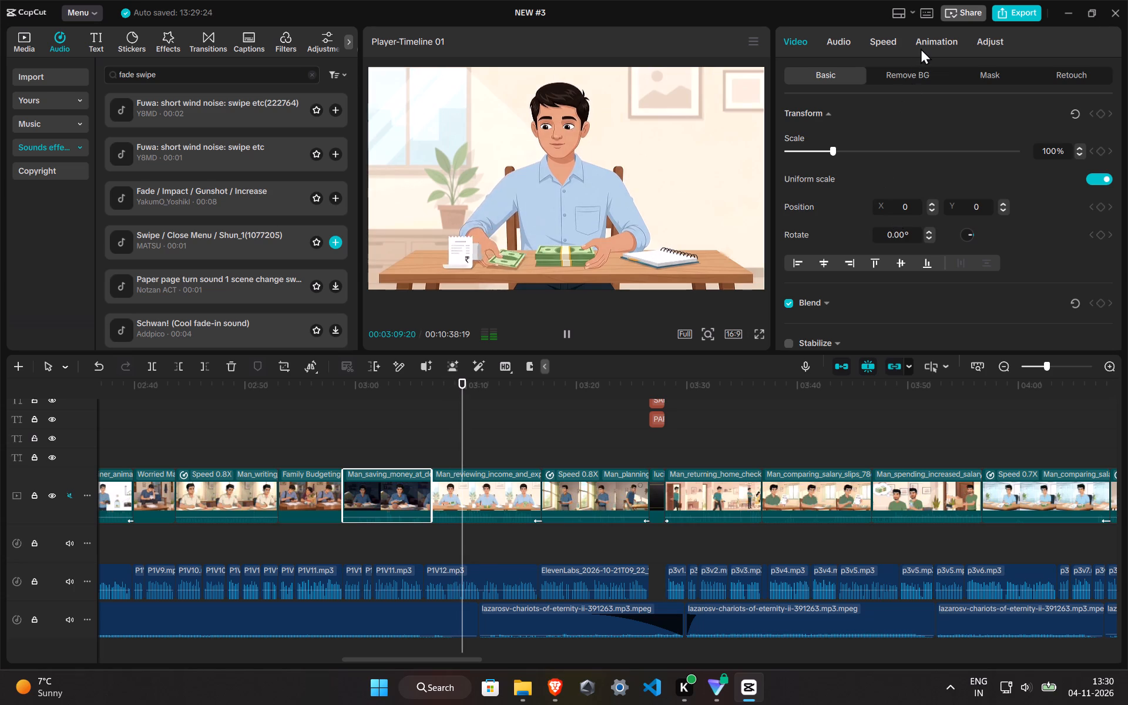
left_click(864, 187)
left_click(864, 187)
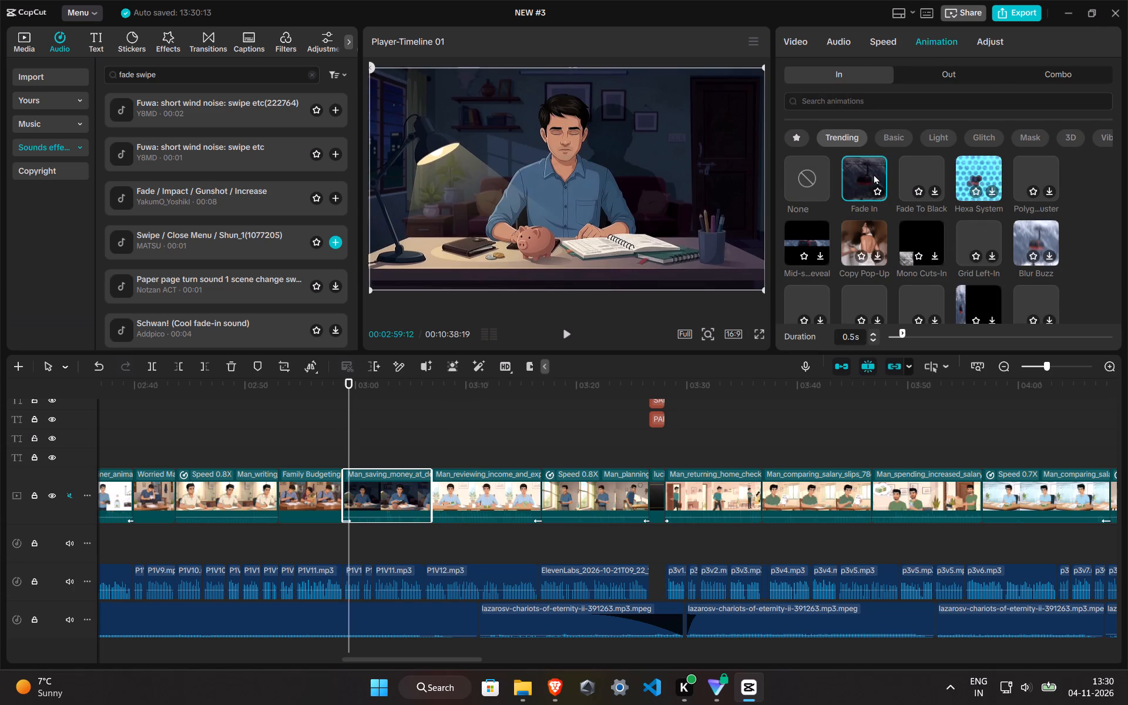
left_click(966, 66)
left_click(965, 69)
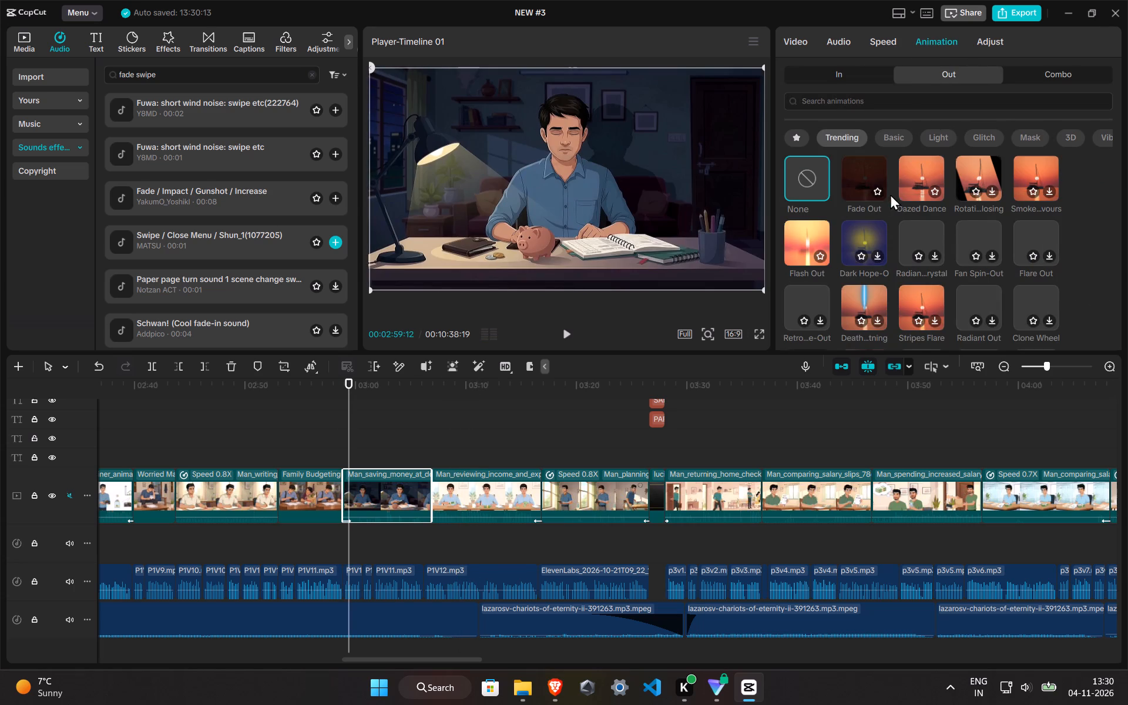
left_click(857, 179)
Apply a Fade Out animation to the Family Budgeting clip just before the Man_saving_money clip.
left_click(321, 477)
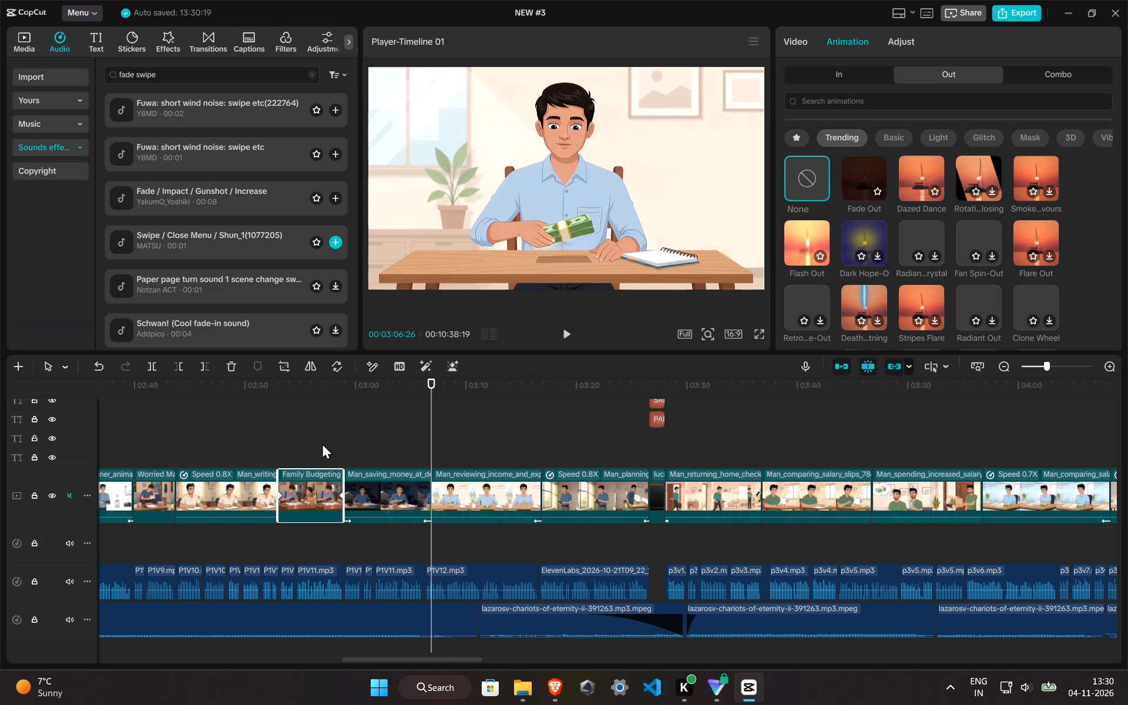
left_click(878, 156)
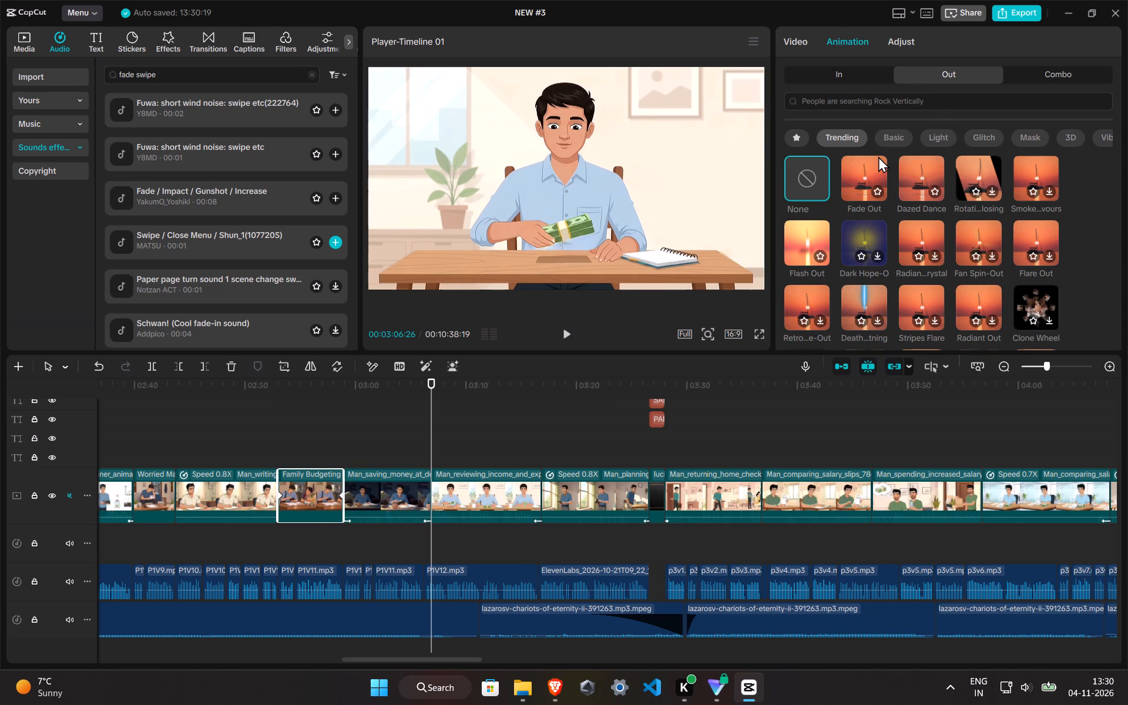
Remove the entrance animation from the Man_saving_money clip by setting it to None.
left_click(365, 495)
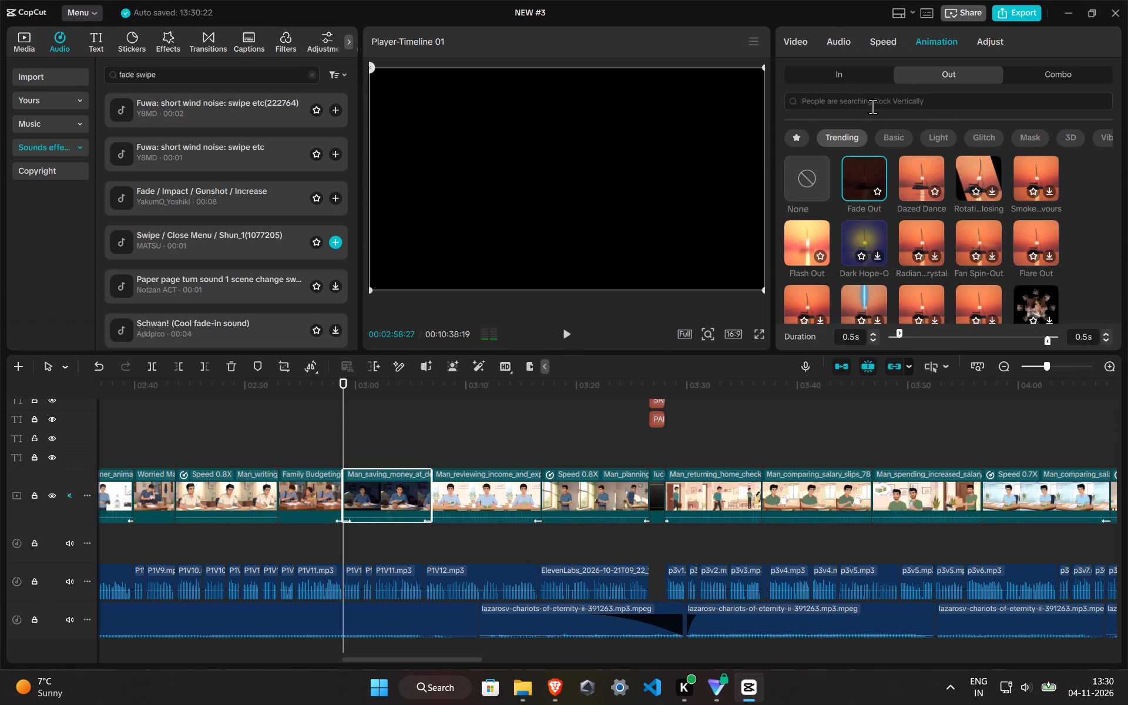
left_click(849, 86)
left_click(848, 80)
left_click(801, 183)
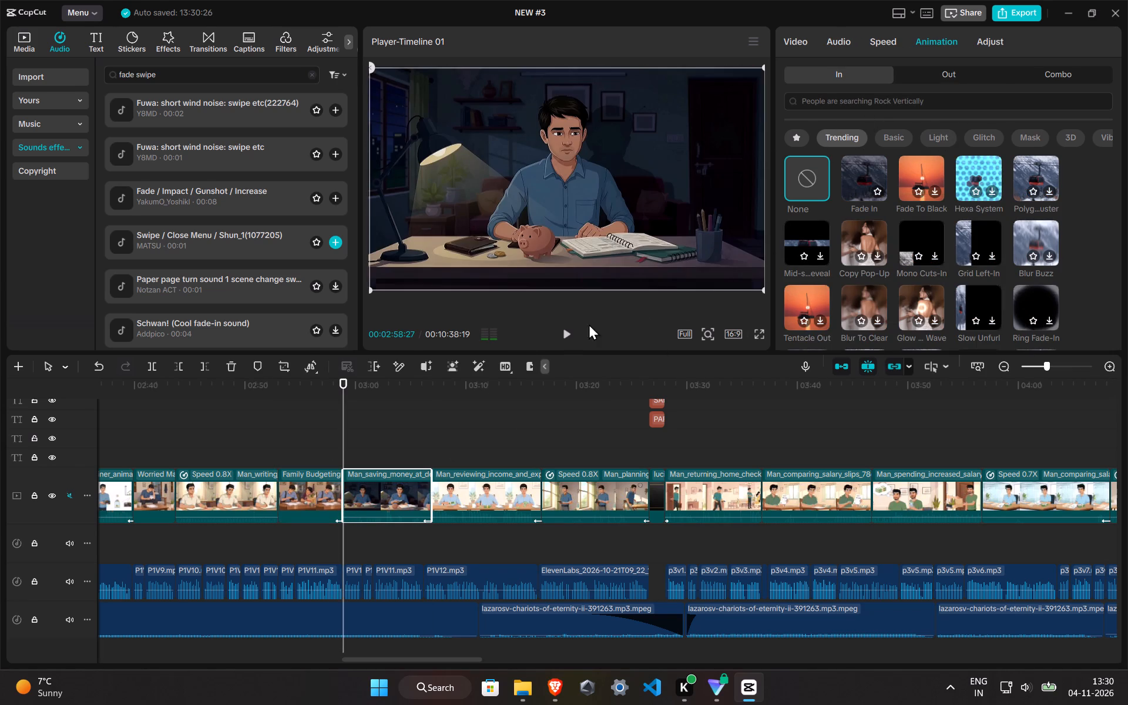
Play the section from the end of the Man_writing clip to check the fades around the Man_saving_money clip.
left_click(217, 465)
key("space")
left_click(293, 459)
key("space")
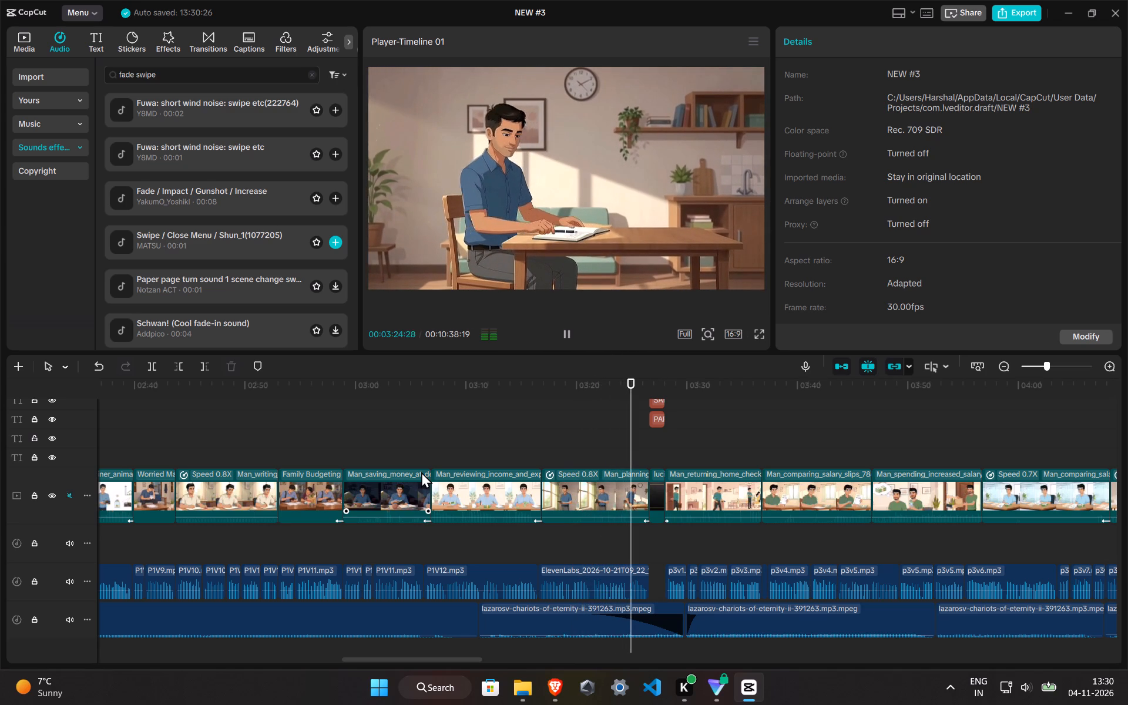
Set the volume of the background music segment that starts under the Man_returning_home clip to -32.0 dB.
scroll(485, 468, "up", 1)
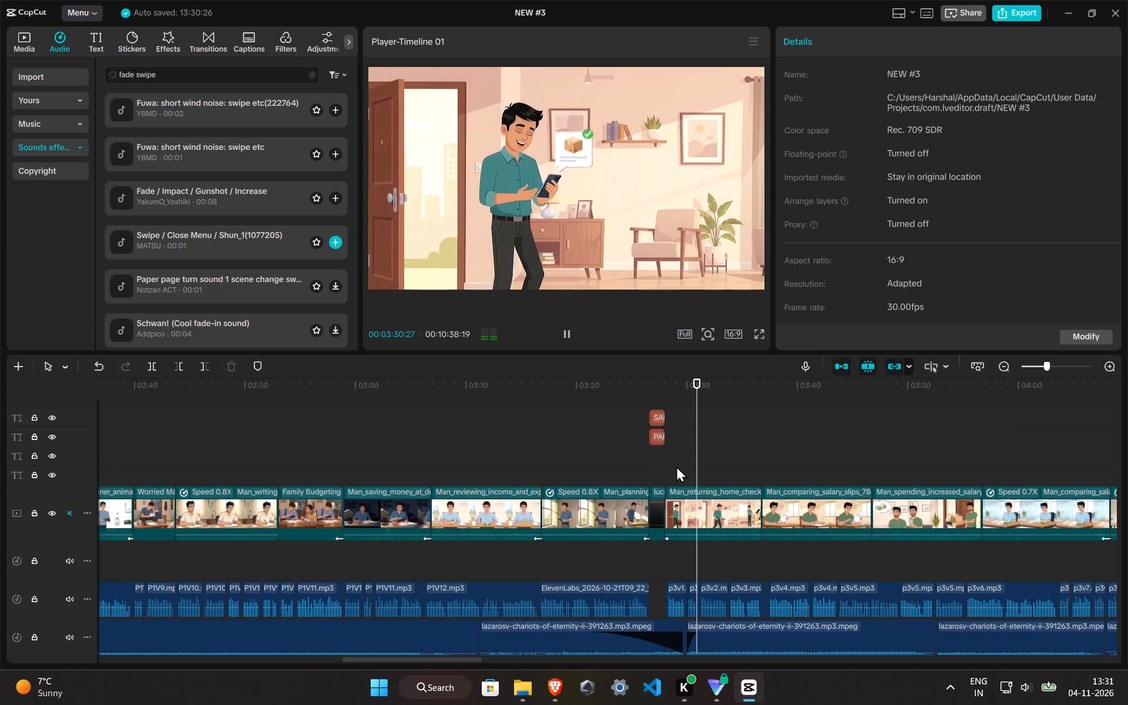
left_click(774, 643)
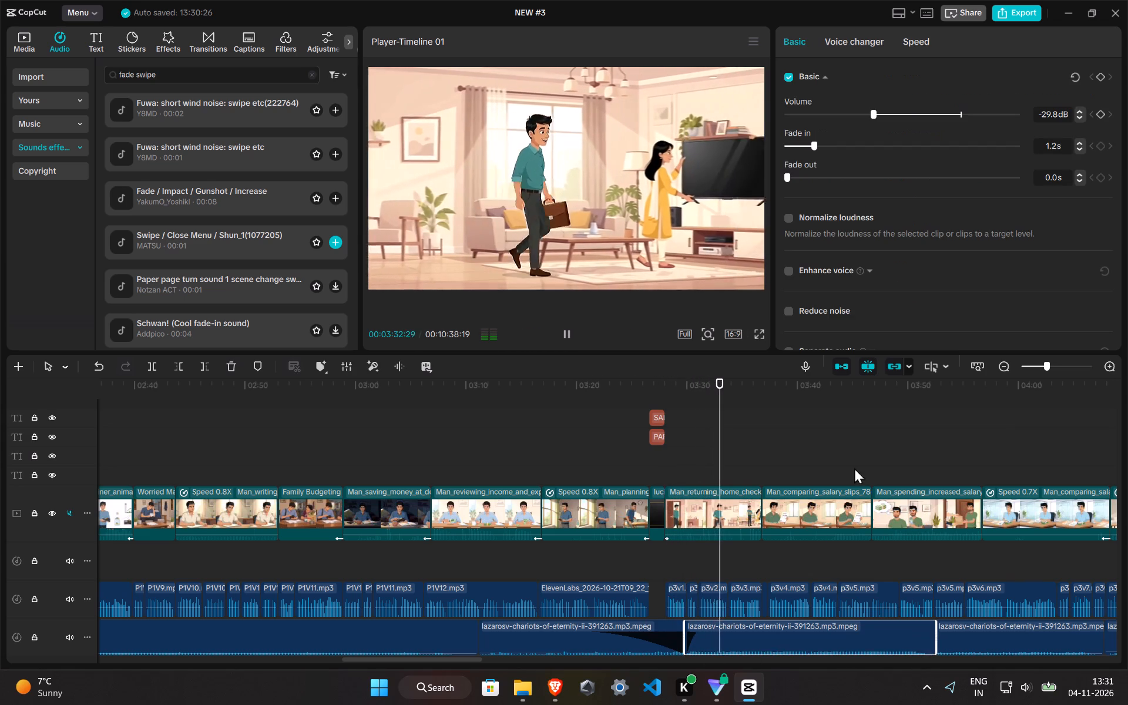
left_click(865, 117)
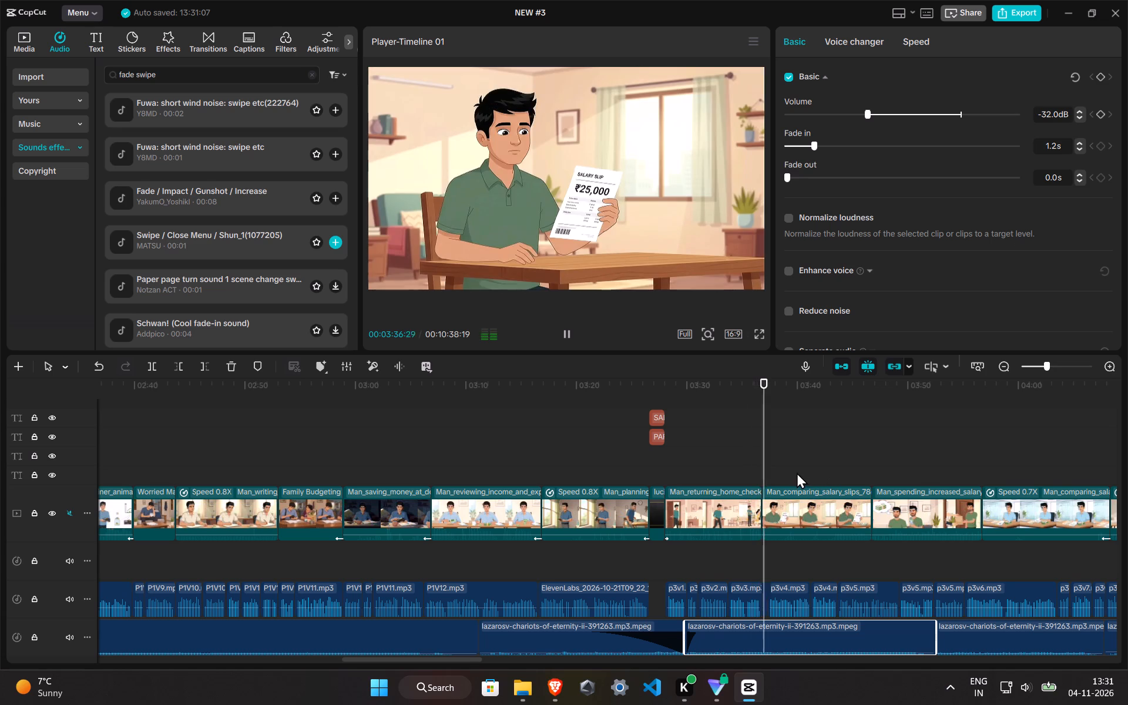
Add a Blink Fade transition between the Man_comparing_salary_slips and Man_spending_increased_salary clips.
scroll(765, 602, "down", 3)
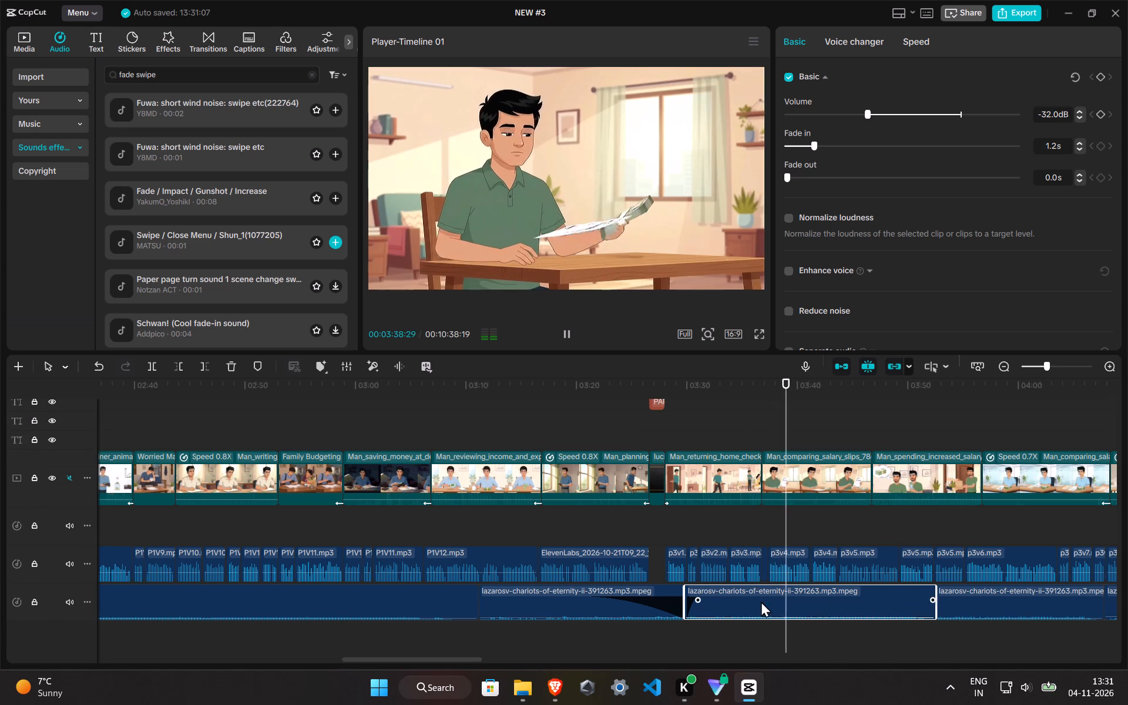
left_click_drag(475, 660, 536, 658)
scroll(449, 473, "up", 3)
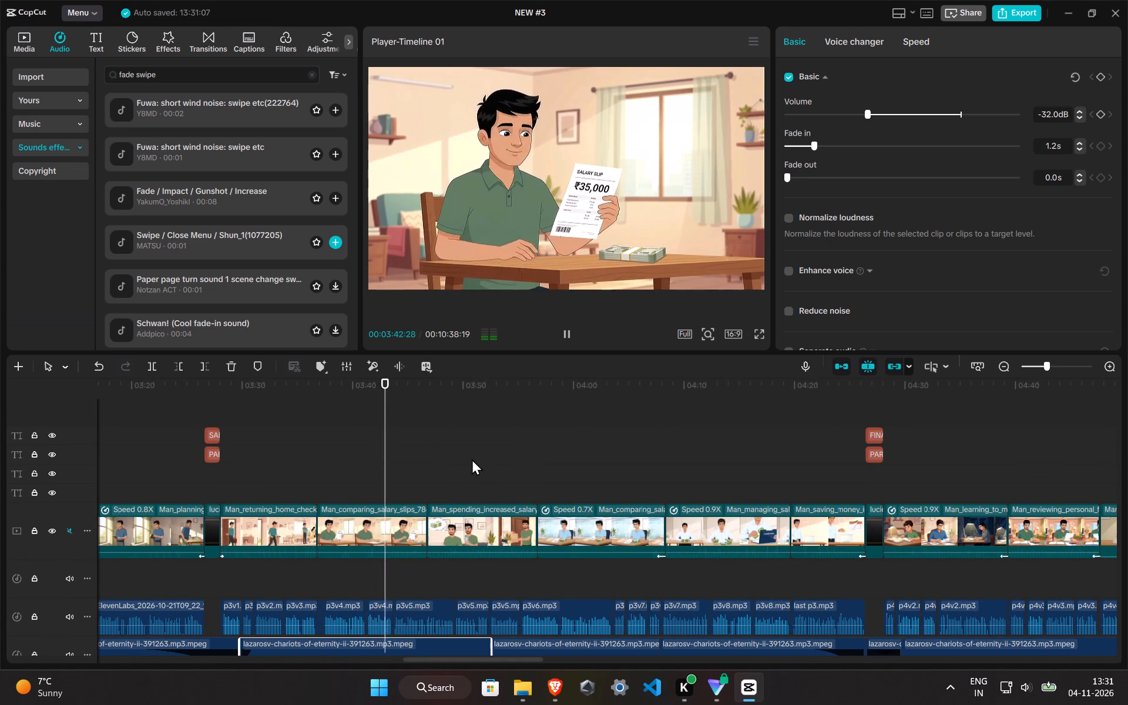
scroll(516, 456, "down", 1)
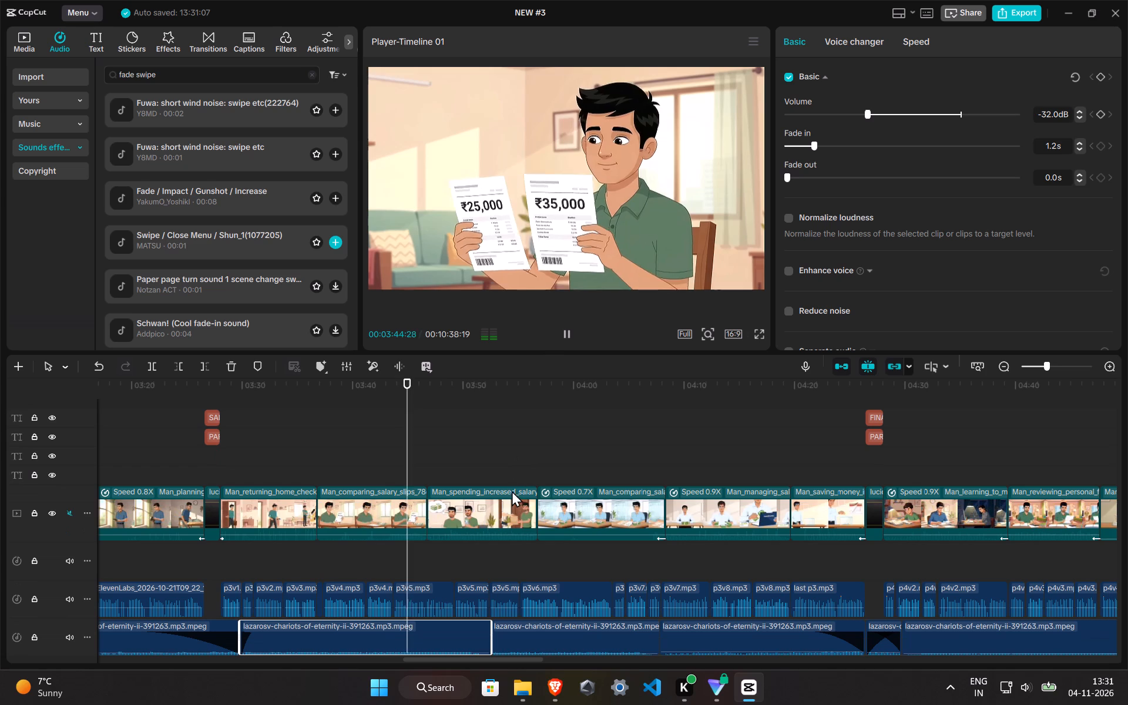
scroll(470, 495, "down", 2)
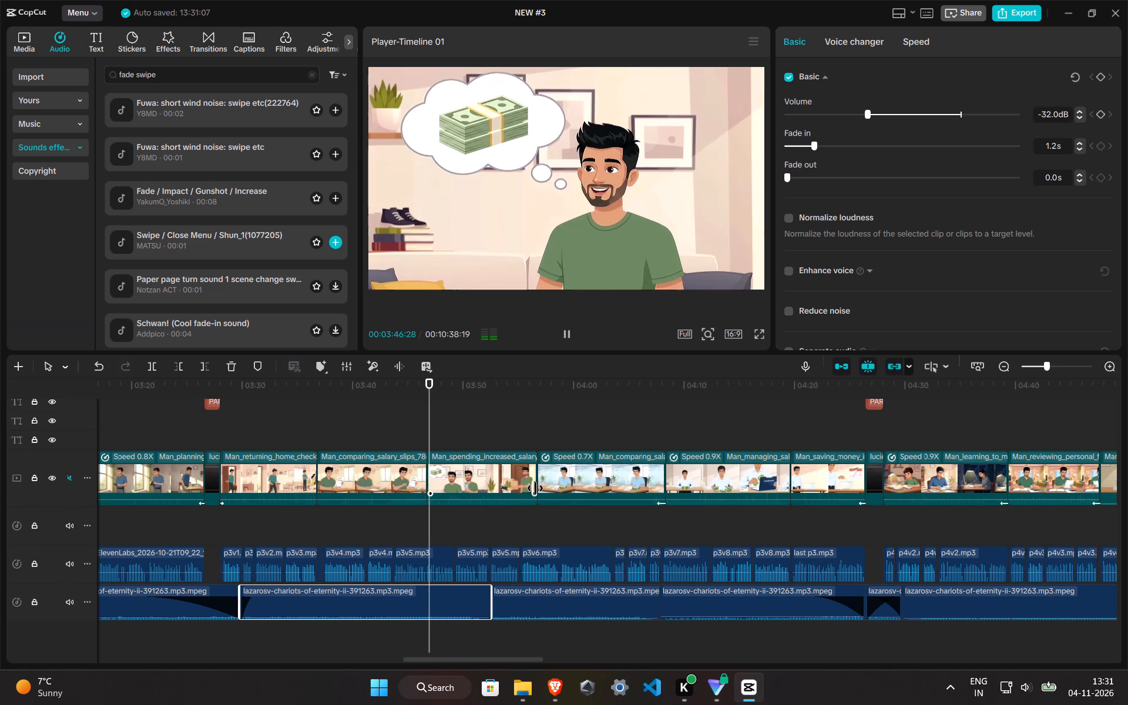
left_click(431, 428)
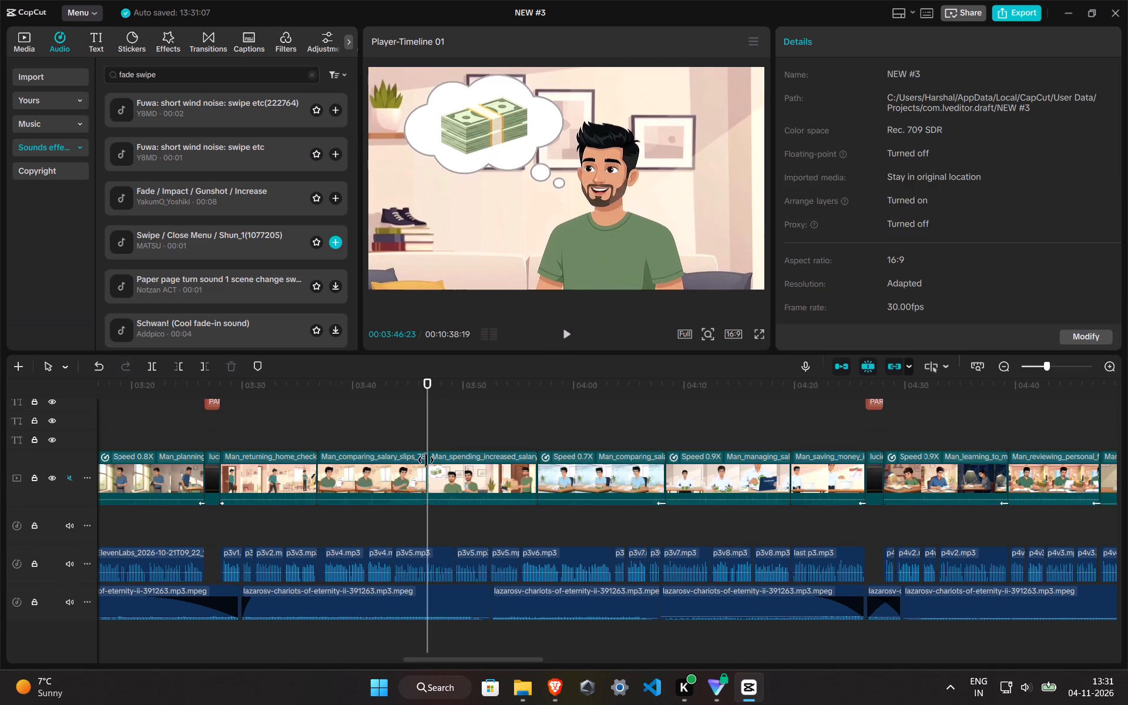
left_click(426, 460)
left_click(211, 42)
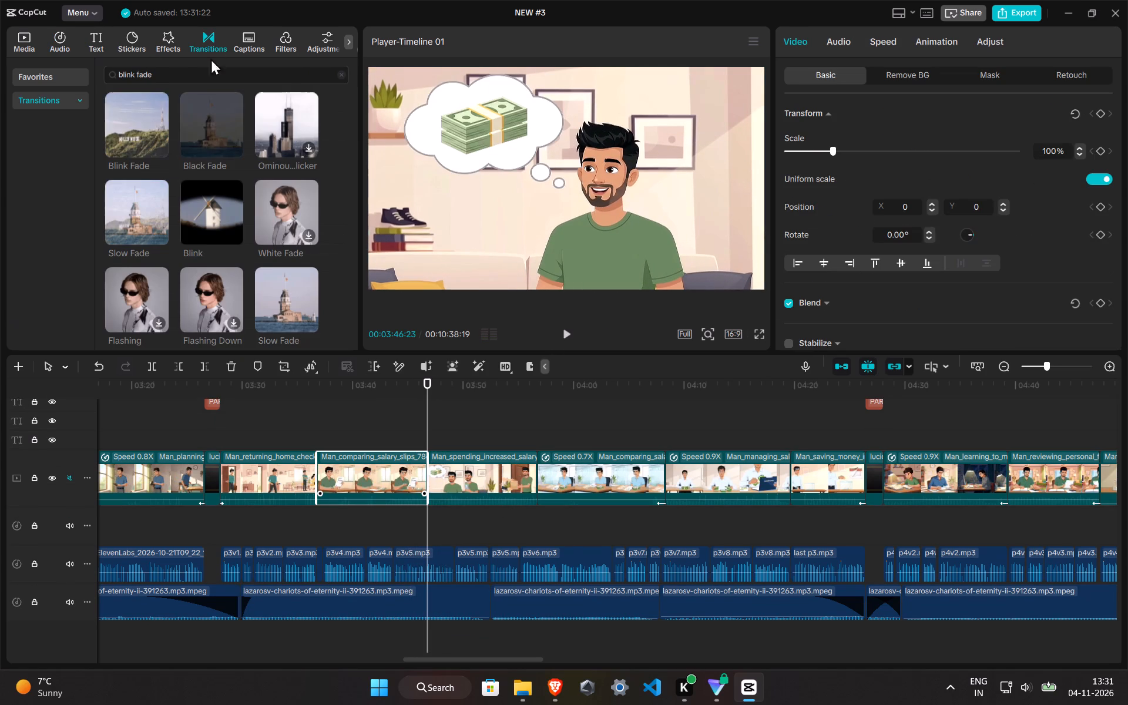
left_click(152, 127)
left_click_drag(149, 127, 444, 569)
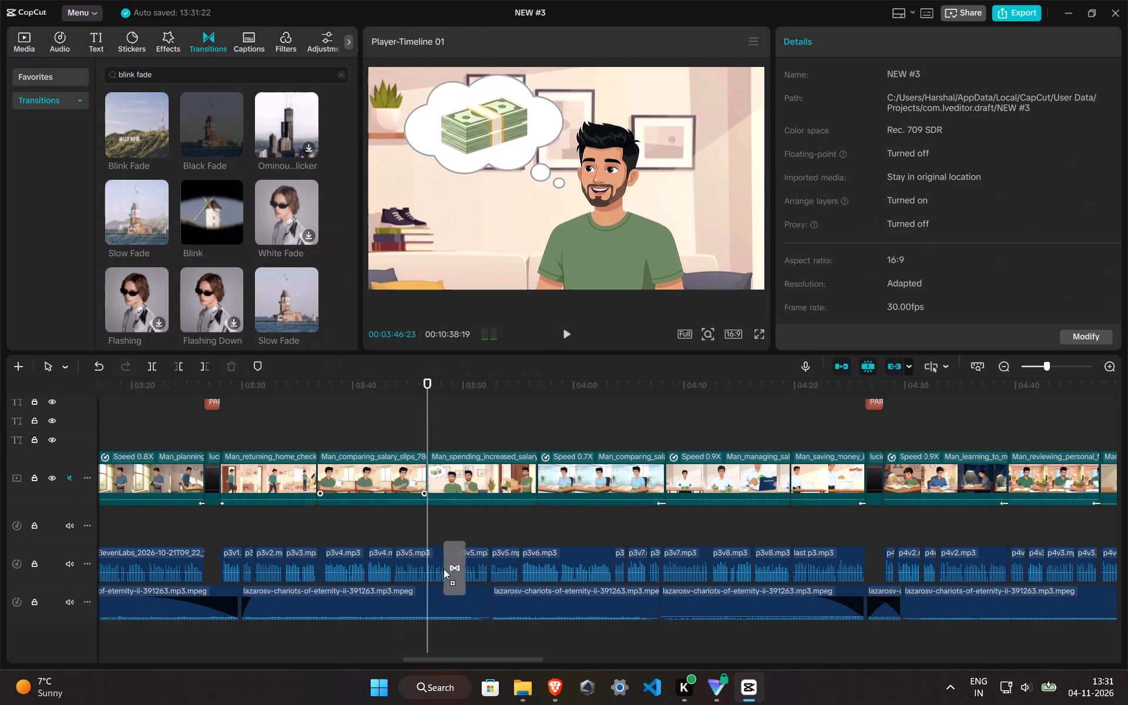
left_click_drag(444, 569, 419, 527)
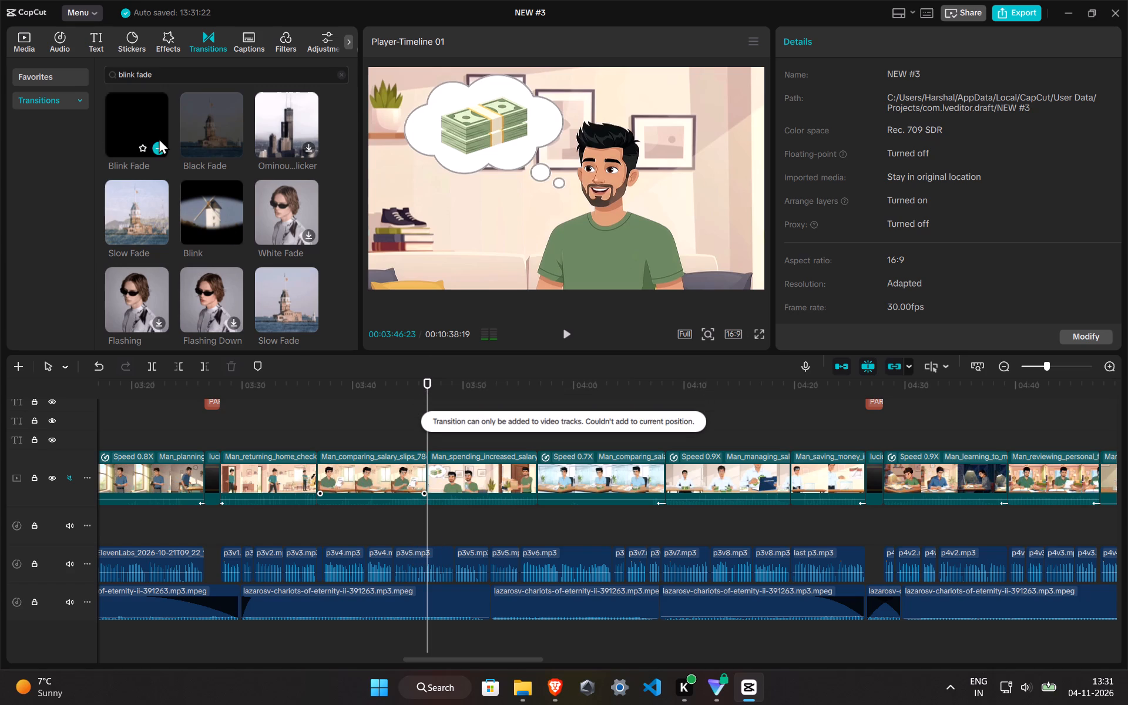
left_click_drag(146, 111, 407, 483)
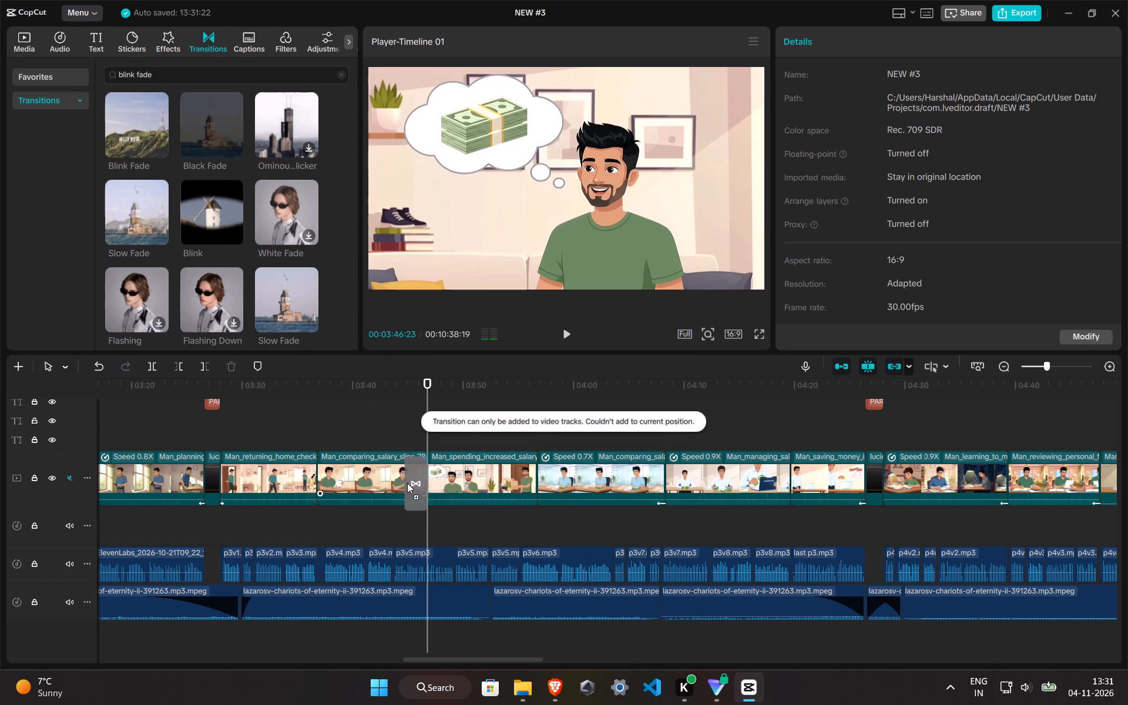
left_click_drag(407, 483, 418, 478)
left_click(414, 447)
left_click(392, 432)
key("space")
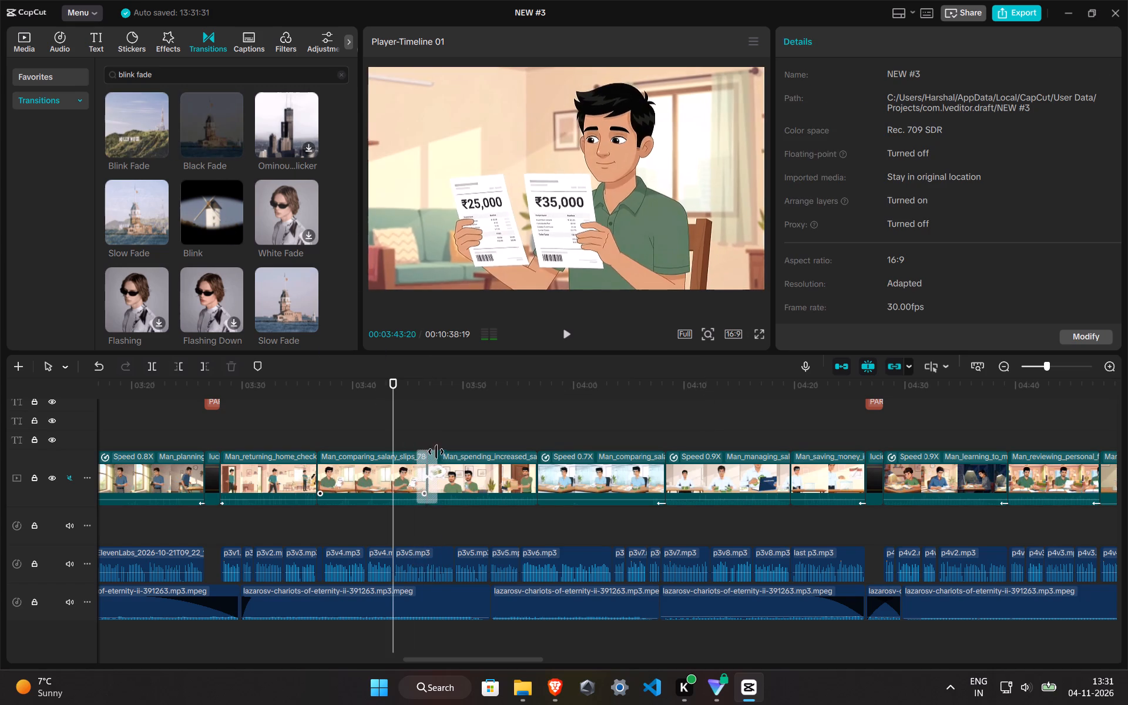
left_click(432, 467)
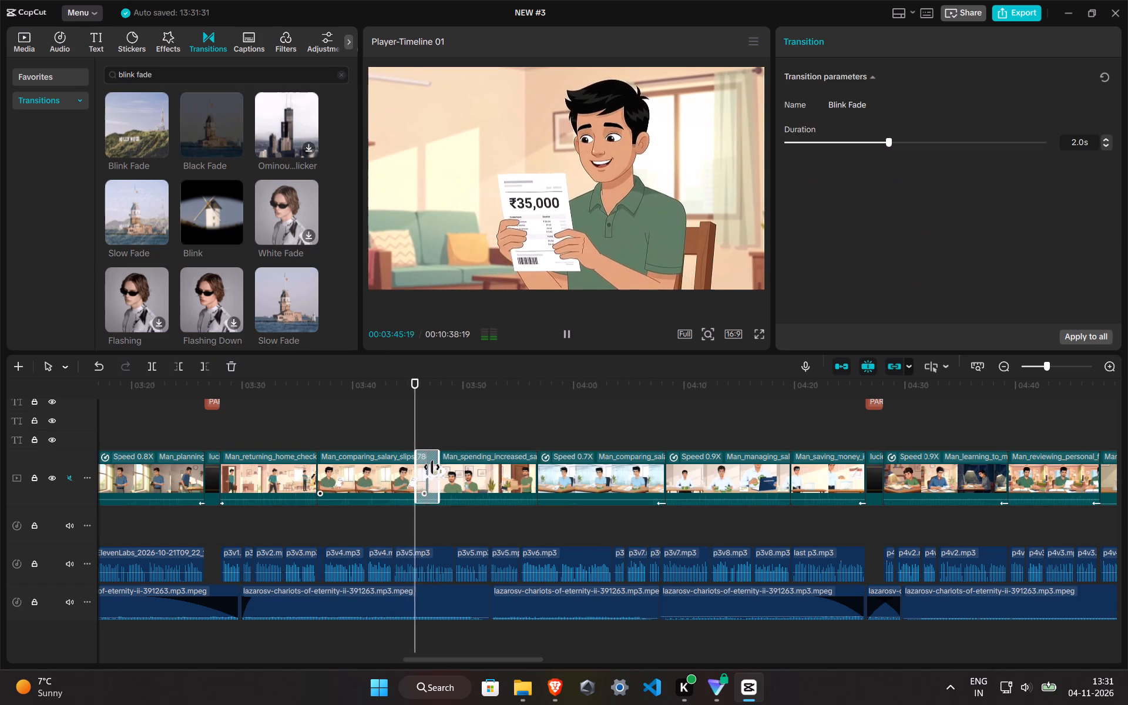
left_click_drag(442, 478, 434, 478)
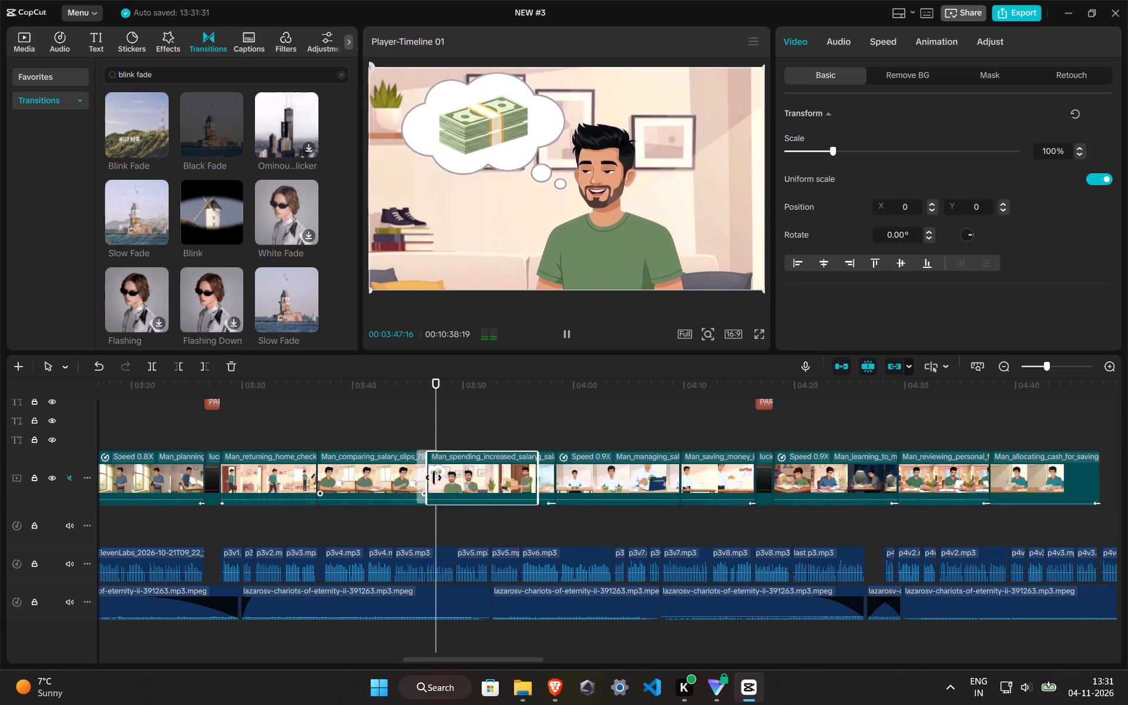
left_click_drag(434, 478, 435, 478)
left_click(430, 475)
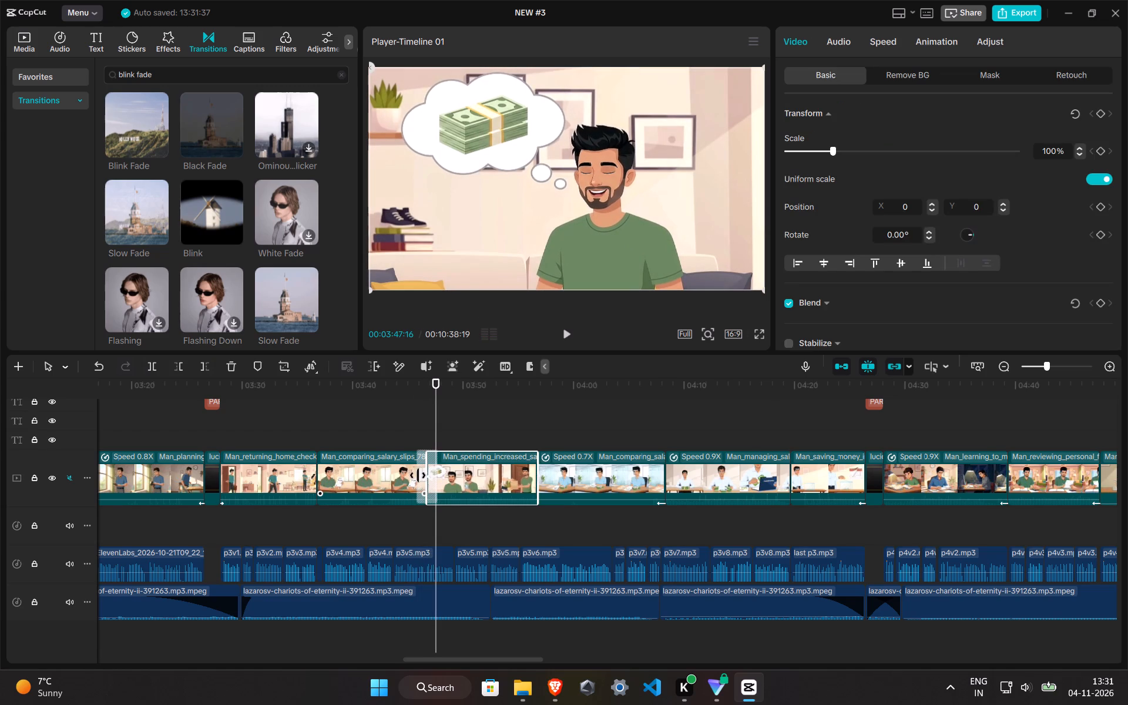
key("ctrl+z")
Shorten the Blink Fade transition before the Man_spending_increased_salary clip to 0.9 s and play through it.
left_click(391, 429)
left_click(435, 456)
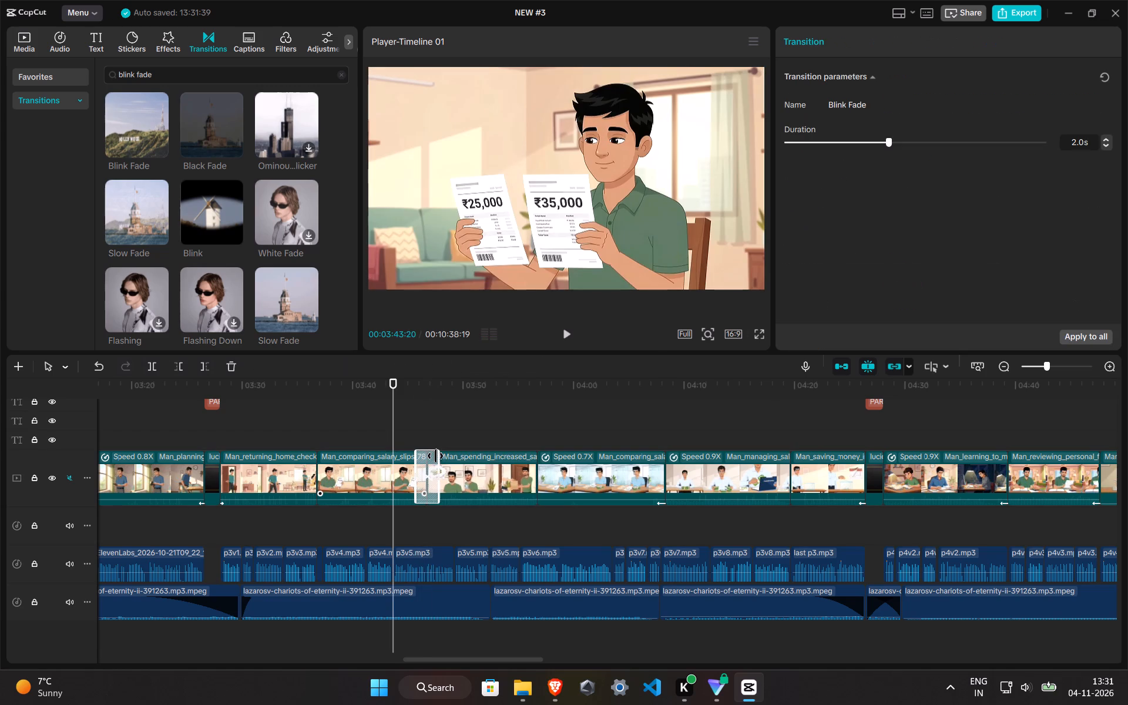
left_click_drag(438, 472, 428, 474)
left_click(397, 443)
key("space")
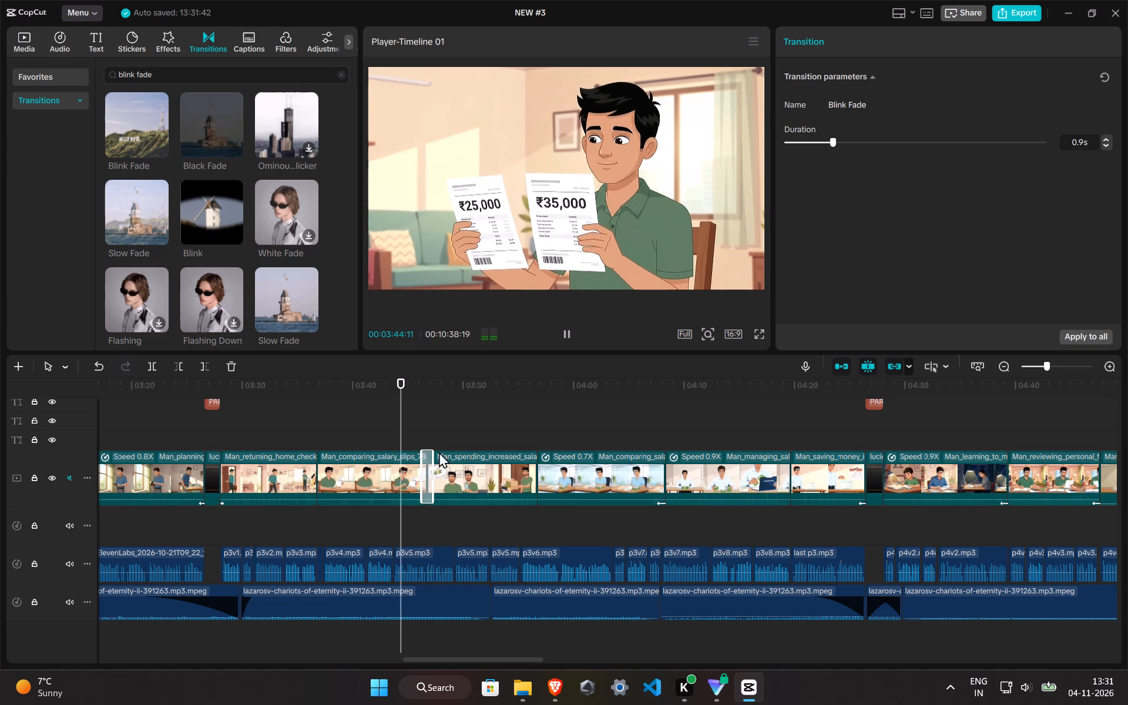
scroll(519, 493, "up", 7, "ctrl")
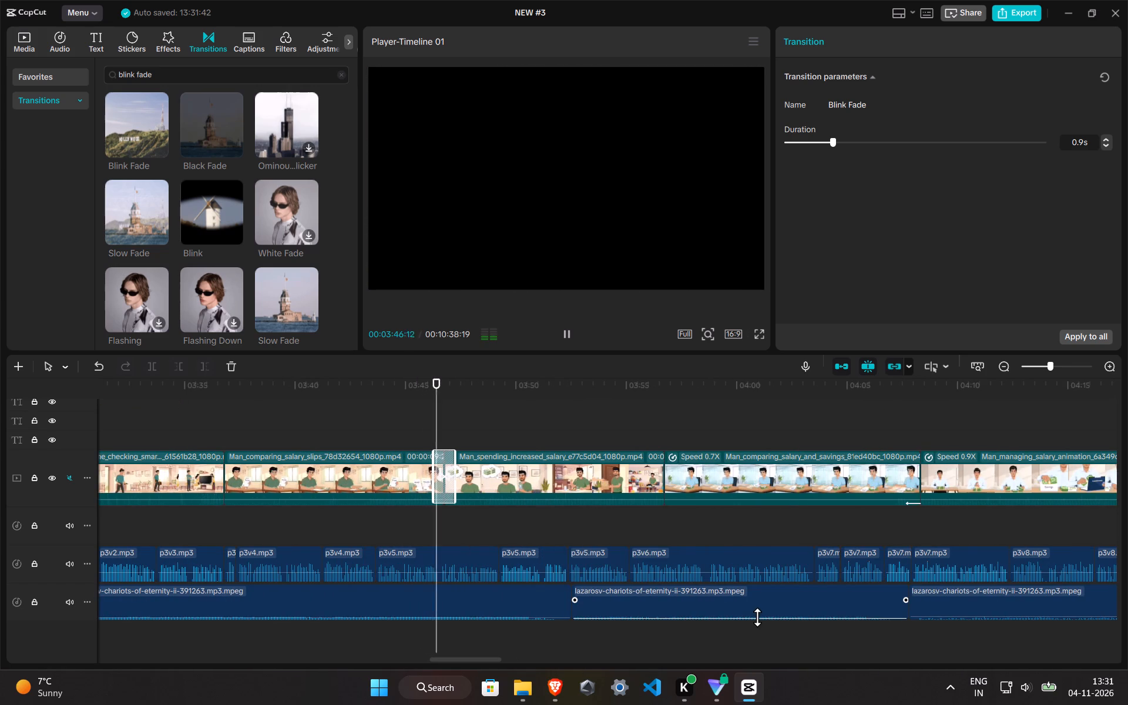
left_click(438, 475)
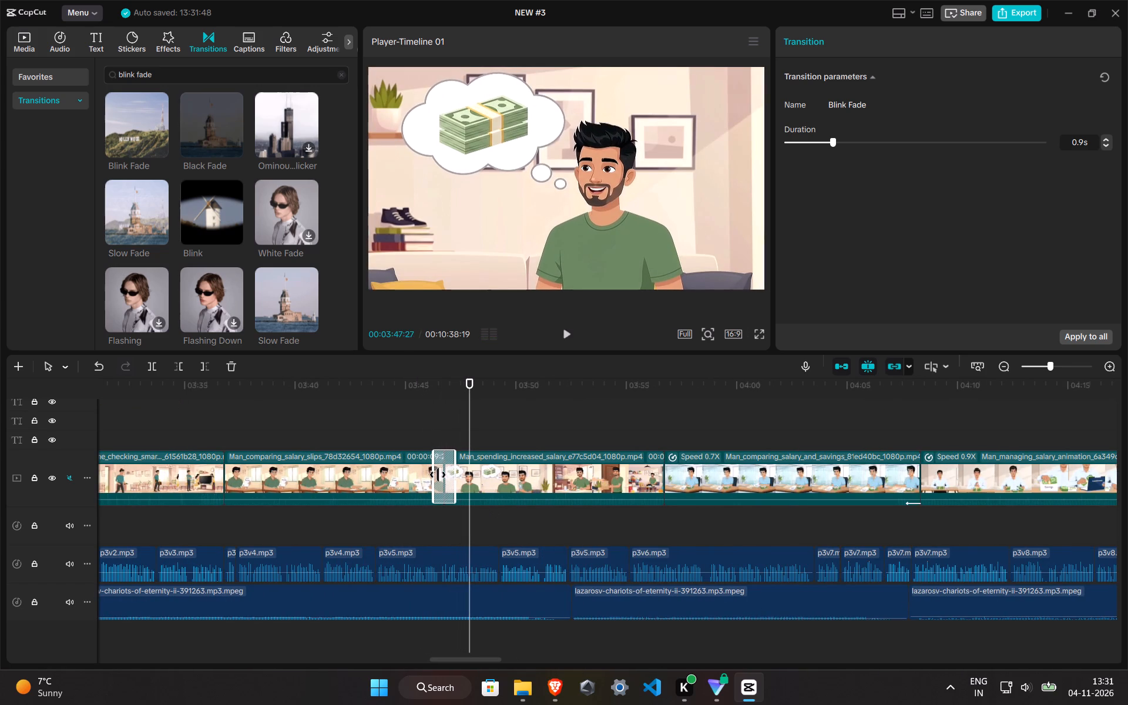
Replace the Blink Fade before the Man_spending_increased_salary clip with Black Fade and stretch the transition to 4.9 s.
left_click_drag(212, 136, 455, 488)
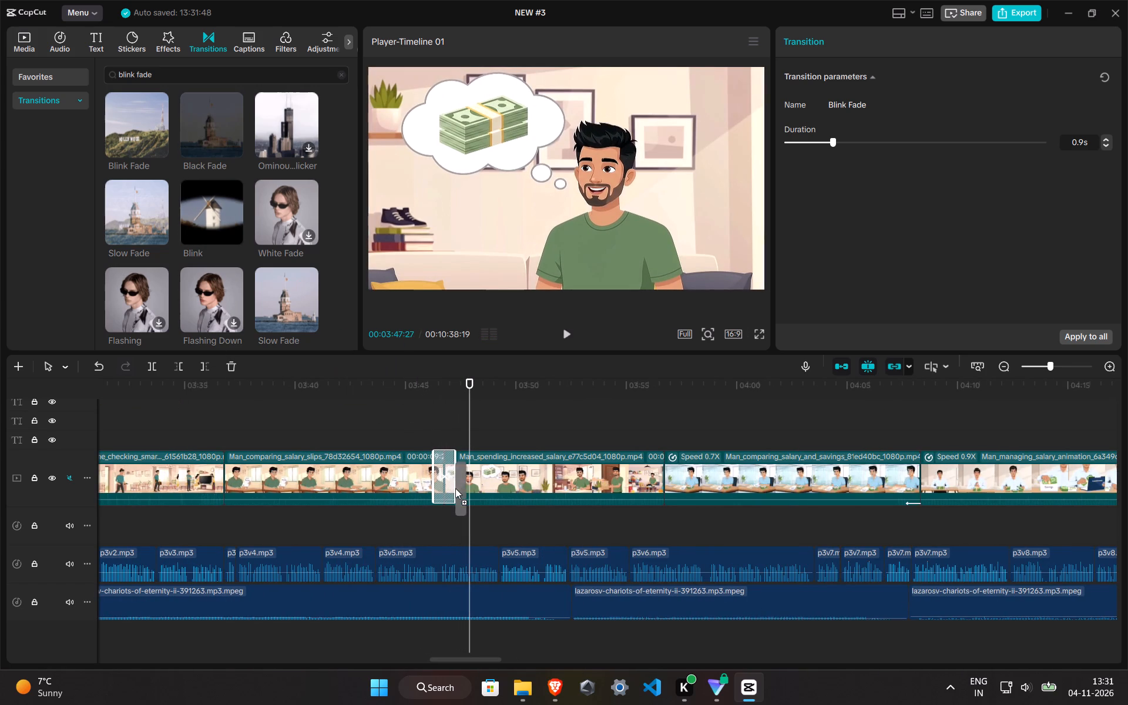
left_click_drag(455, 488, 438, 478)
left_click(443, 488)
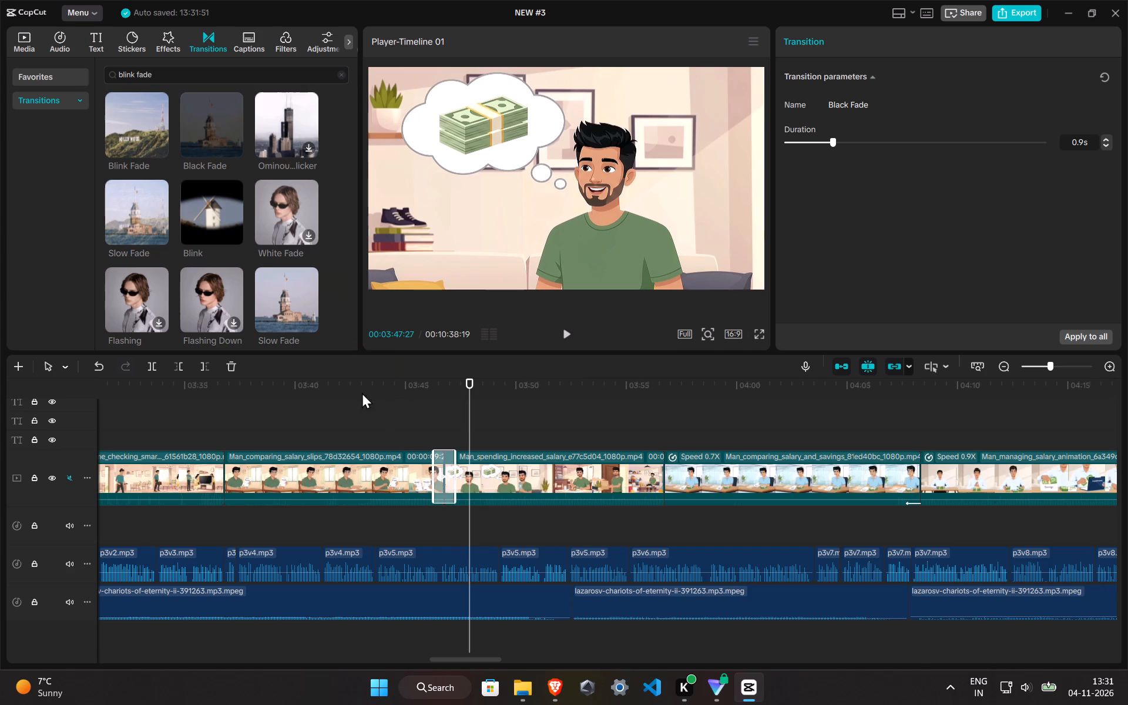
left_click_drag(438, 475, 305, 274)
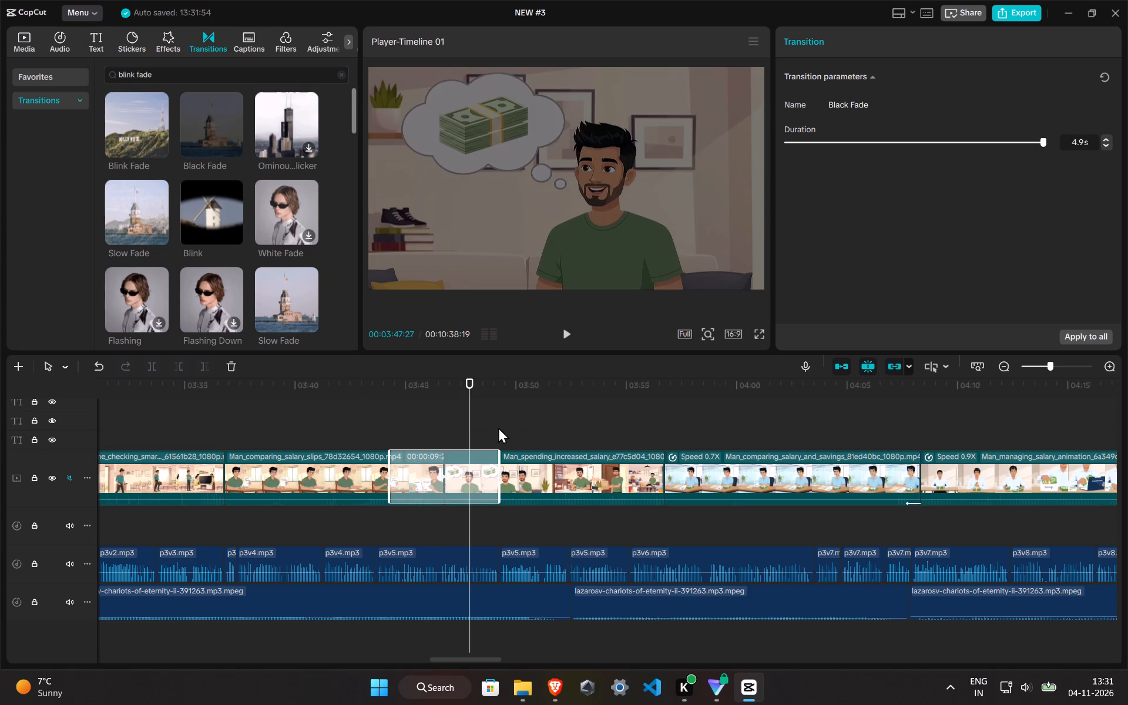
Delete the stretched Black Fade and add a fresh Black Fade transition between the Man_comparing_salary_slips and Man_spending_increased_salary clips.
left_click(231, 366)
left_click_drag(198, 108, 441, 481)
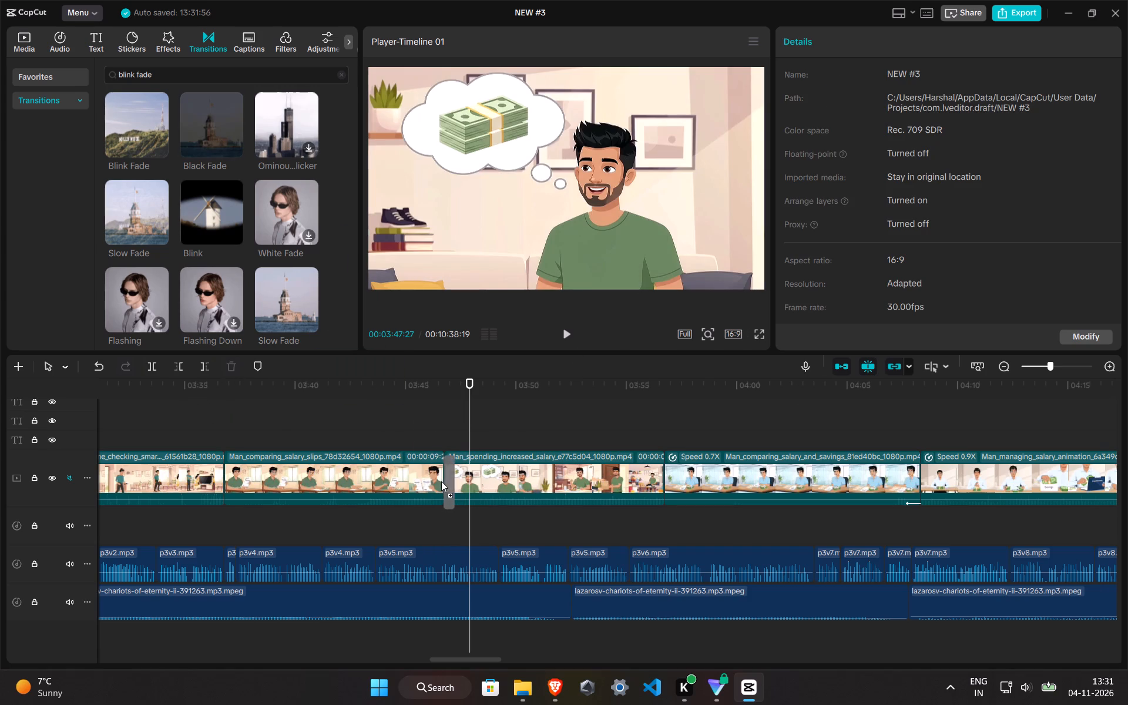
left_click_drag(441, 481, 439, 480)
Play from just before the Black Fade transition through the Man_spending_increased_salary clip to check the result.
left_click(418, 429)
key("space")
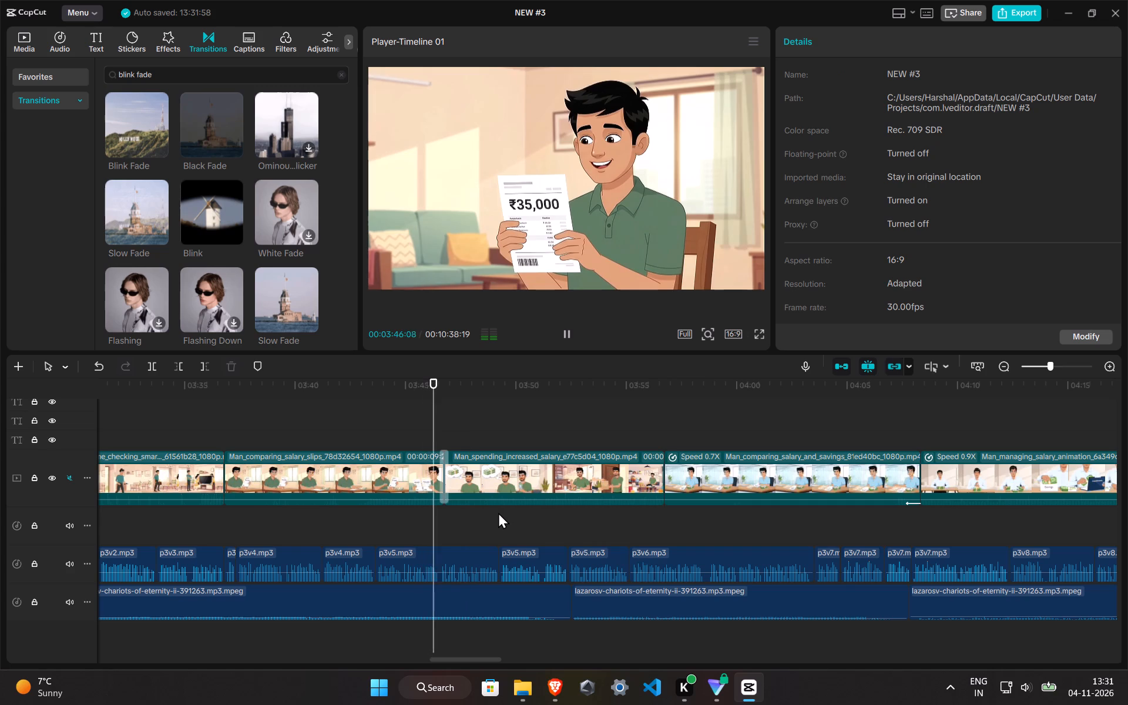
scroll(482, 565, "up", 2, "ctrl")
scroll(439, 498, "up", 1, "ctrl")
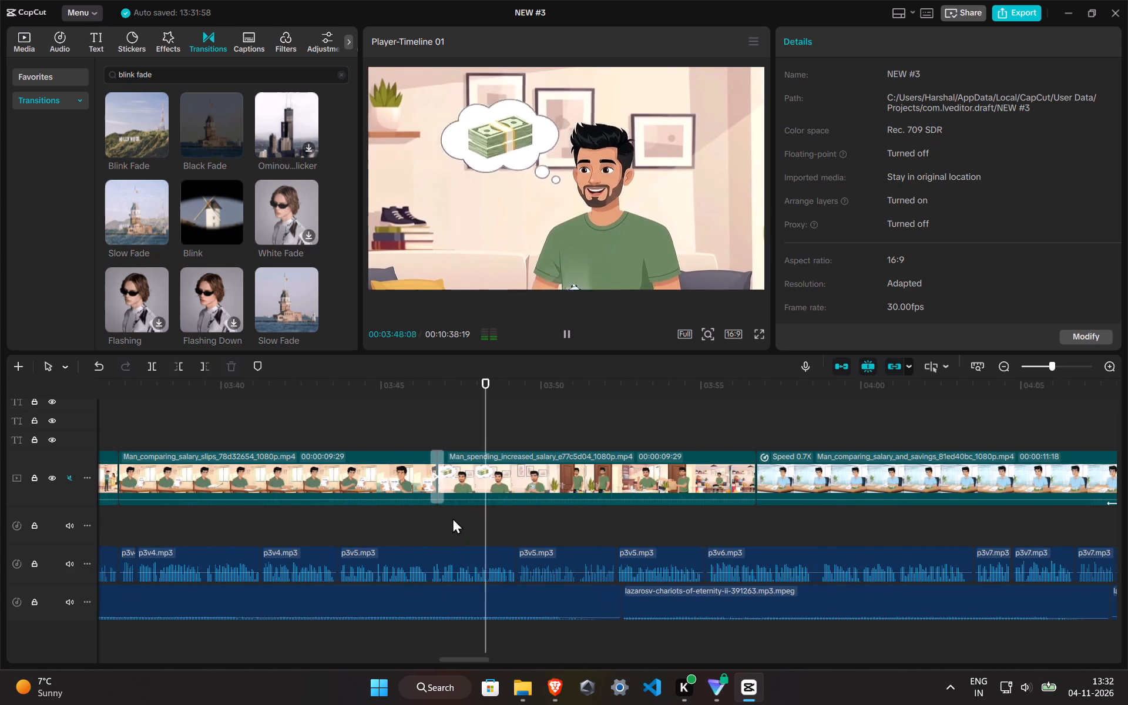
scroll(566, 559, "down", 1, "ctrl")
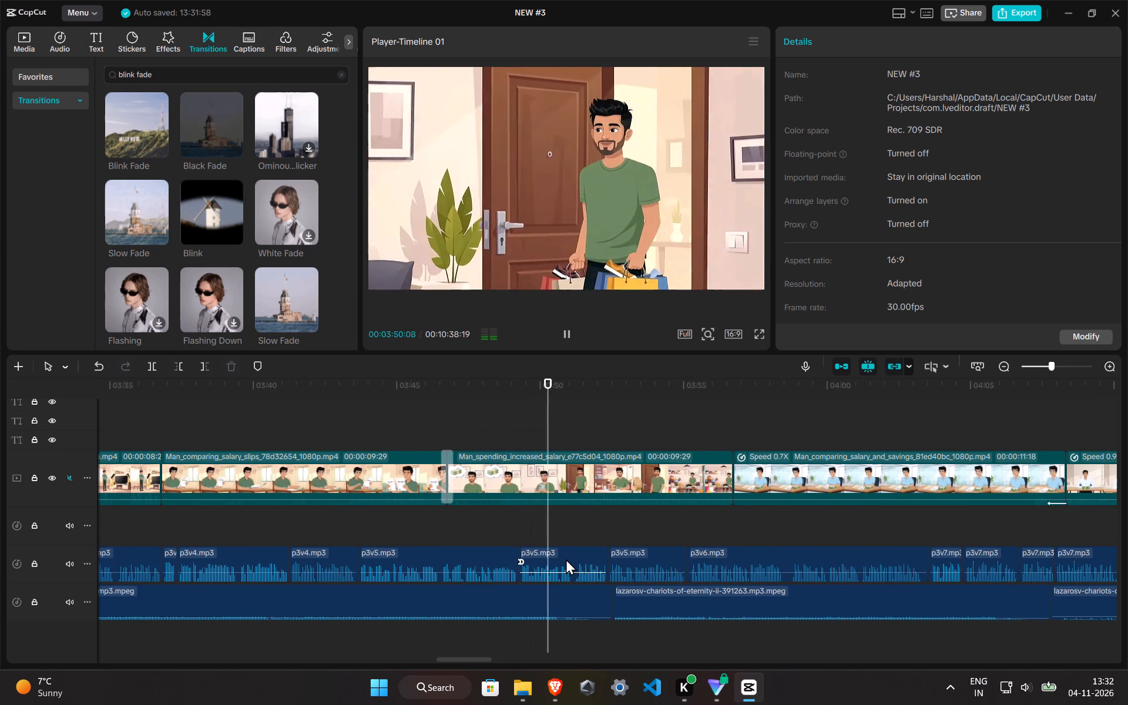
scroll(566, 559, "down", 2, "ctrl")
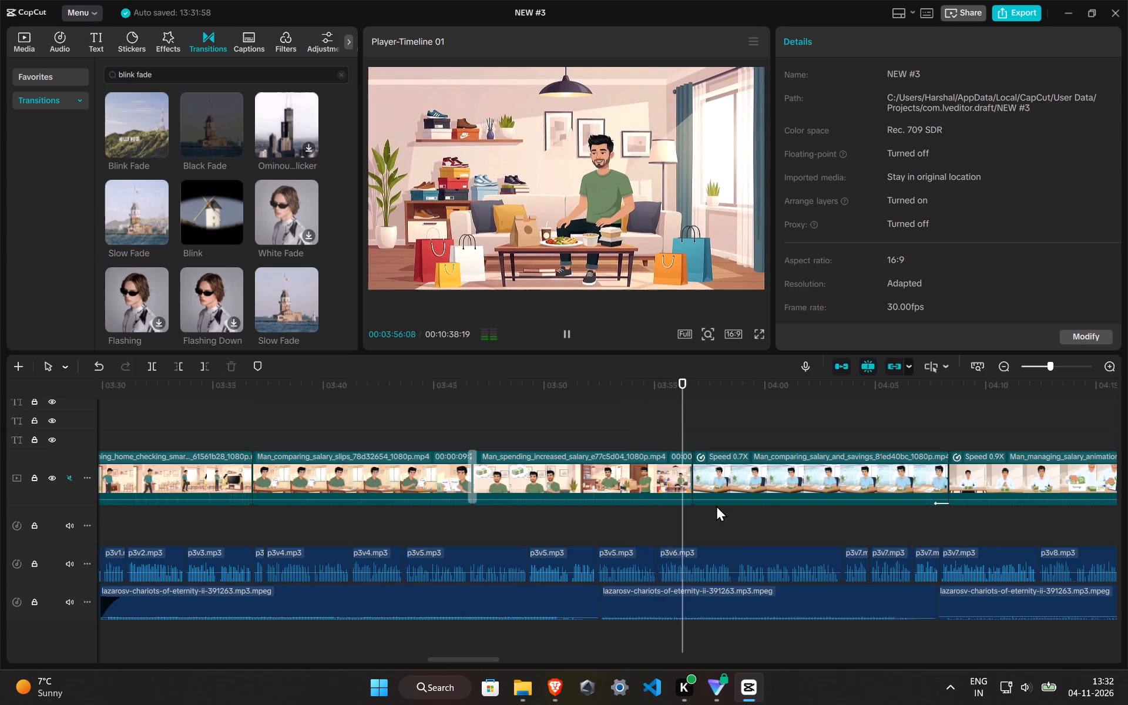
Apply a Fade Out animation to the Man_spending_increased_salary clip.
left_click(694, 435)
left_click(683, 464)
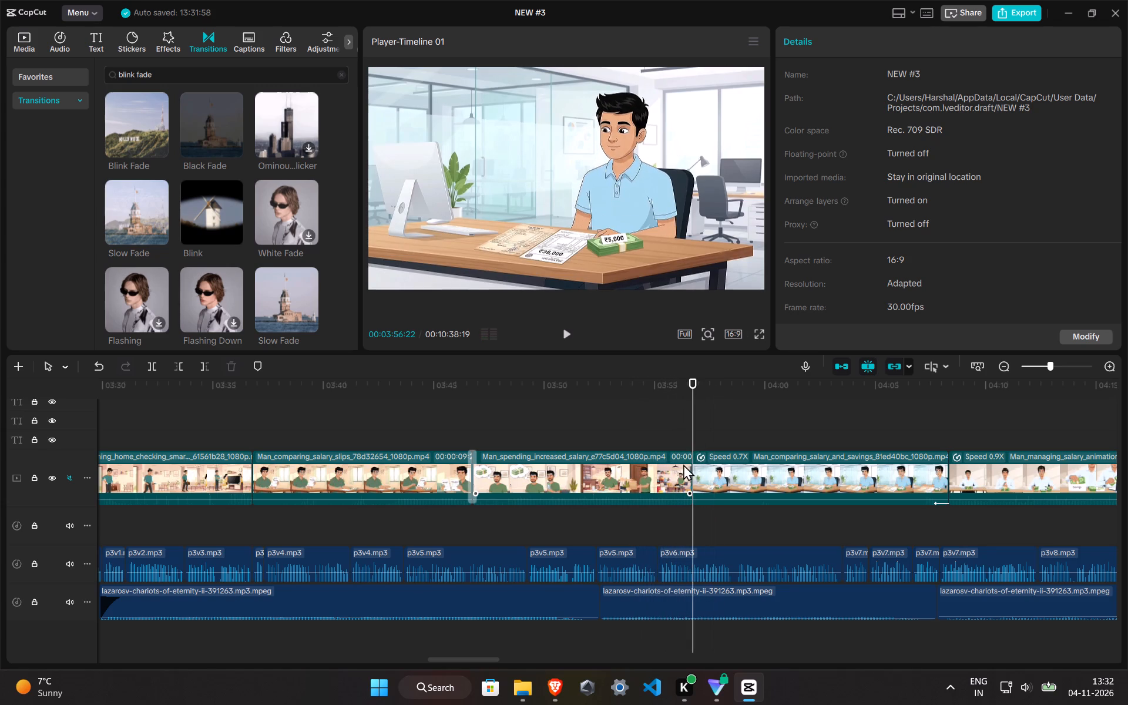
left_click(937, 49)
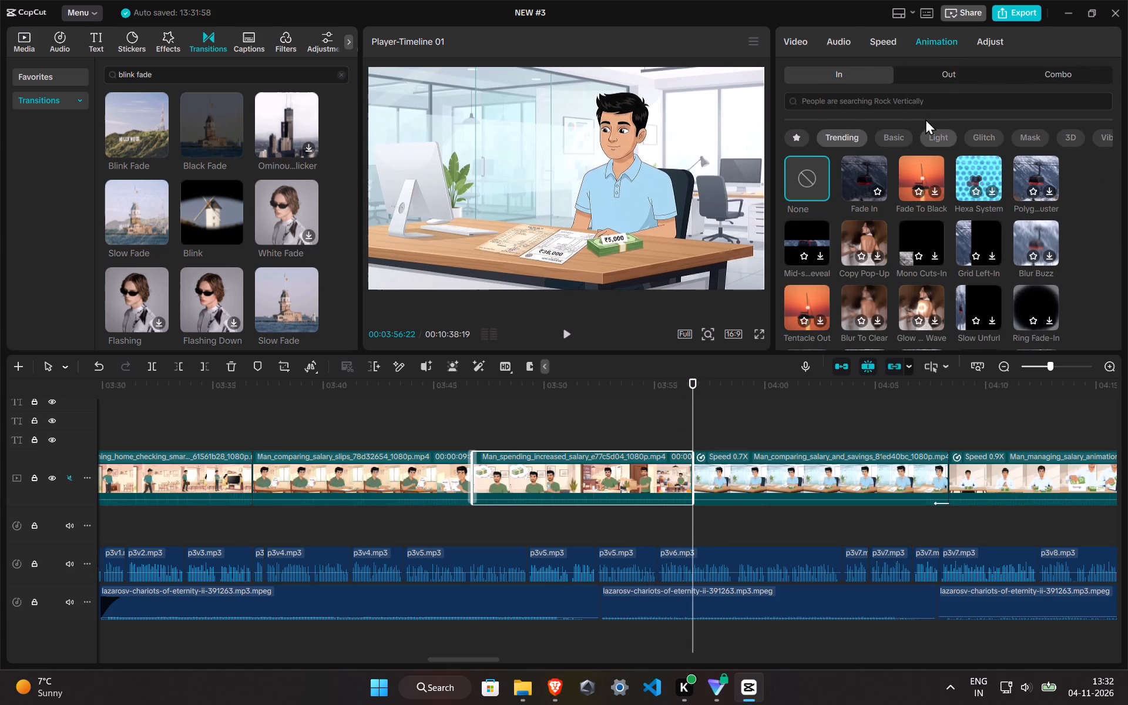
left_click(948, 75)
left_click(865, 172)
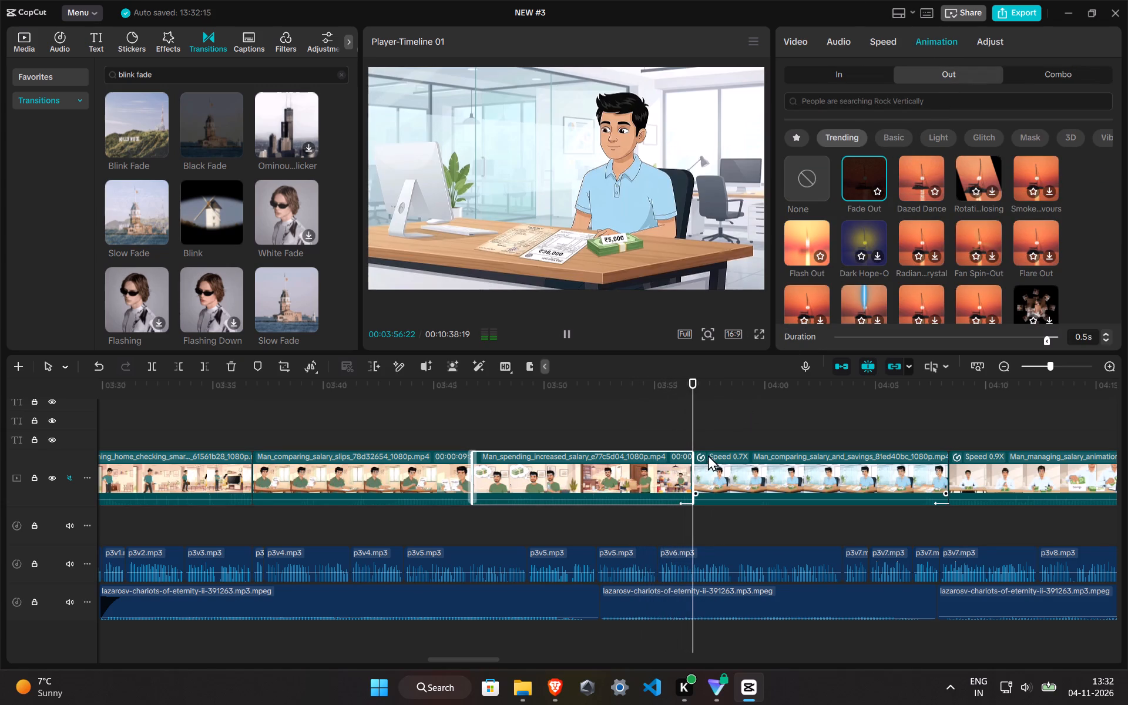
Play on from the start of the Man_comparing_salary_and_savings clip past the next title card to review picture and music.
key("space")
scroll(733, 489, "down", 1, "ctrl")
key("space")
scroll(728, 524, "down", 4)
scroll(726, 541, "down", 2, "ctrl")
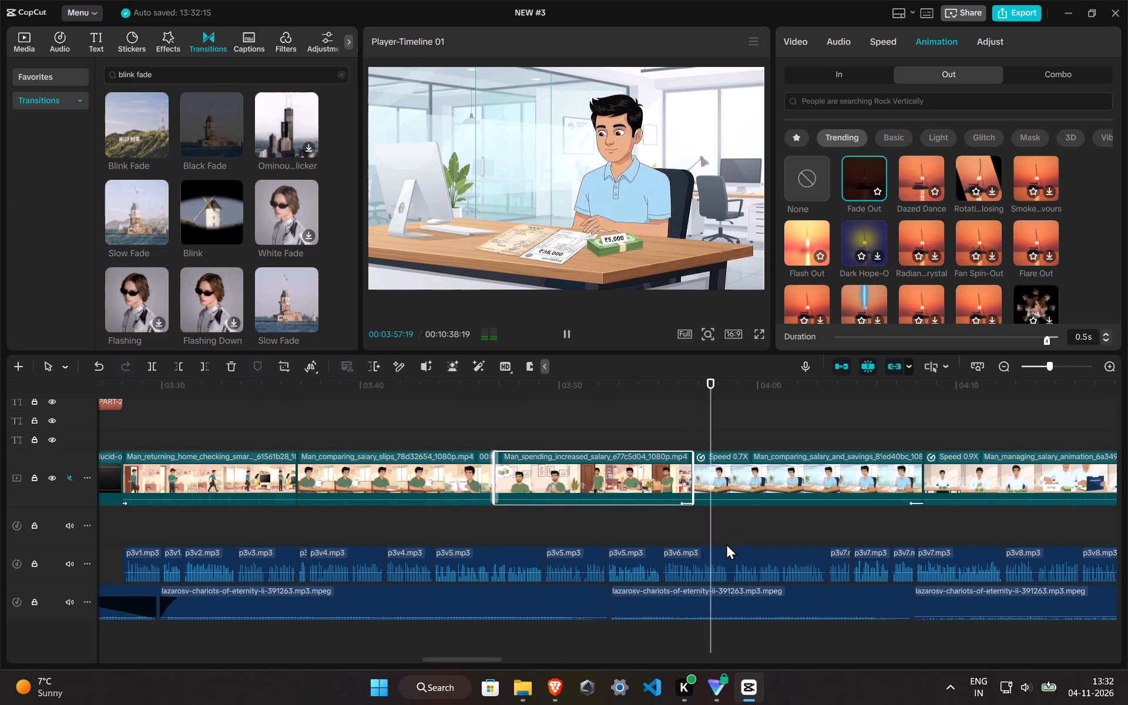
scroll(726, 543, "down", 9, "ctrl")
left_click_drag(496, 658, 503, 657)
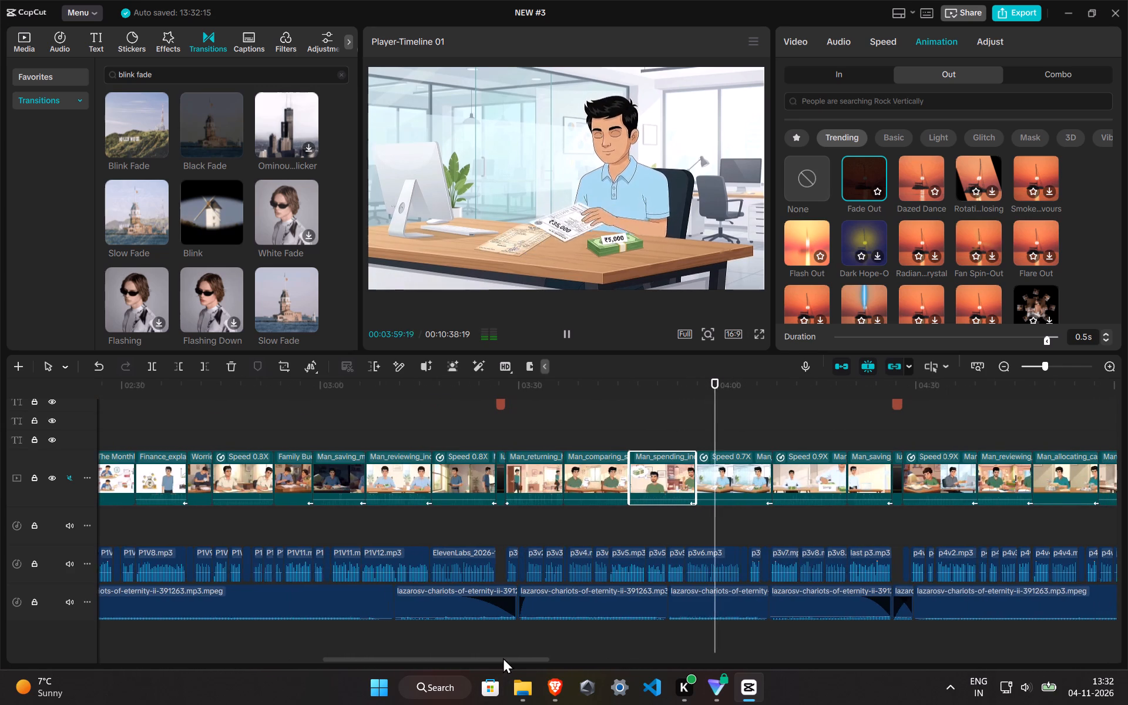
left_click_drag(503, 657, 588, 650)
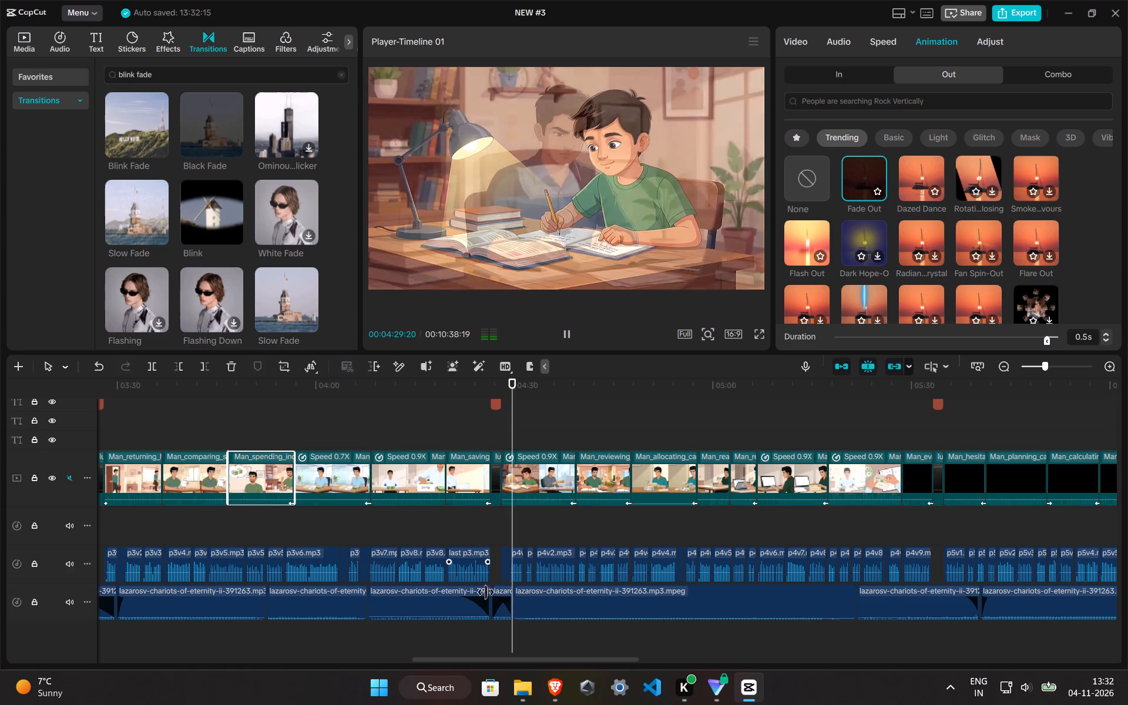
Lower the volume of the background music segment that fades out just before the title card near 04:27.
left_click(509, 602)
left_click(476, 606)
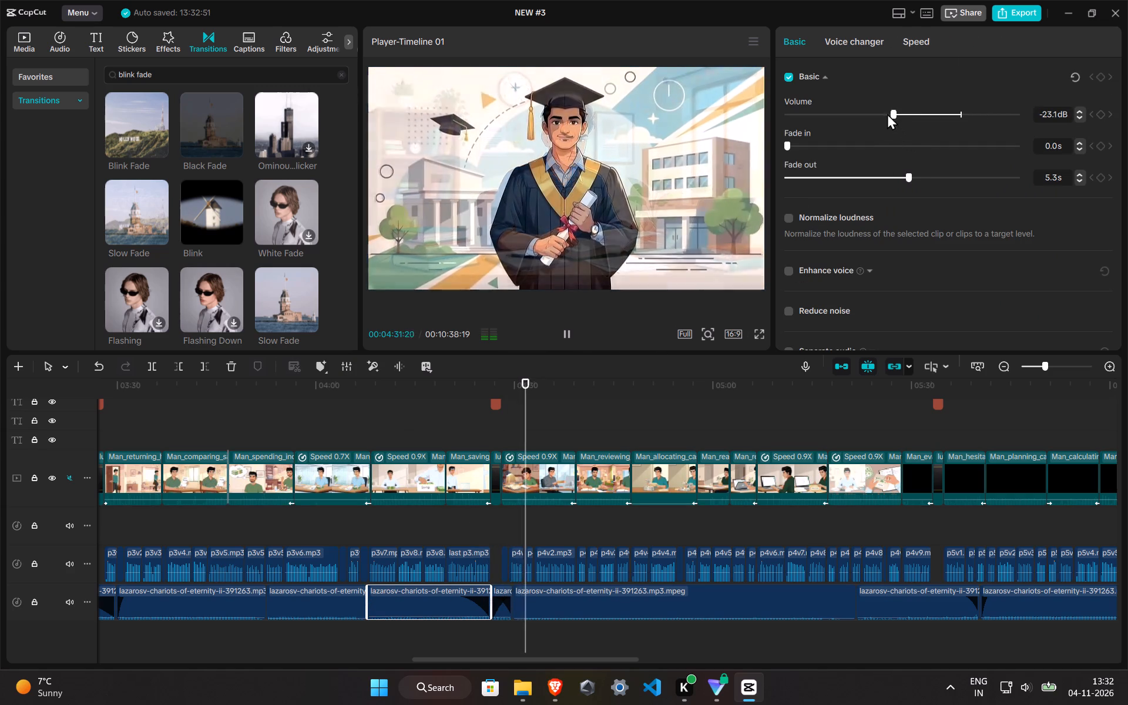
left_click(887, 113)
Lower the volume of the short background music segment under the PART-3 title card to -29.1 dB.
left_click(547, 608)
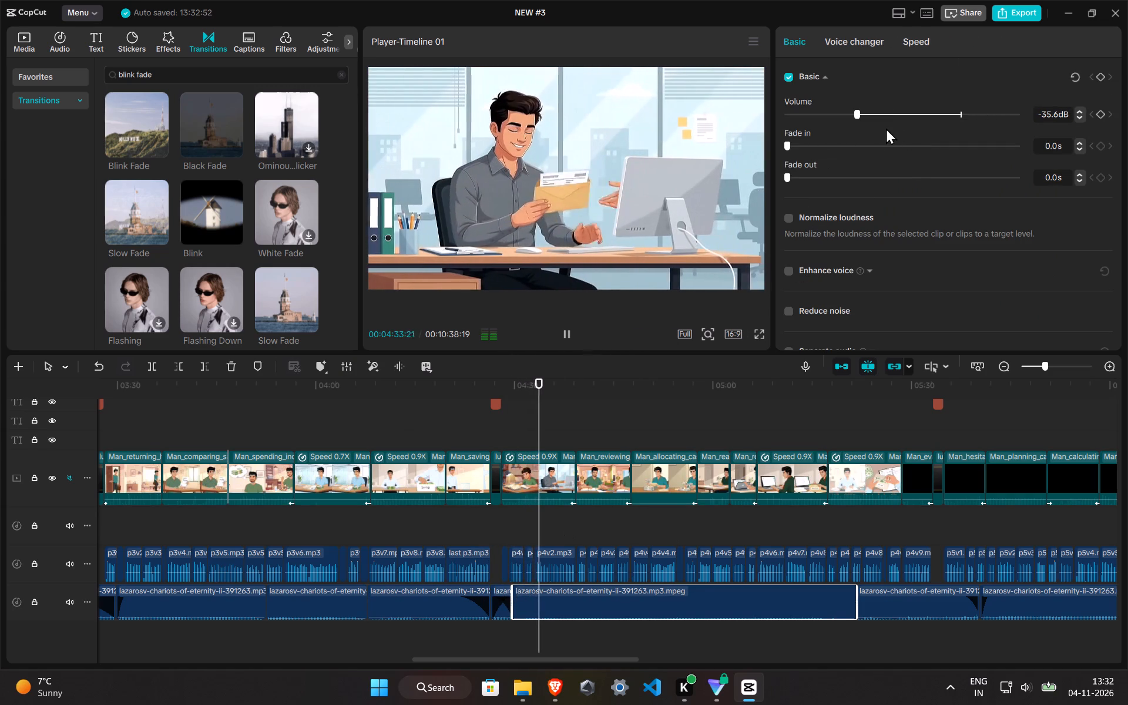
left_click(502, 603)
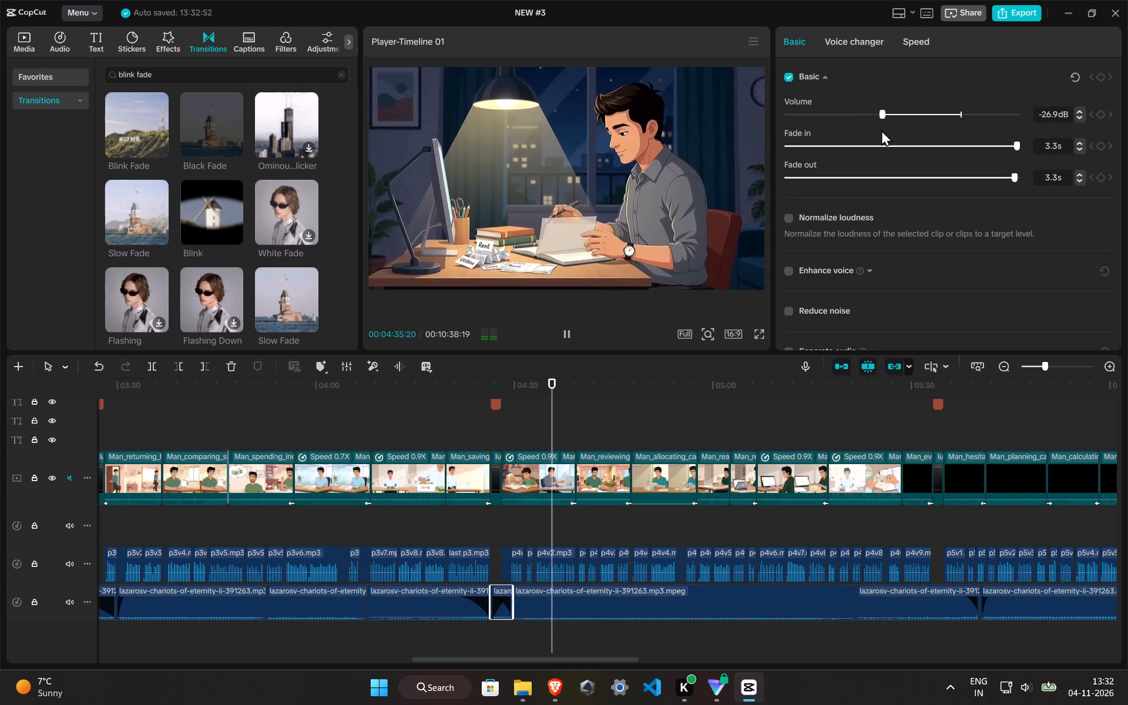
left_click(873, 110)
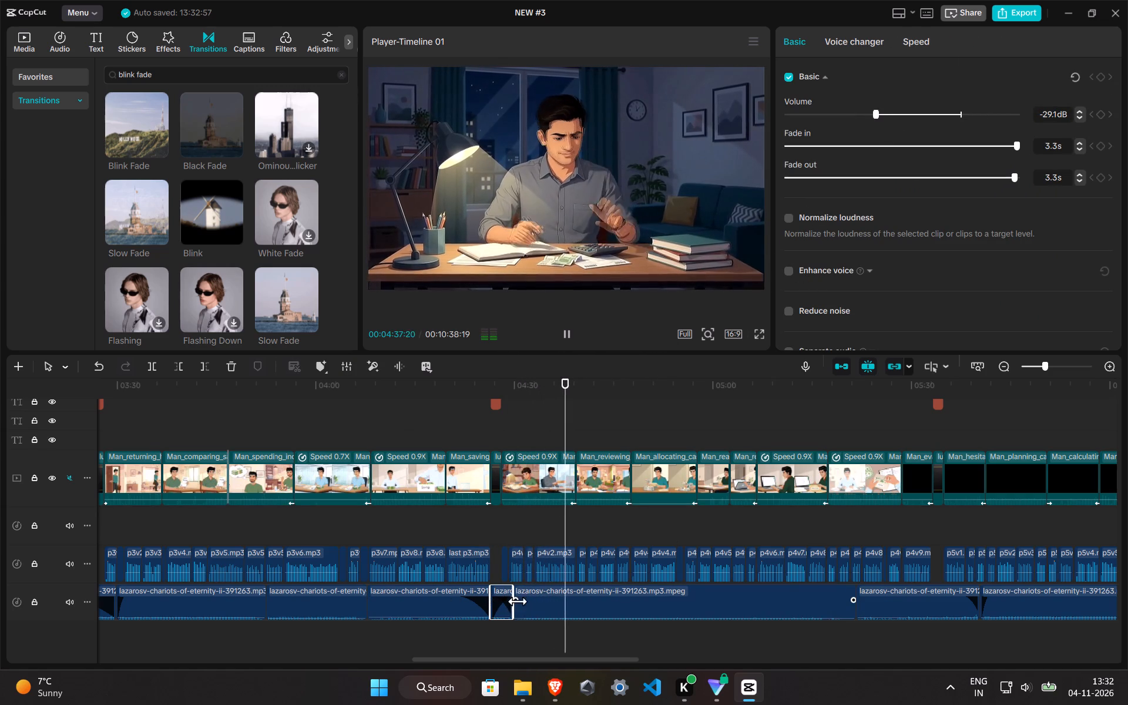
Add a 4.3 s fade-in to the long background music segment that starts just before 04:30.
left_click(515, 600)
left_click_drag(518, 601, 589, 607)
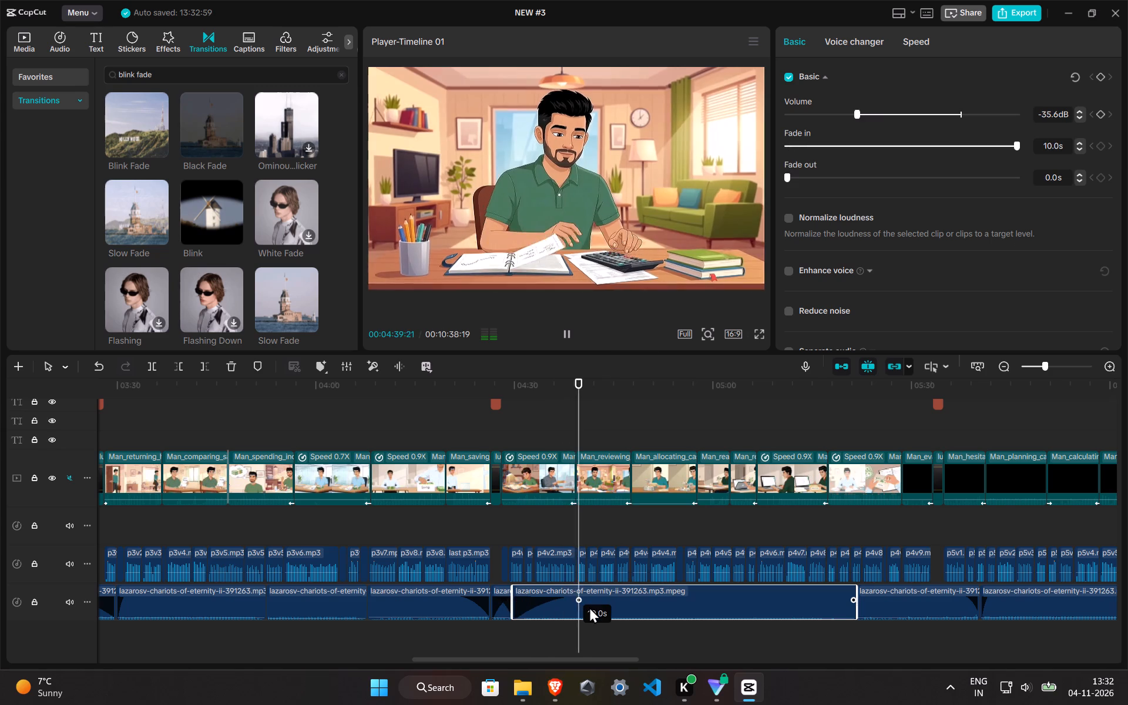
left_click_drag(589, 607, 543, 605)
Replay the PART-3 title card and lower the volume of the short music segment under it to -42.6 dB.
scroll(545, 606, "up", 13, "ctrl")
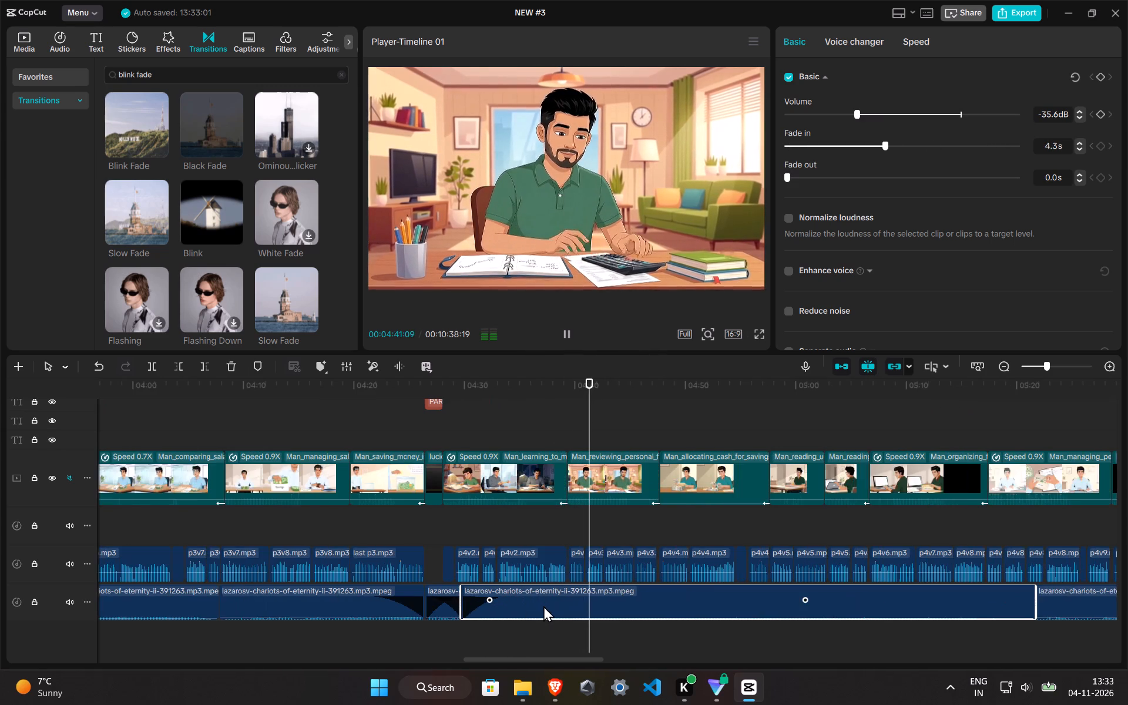
scroll(543, 606, "up", 5, "ctrl")
left_click(271, 509)
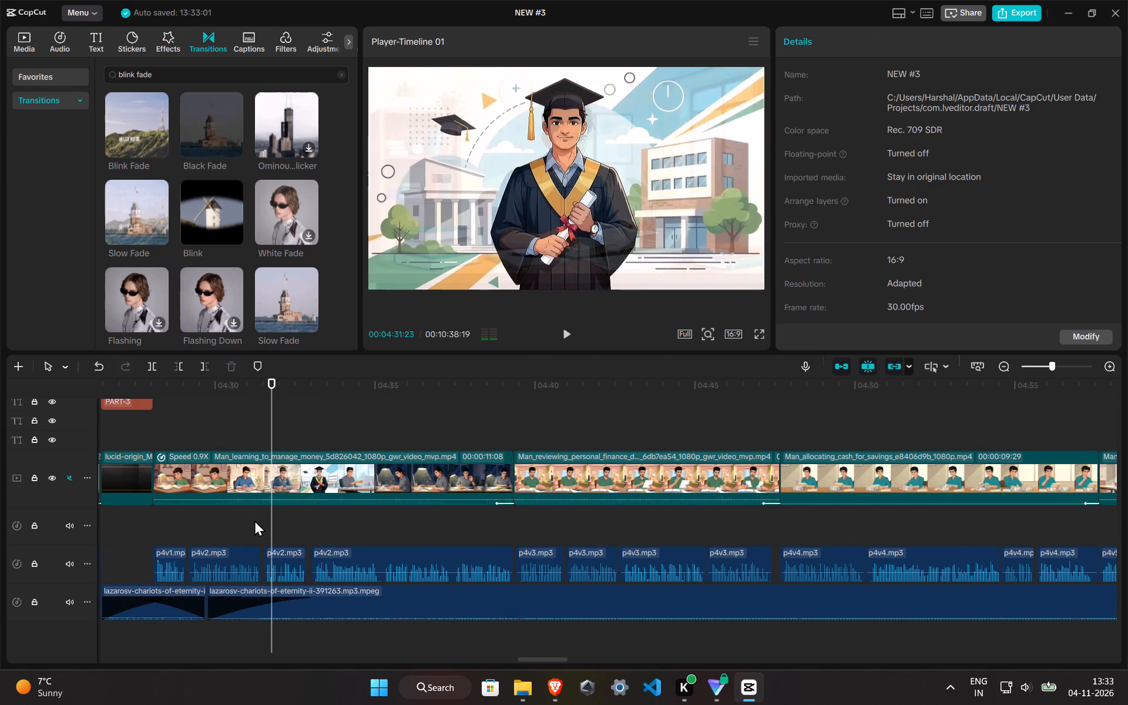
left_click_drag(271, 515, 362, 533)
key("space")
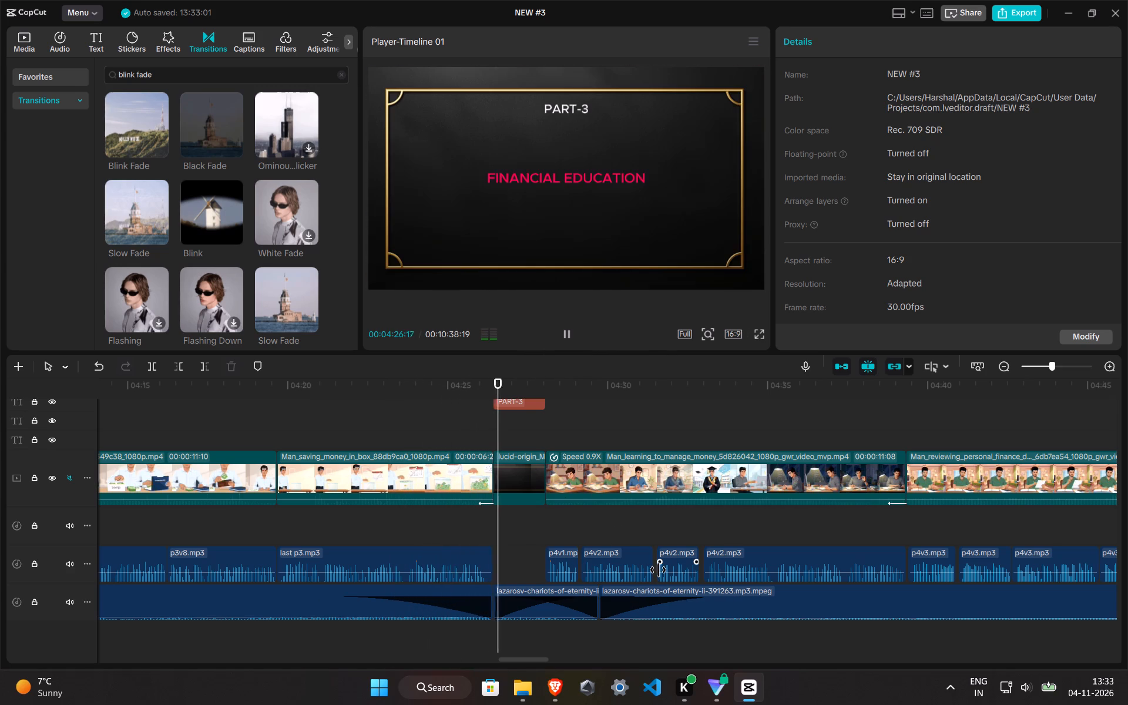
left_click(532, 616)
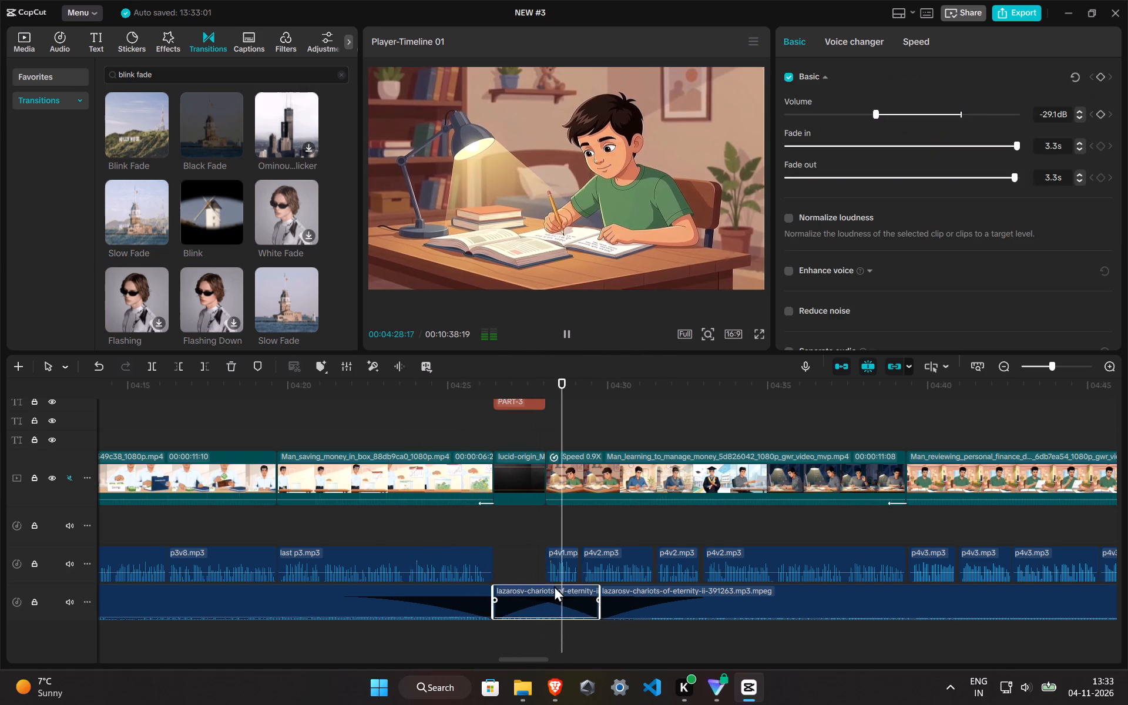
left_click(553, 539)
left_click(543, 539)
left_click(515, 597)
left_click_drag(844, 110, 834, 112)
Replay the music from 04:28 and shorten the short segment's fade-out while keeping its fade-in at 3.3 s.
key("space")
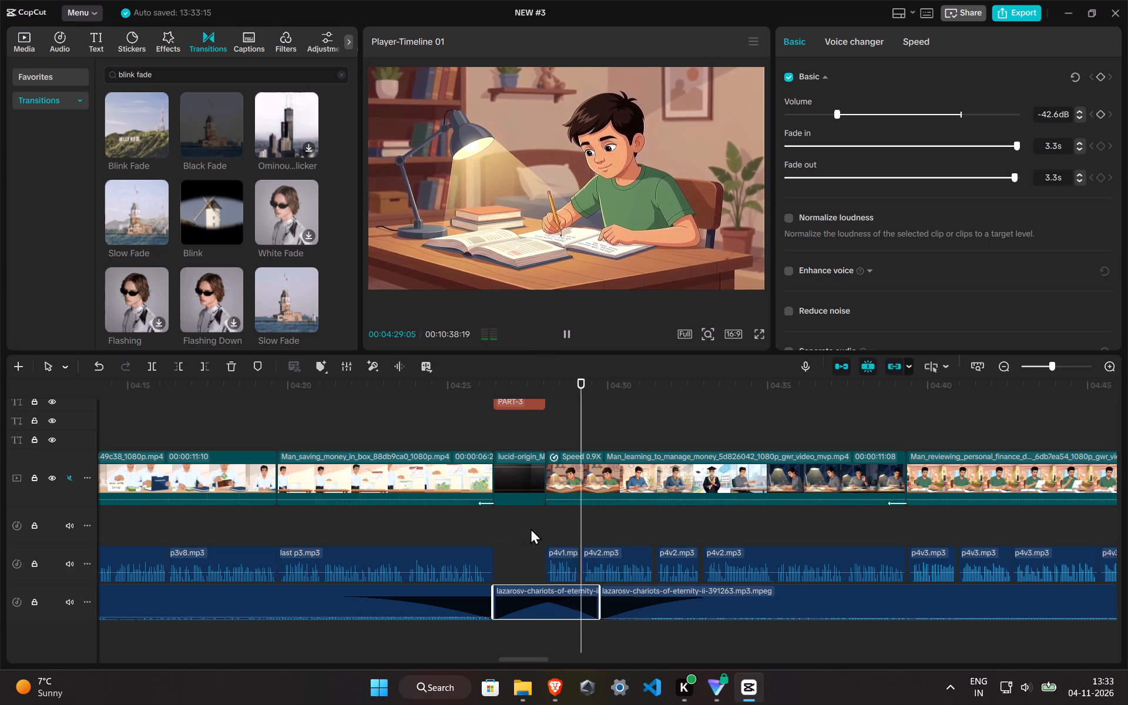
left_click(535, 528)
double_click(540, 528)
left_click(546, 528)
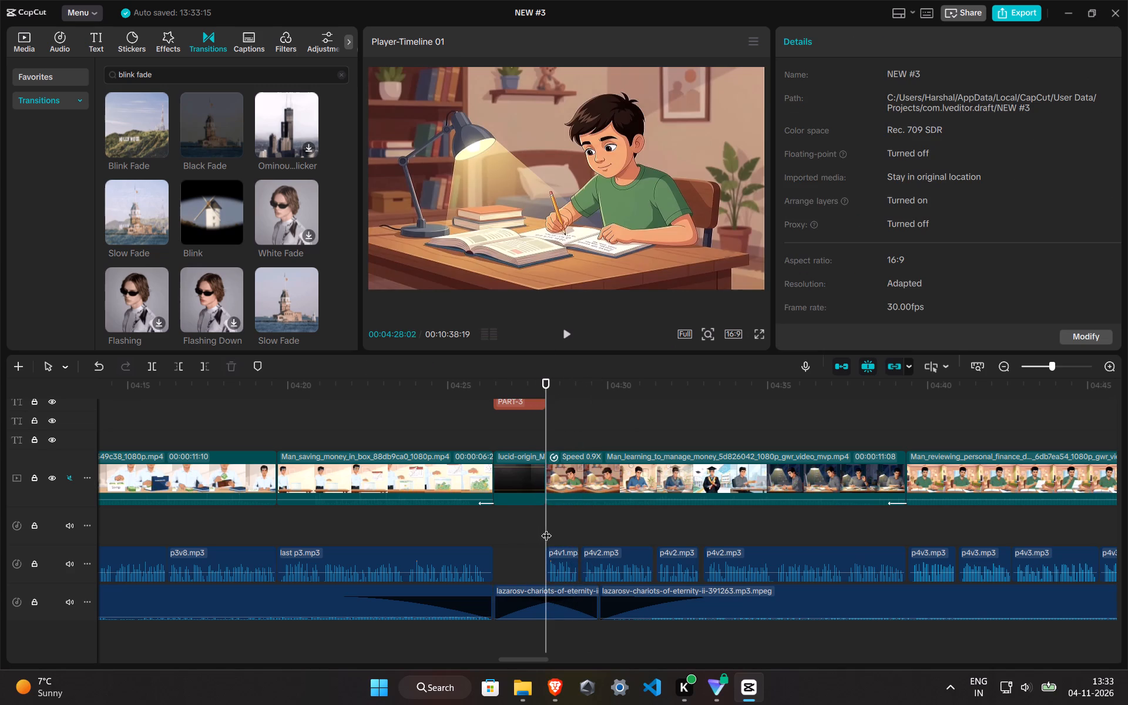
key("space")
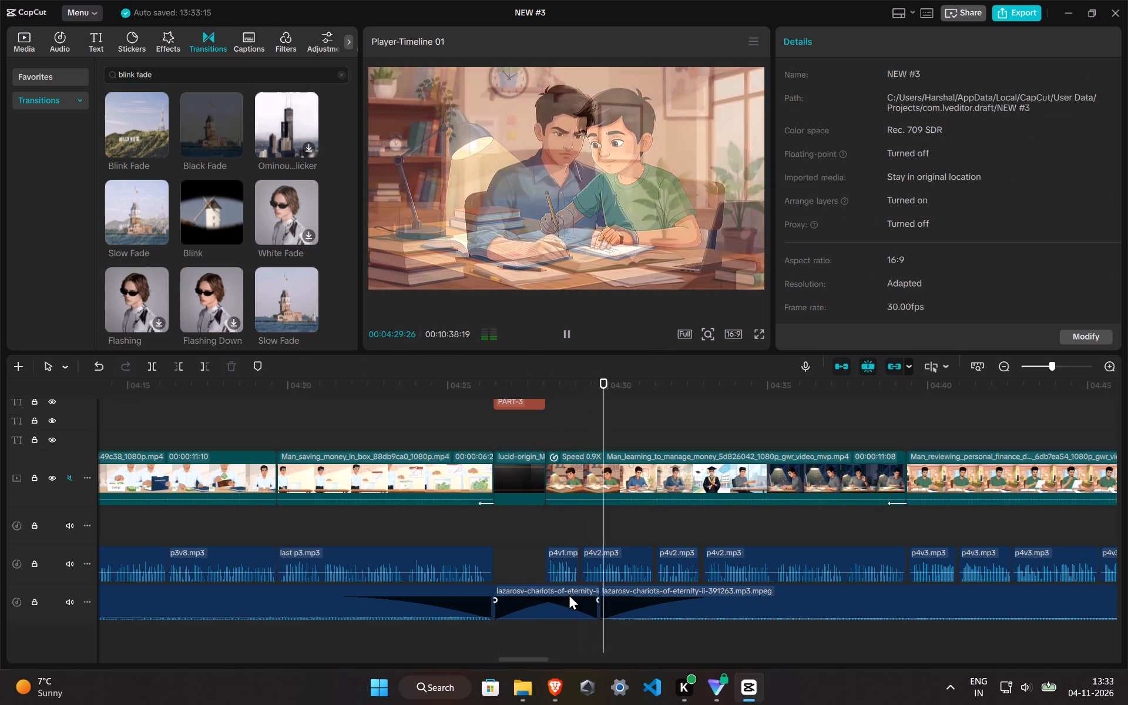
scroll(702, 553, "down", 4, "ctrl")
left_click(580, 603)
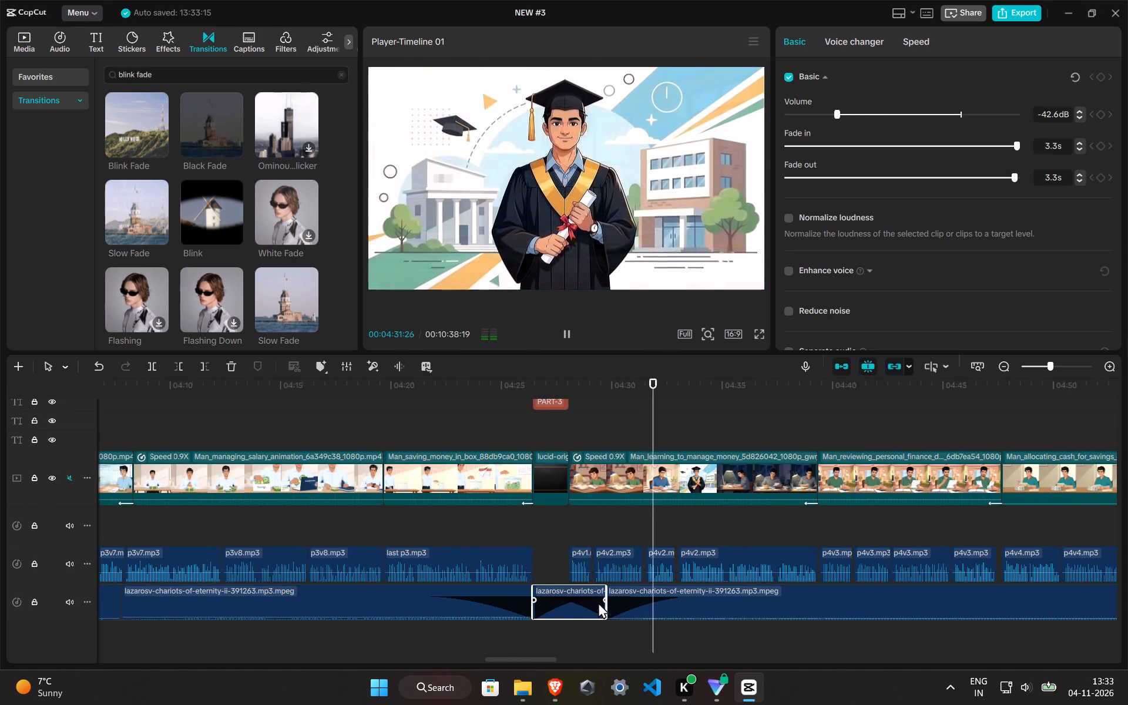
left_click_drag(604, 602, 587, 602)
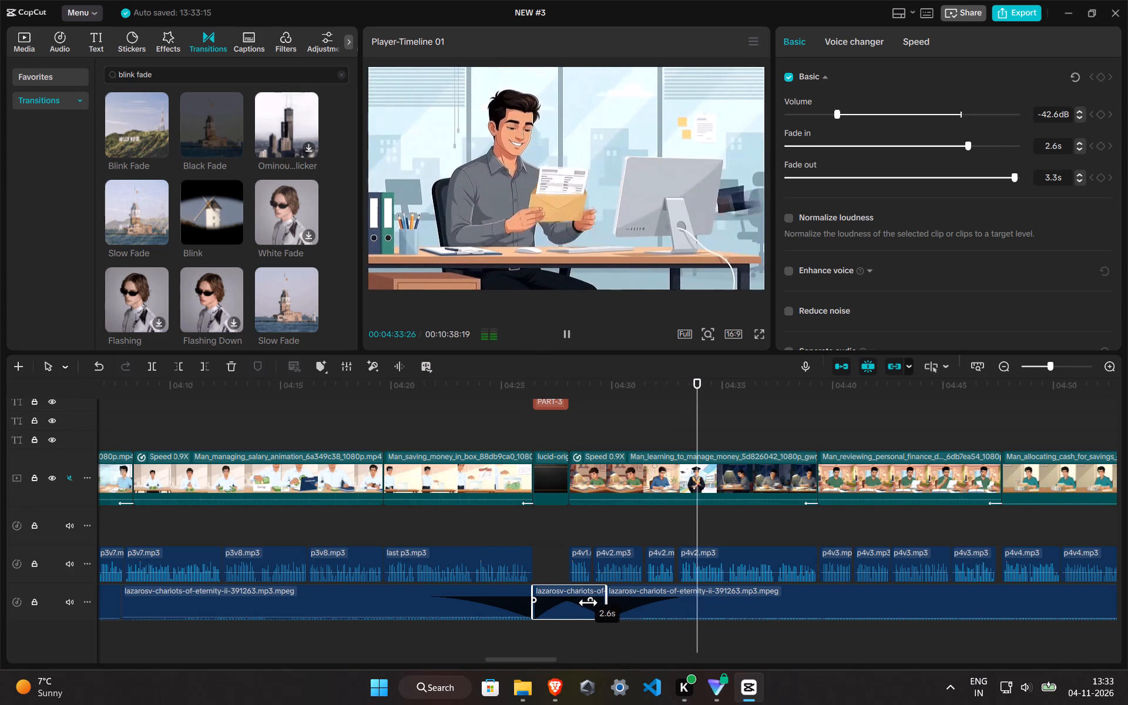
left_click_drag(587, 602, 630, 620)
left_click_drag(539, 602, 587, 607)
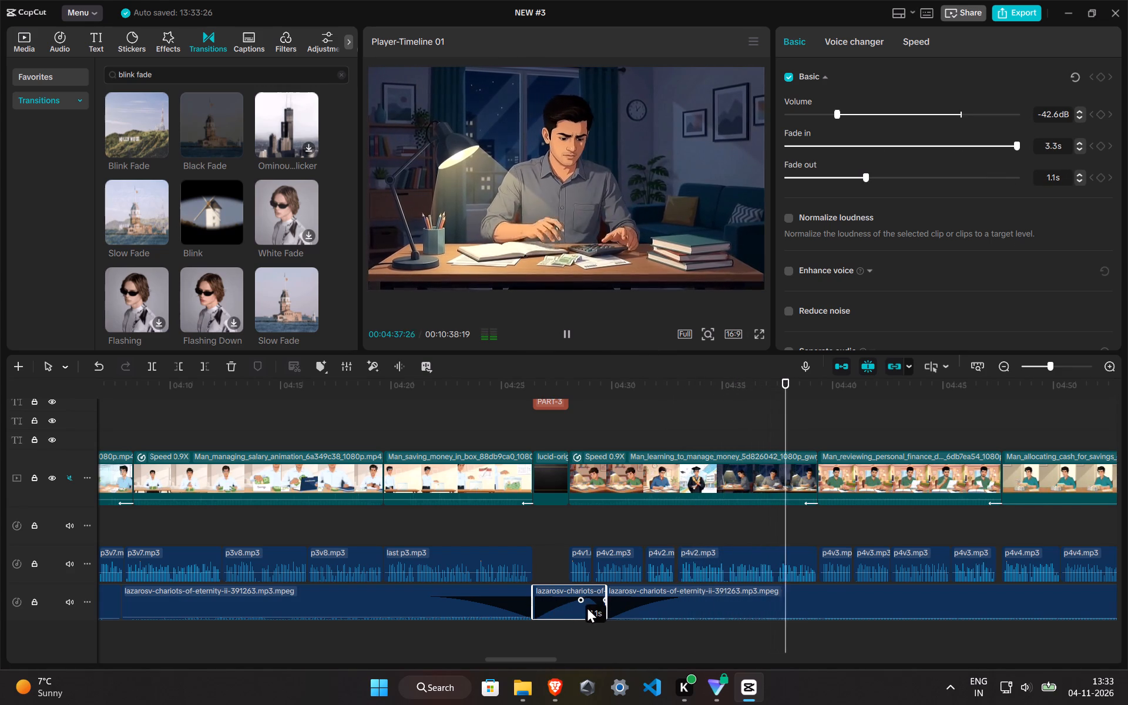
left_click_drag(587, 607, 592, 609)
Replay from the PART-3 title card and set a 1.8 s fade-in on the long music segment that follows.
left_click(565, 566)
key("space")
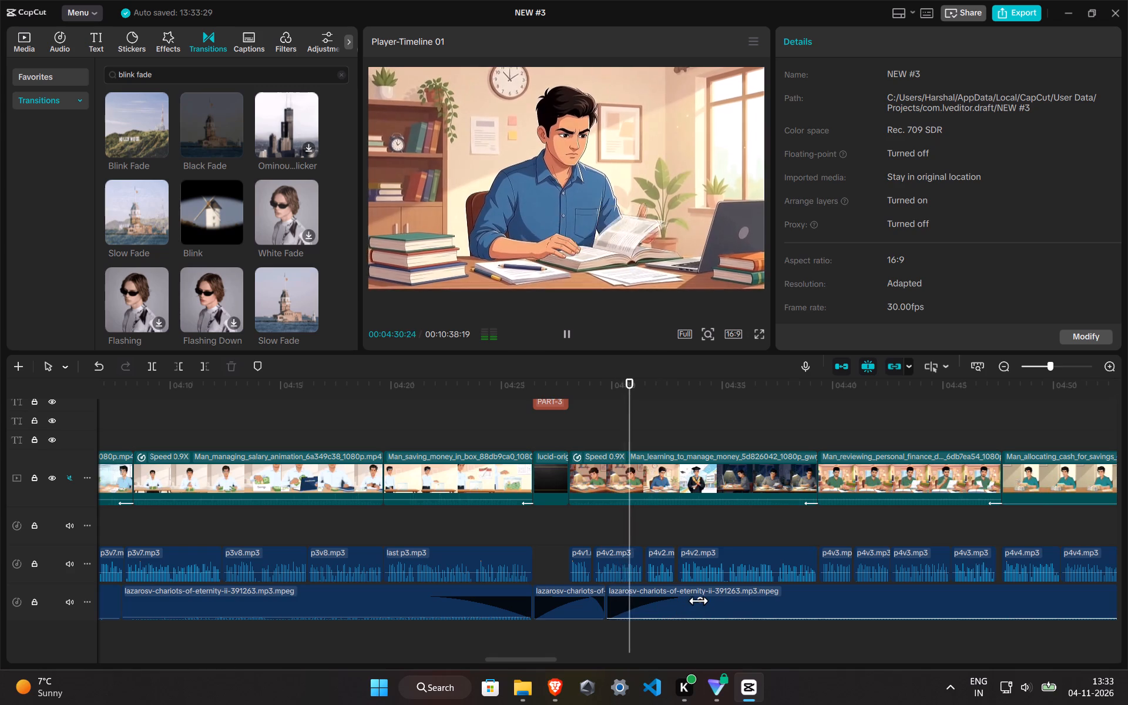
left_click_drag(698, 600, 643, 597)
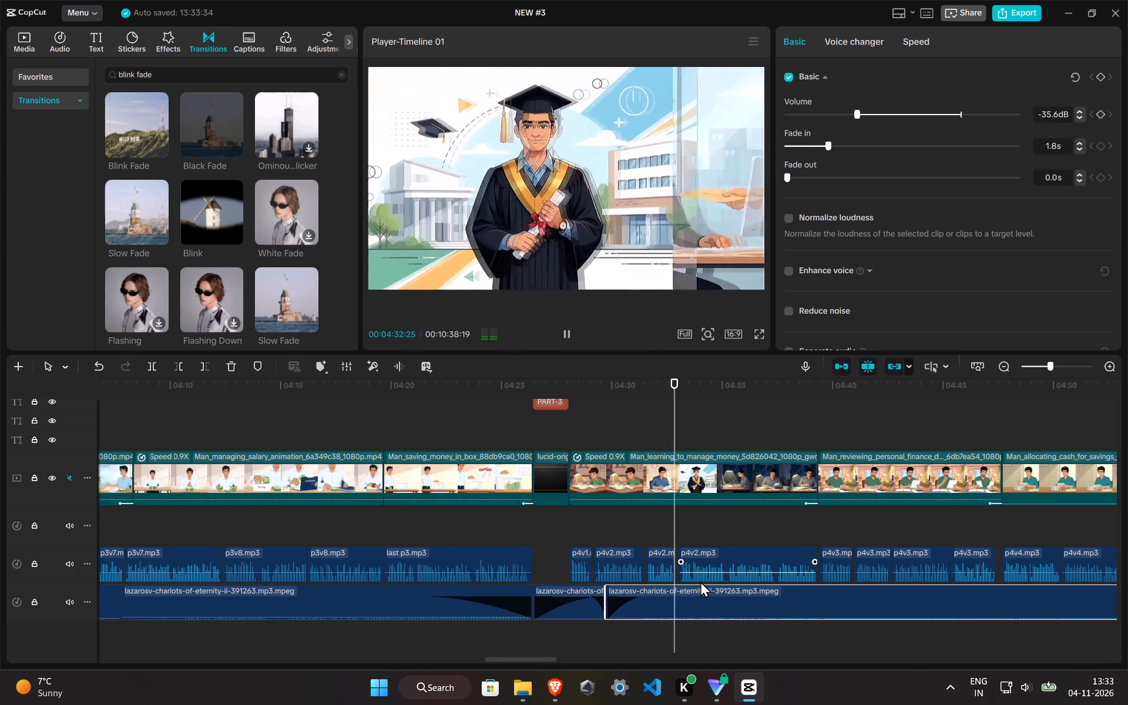
Play on through the FINANCIAL EDUCATION section past the PART-4 title card to review the picture and music.
scroll(700, 581, "down", 10, "ctrl")
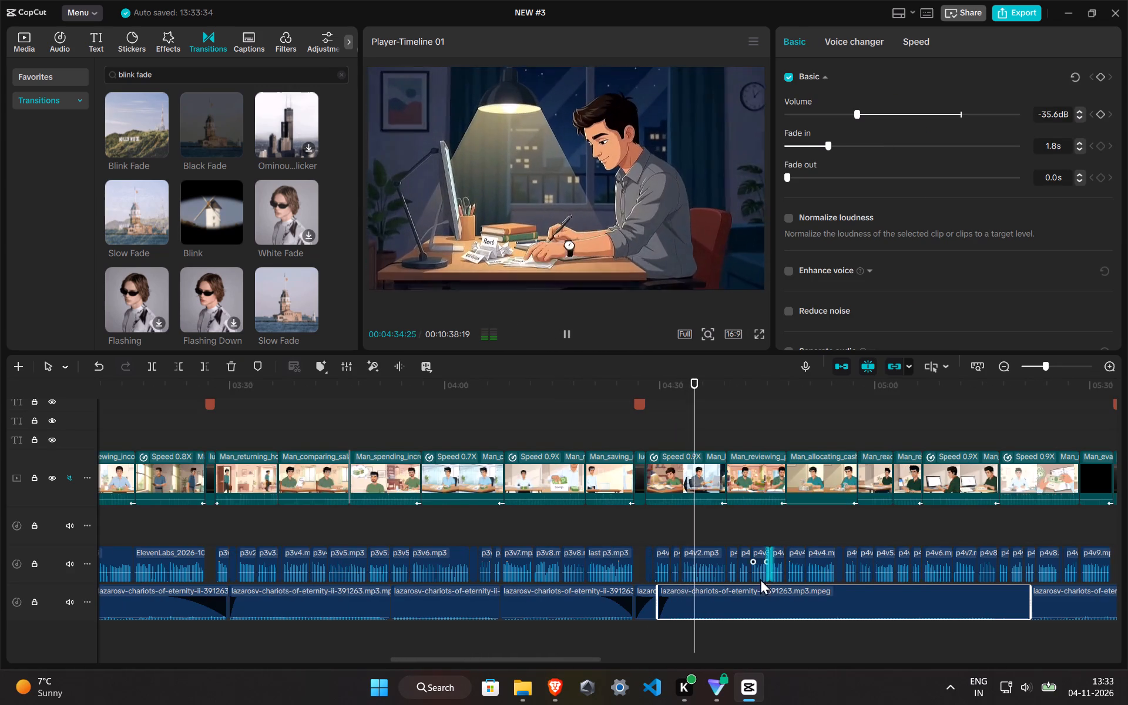
left_click_drag(593, 658, 651, 660)
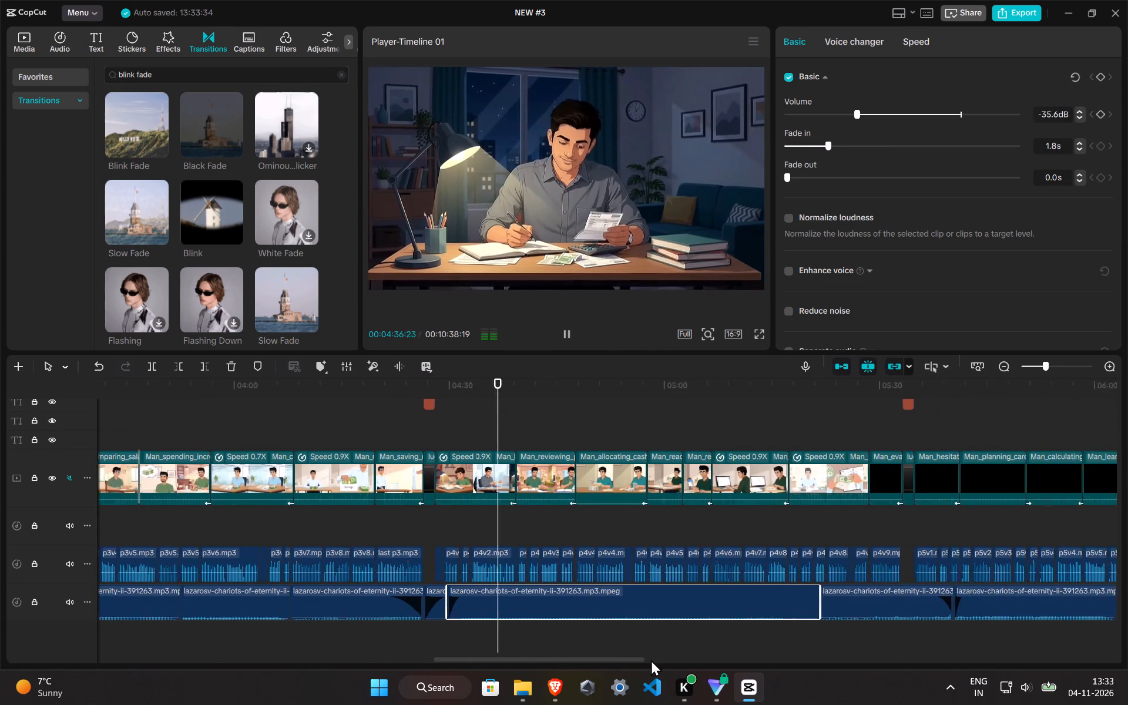
left_click_drag(651, 660, 653, 660)
scroll(522, 427, "down", 4)
scroll(519, 440, "down", 3, "ctrl")
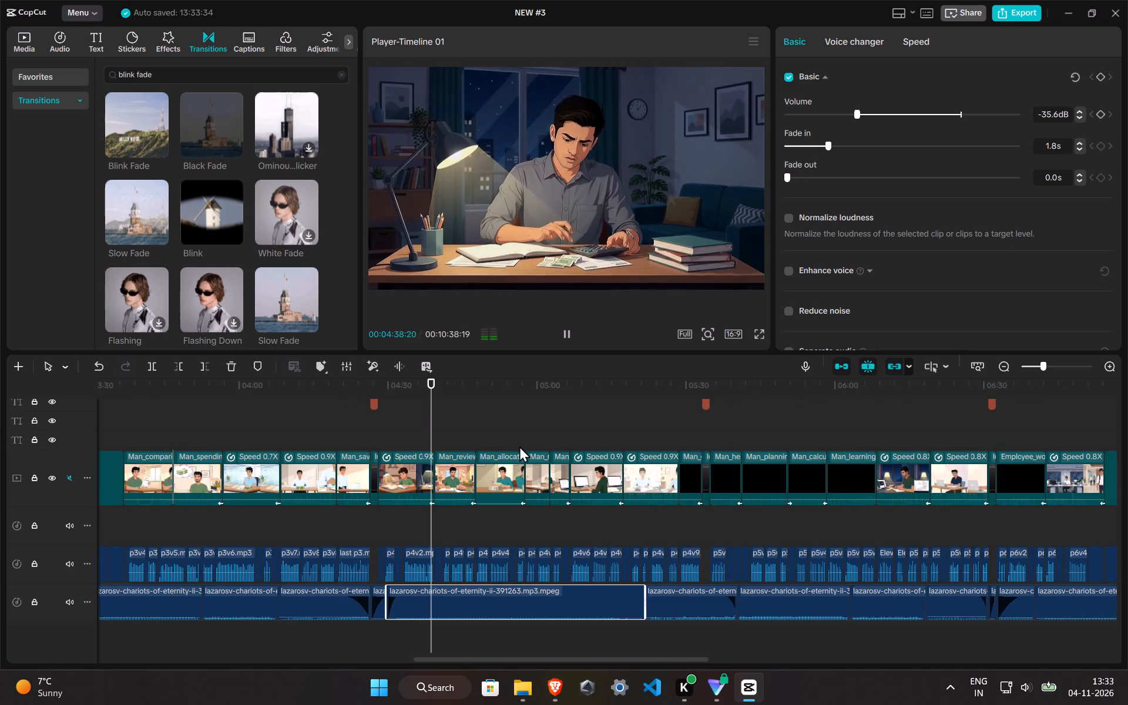
left_click_drag(612, 662, 619, 660)
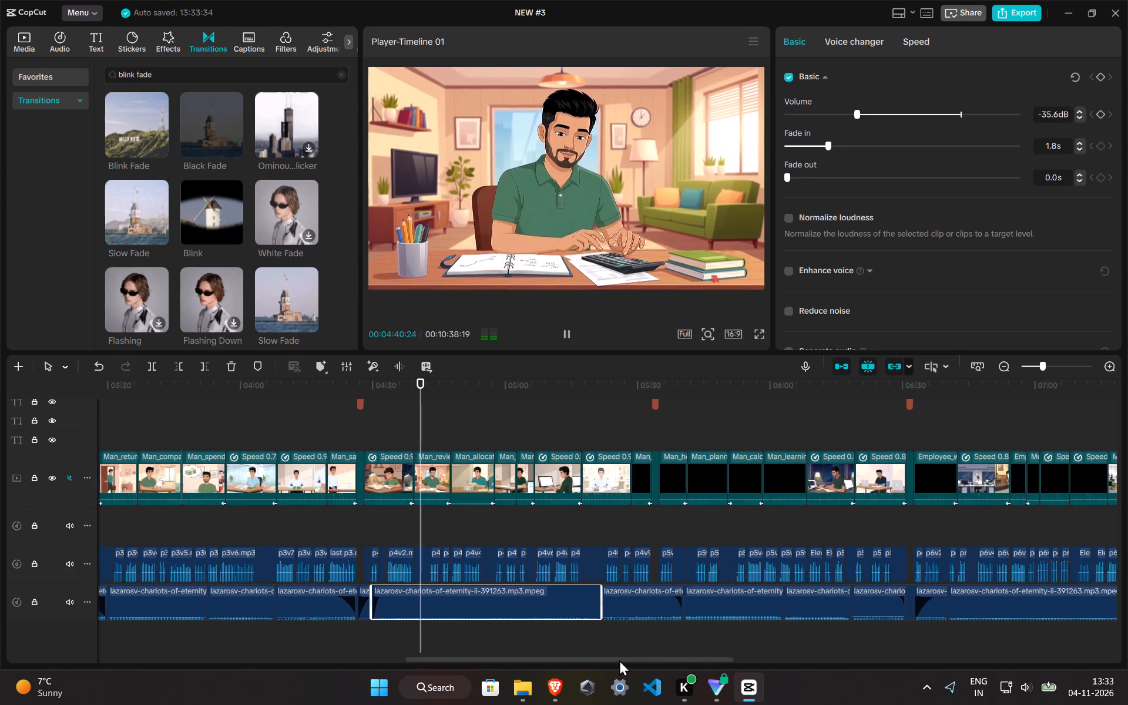
left_click_drag(619, 660, 619, 659)
scroll(421, 478, "up", 6, "ctrl")
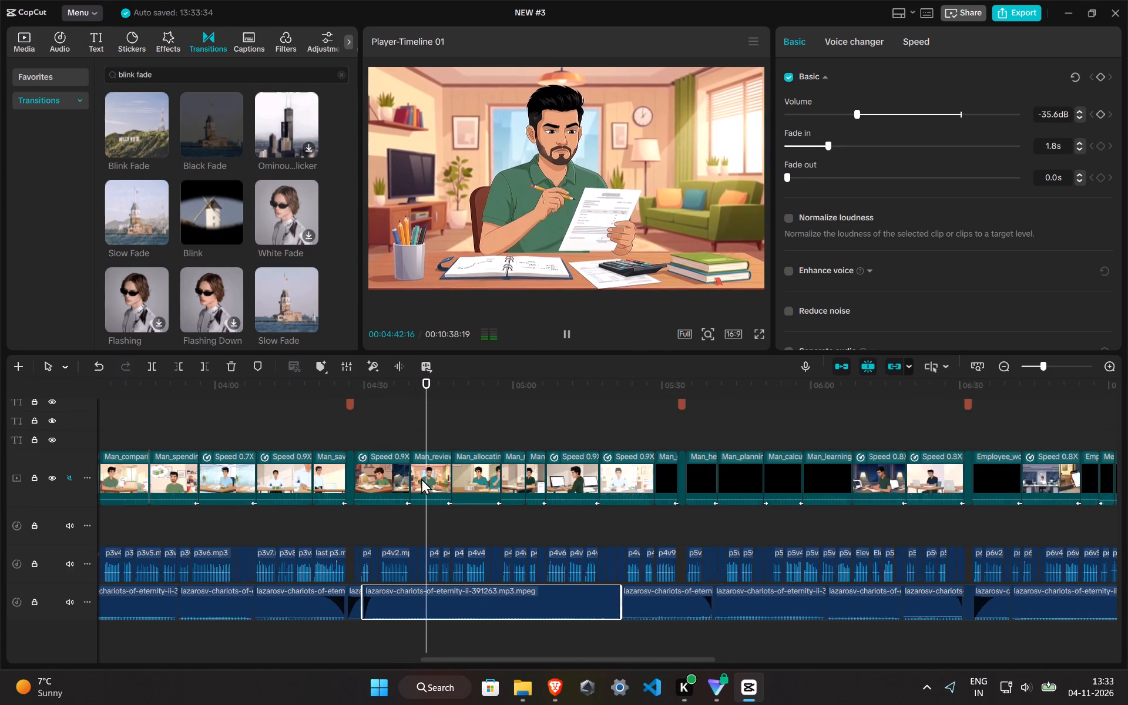
scroll(421, 478, "up", 7, "ctrl")
scroll(464, 496, "up", 4)
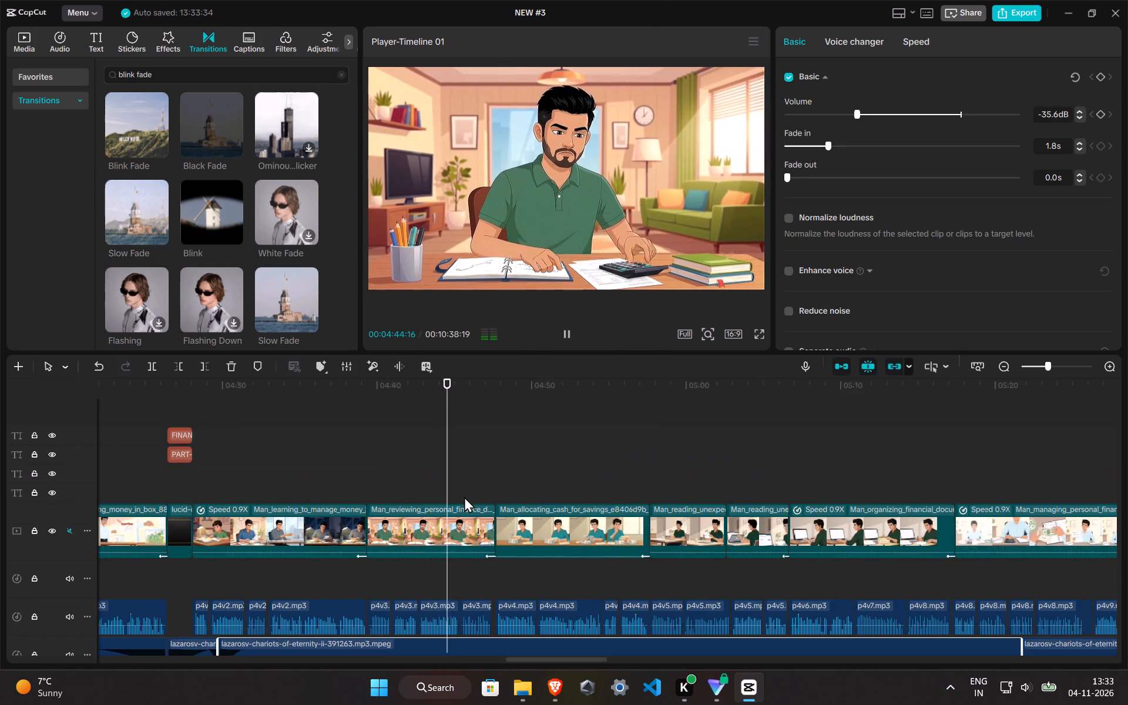
scroll(462, 493, "down", 3)
scroll(493, 452, "down", 2)
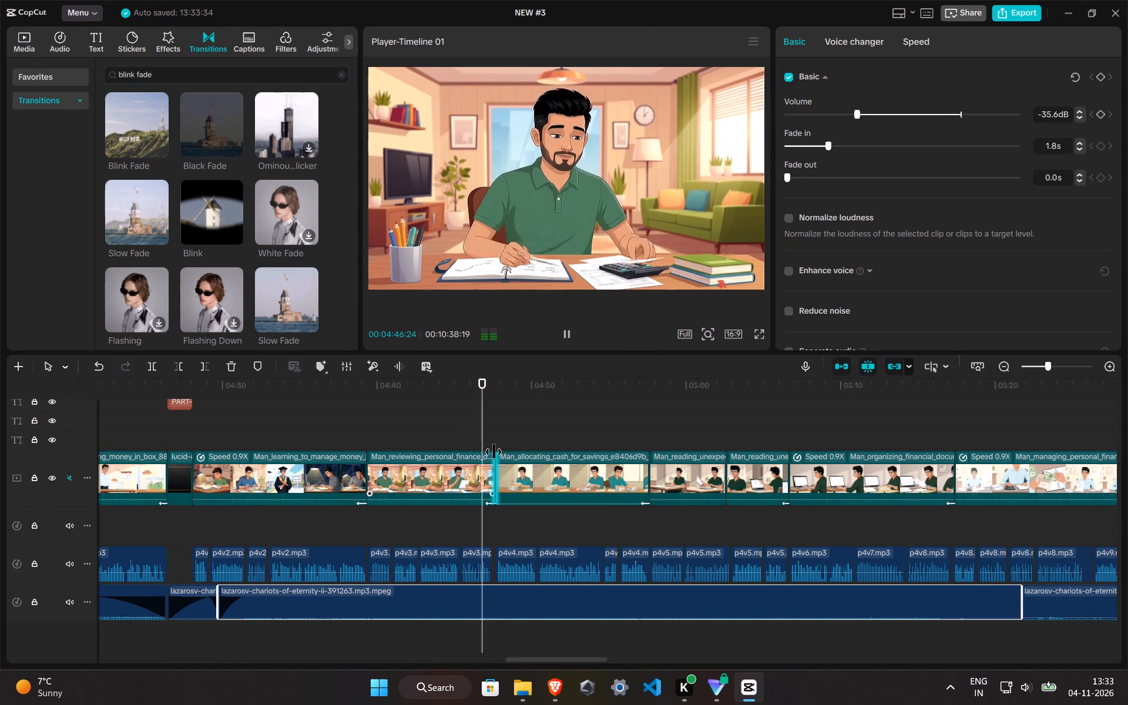
left_click_drag(540, 660, 559, 660)
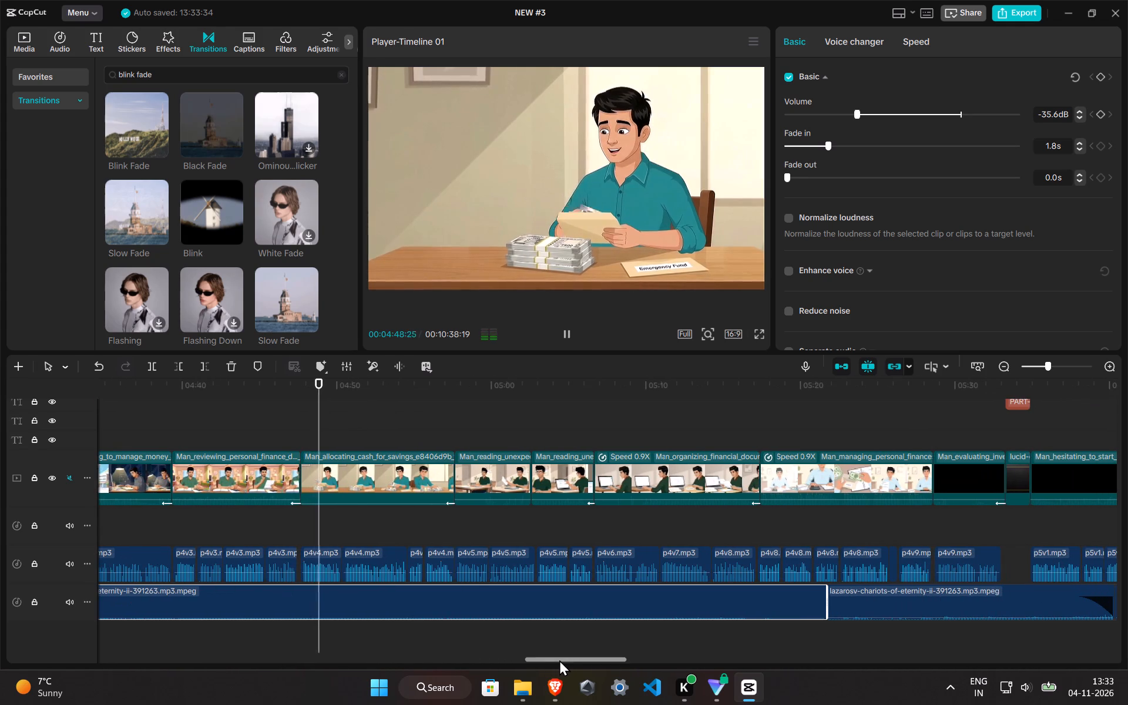
scroll(412, 536, "down", 7, "ctrl")
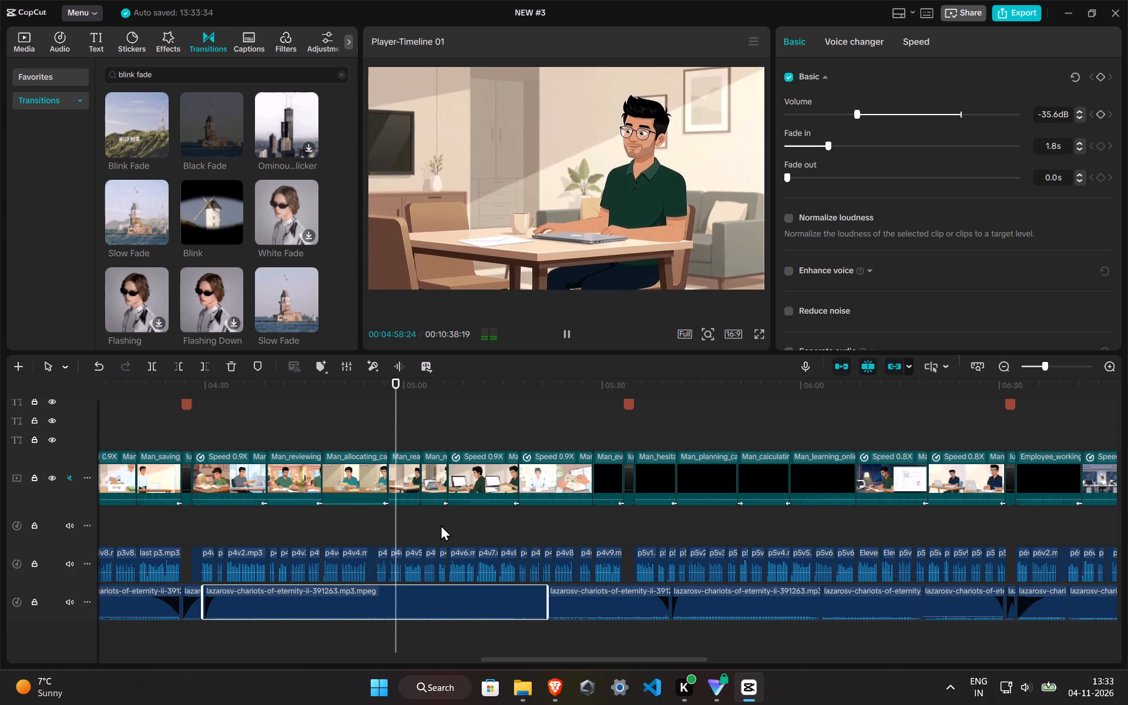
scroll(441, 525, "down", 3, "ctrl")
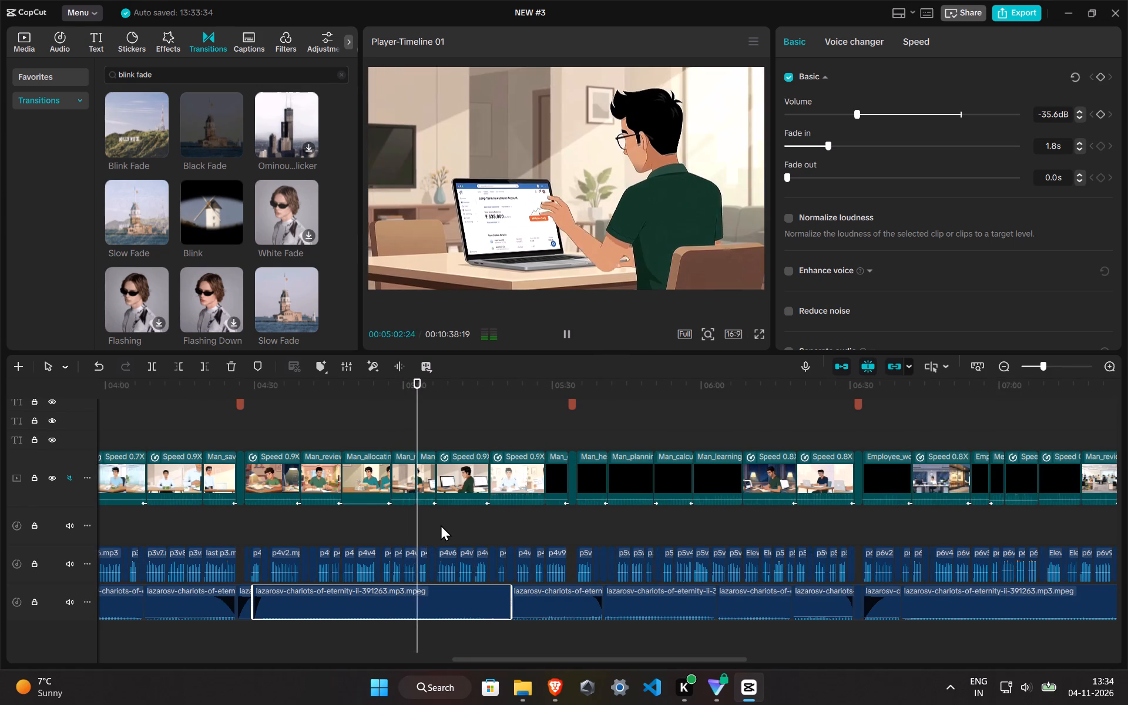
scroll(453, 540, "up", 5, "ctrl")
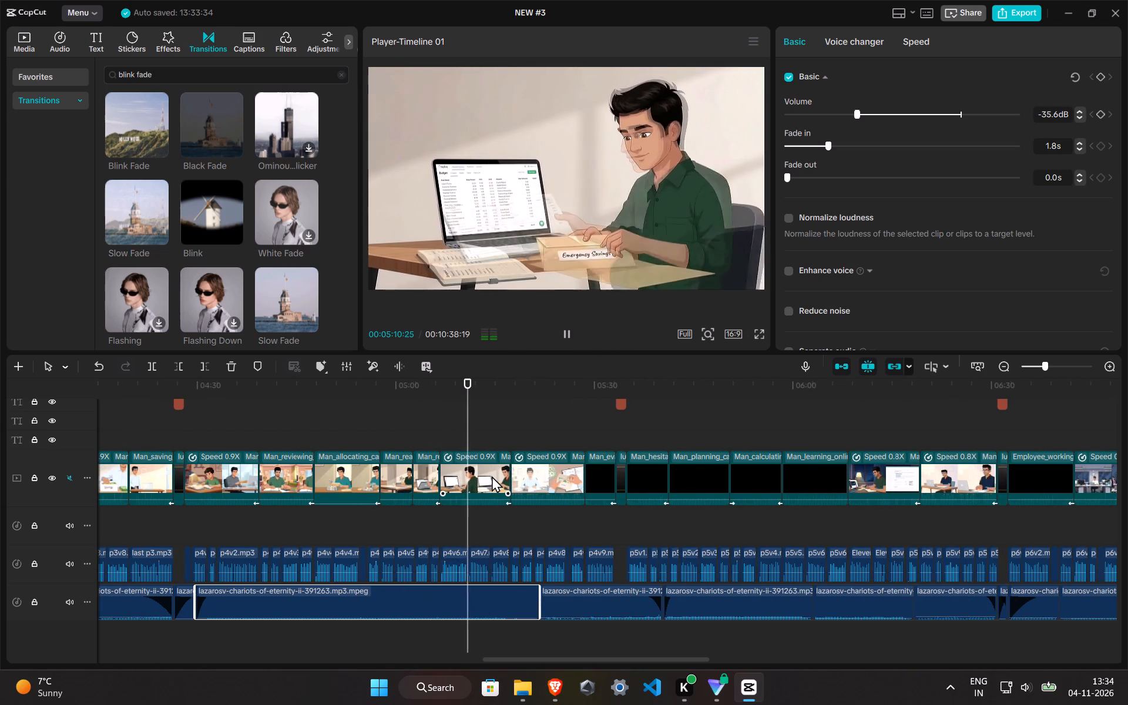
scroll(508, 476, "down", 2, "ctrl")
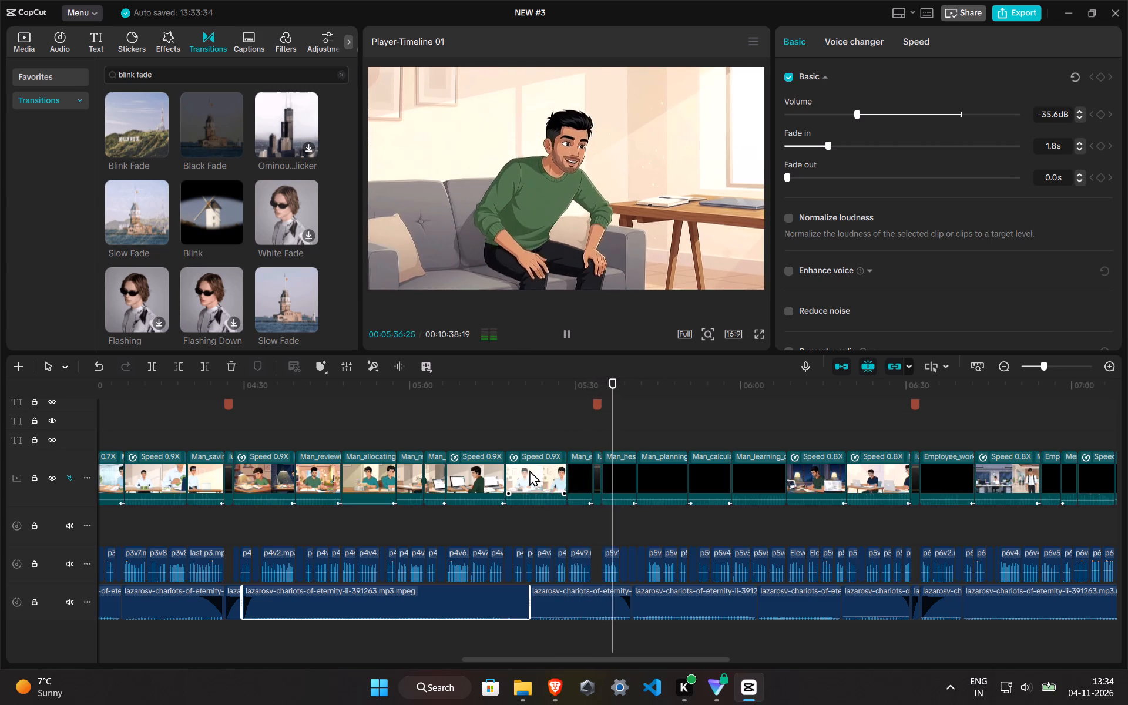
At the music join near 05:40, shorten the earlier segment's fade-out to 1.3 s and adjust the following segment's fade-in.
left_click(594, 596)
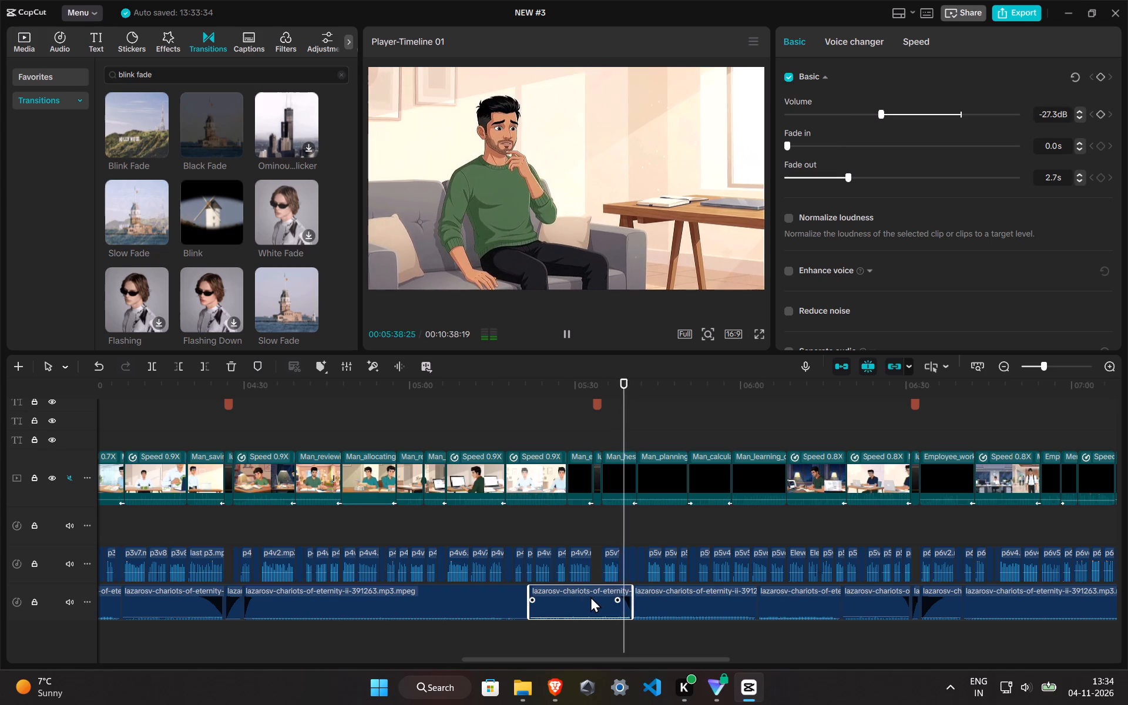
scroll(591, 596, "up", 18, "ctrl")
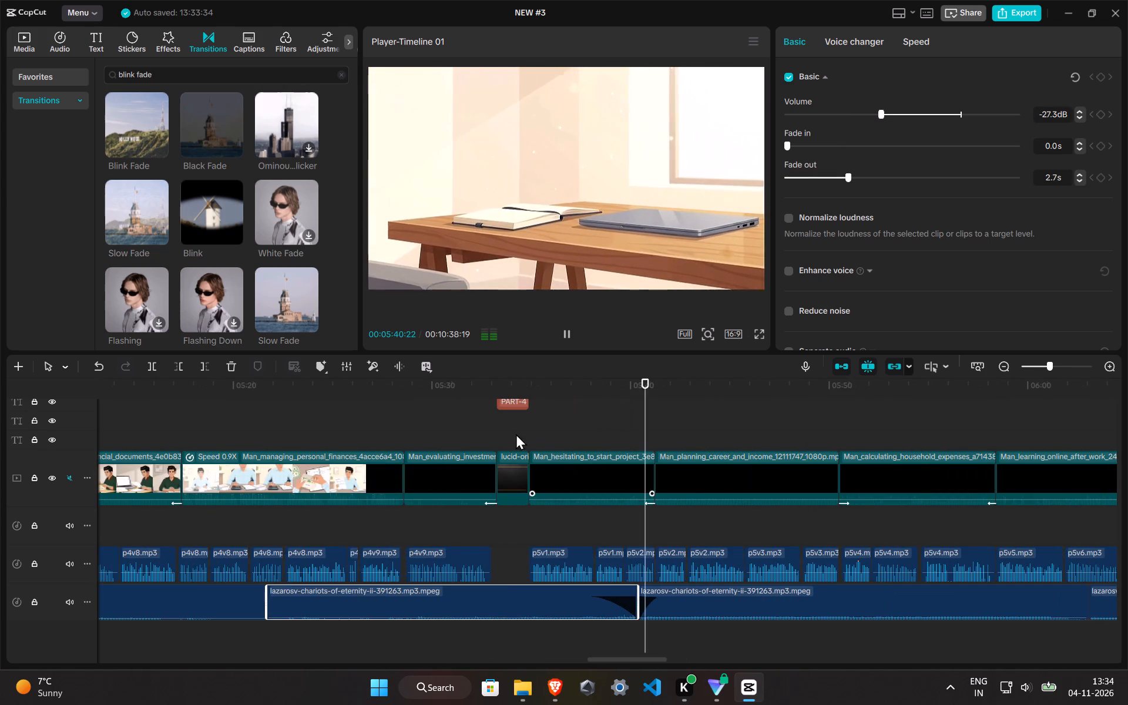
left_click(502, 435)
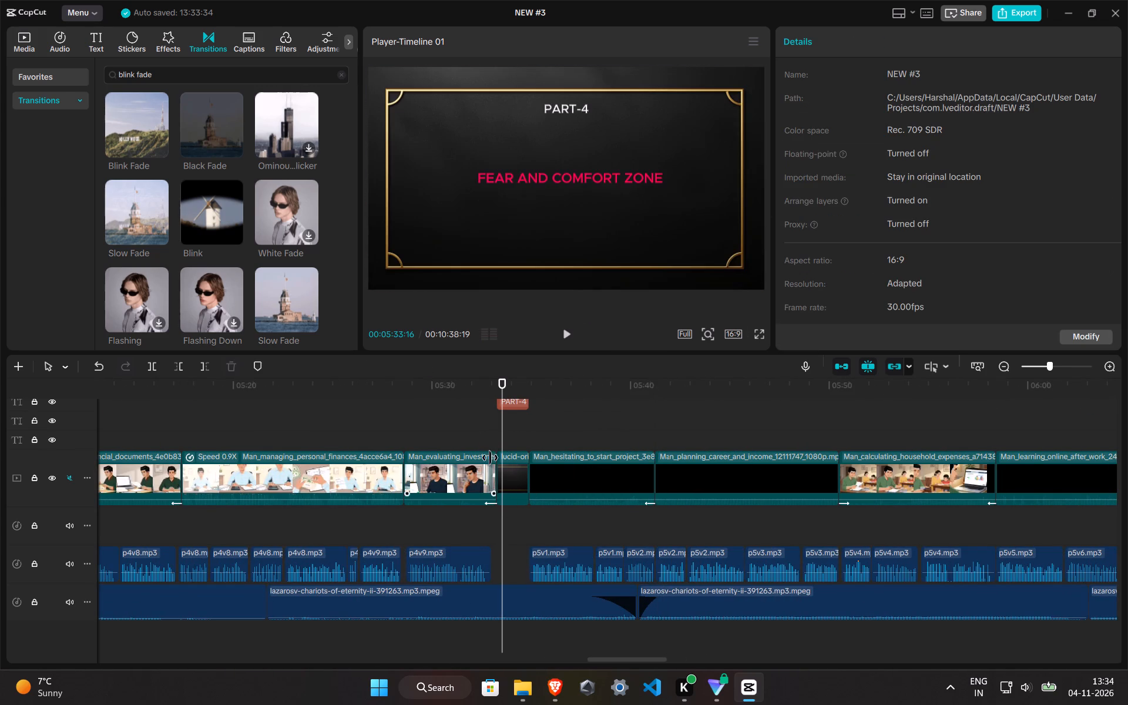
left_click(490, 437)
double_click(492, 437)
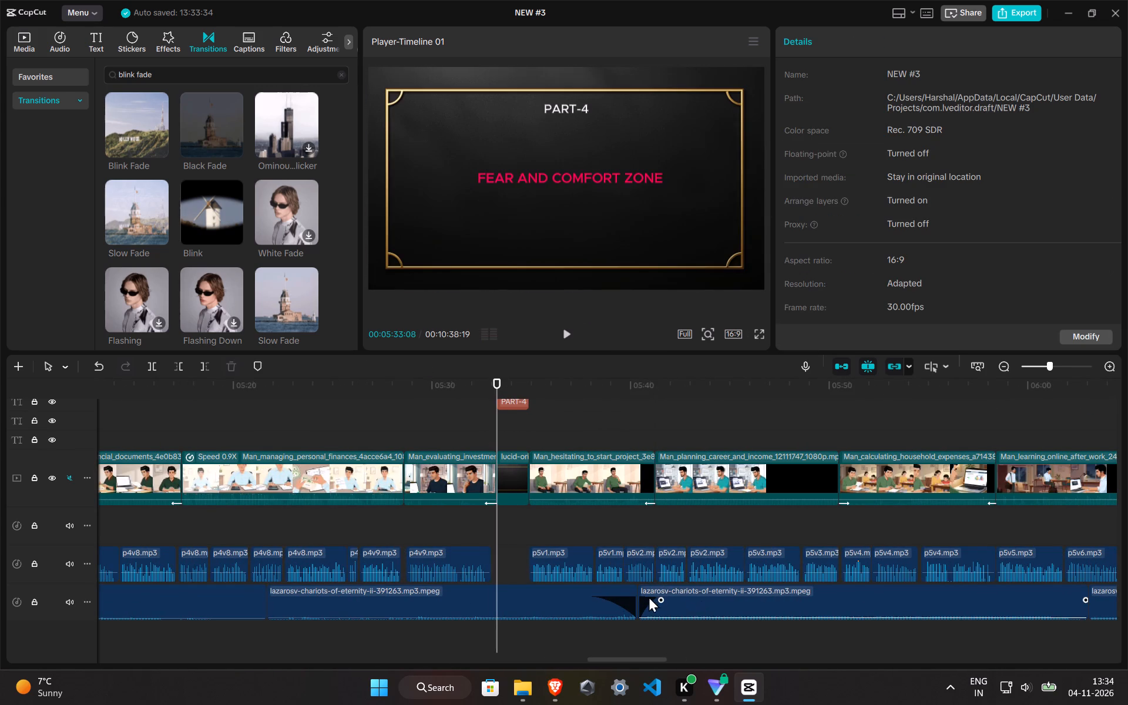
left_click(617, 595)
left_click_drag(583, 602, 625, 605)
left_click_drag(658, 600, 632, 600)
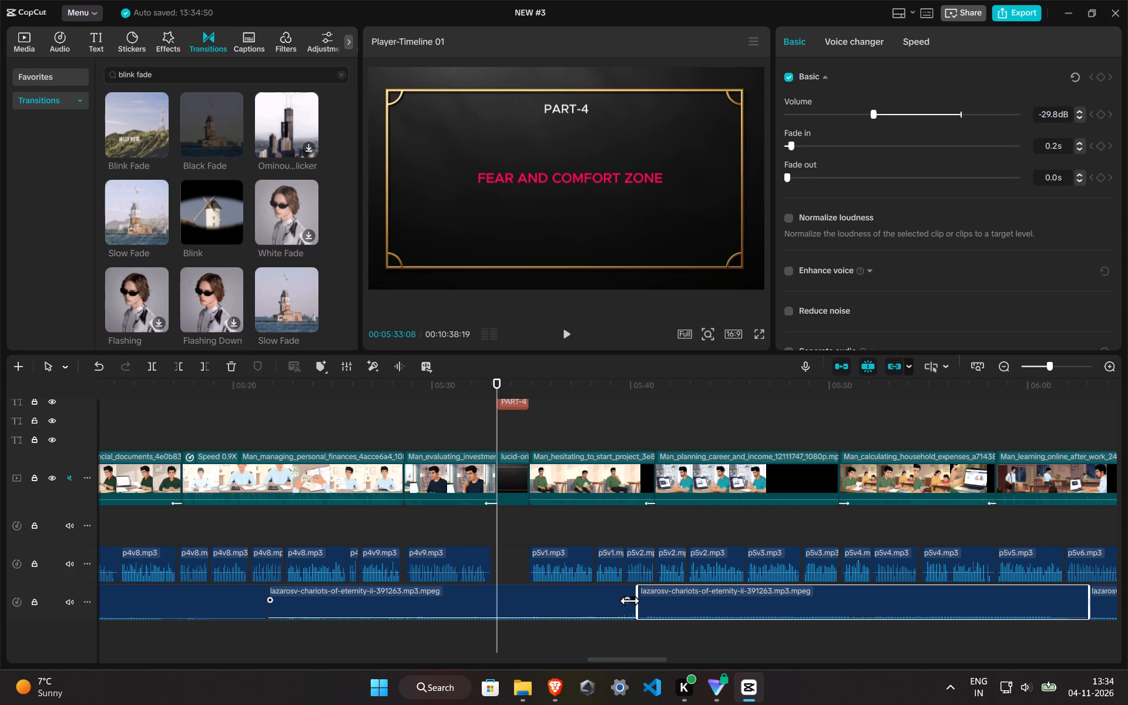
left_click_drag(628, 599, 613, 599)
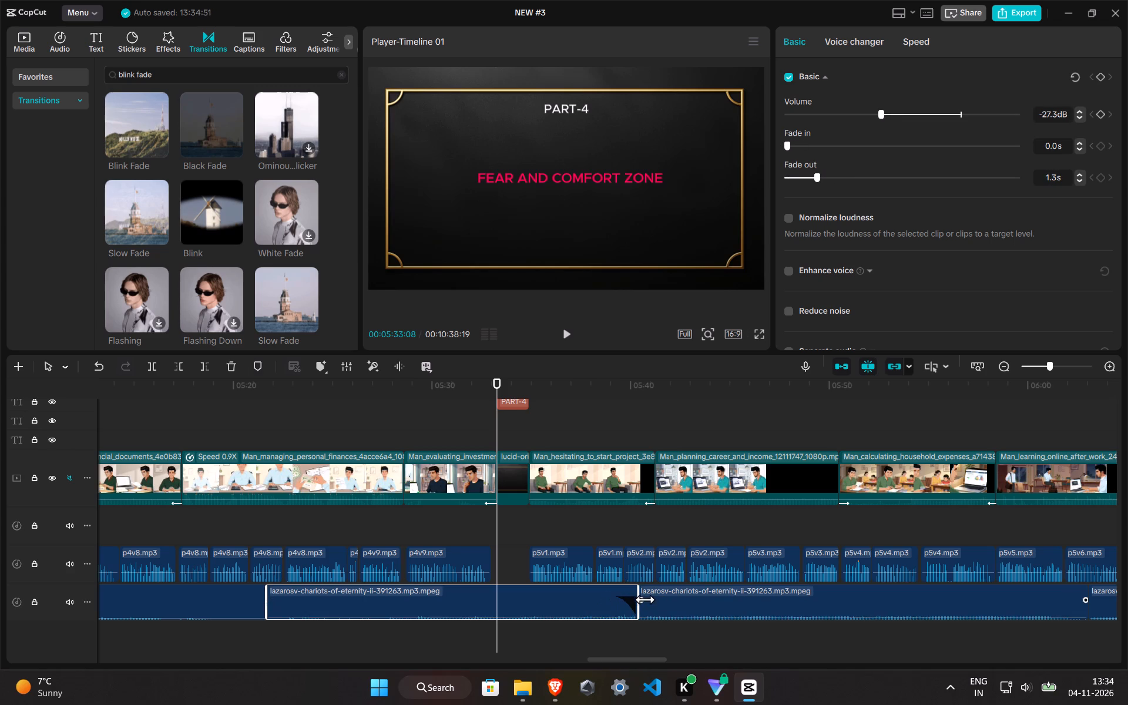
left_click_drag(644, 599, 661, 604)
Split the background music at the start and end of the PART-4 title card to isolate the part beneath it.
left_click(503, 593)
key("ctrl+b")
left_click(528, 436)
left_click(525, 619, "ctrl")
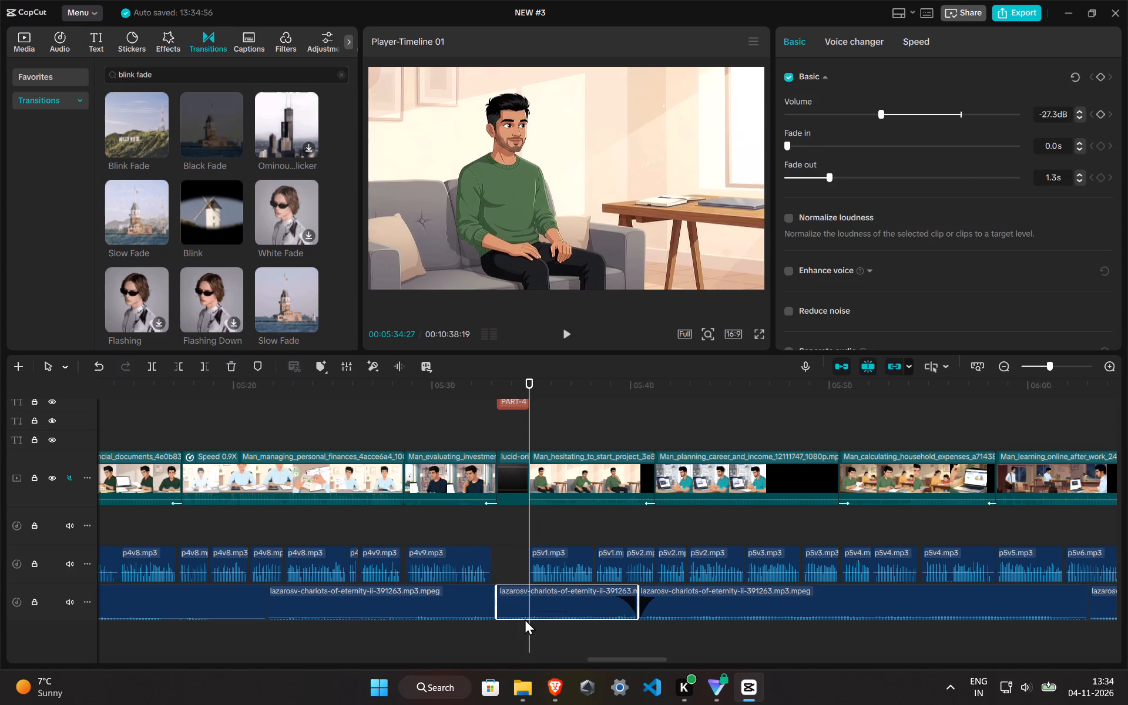
key("ctrl+b")
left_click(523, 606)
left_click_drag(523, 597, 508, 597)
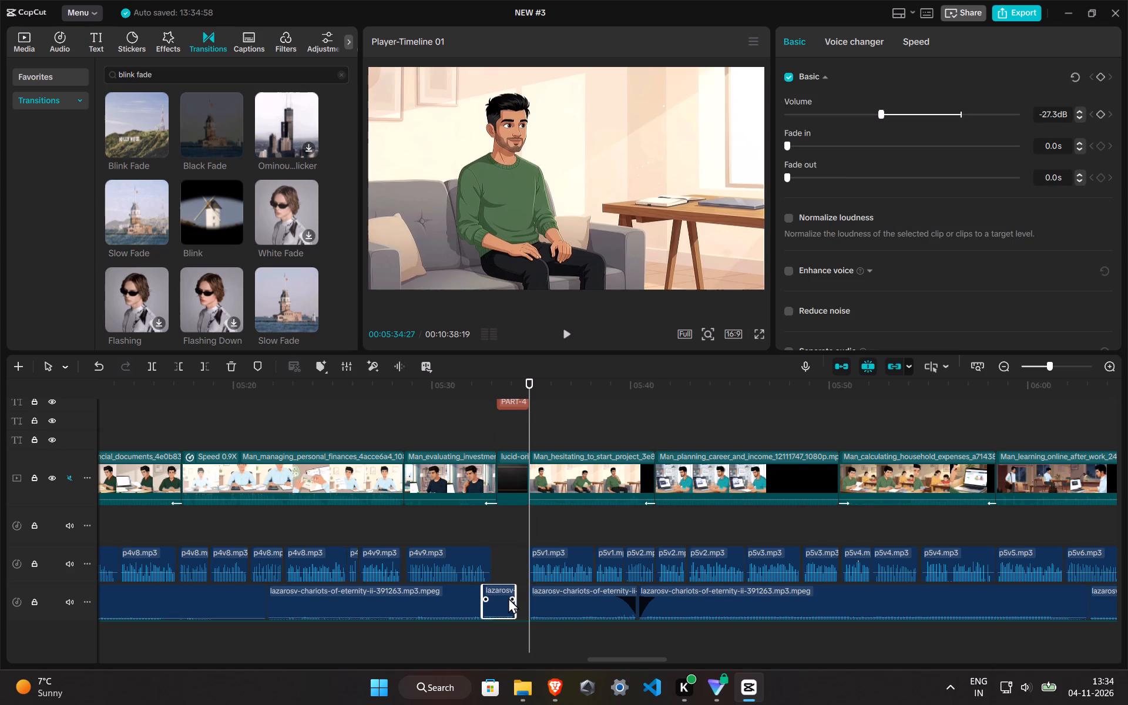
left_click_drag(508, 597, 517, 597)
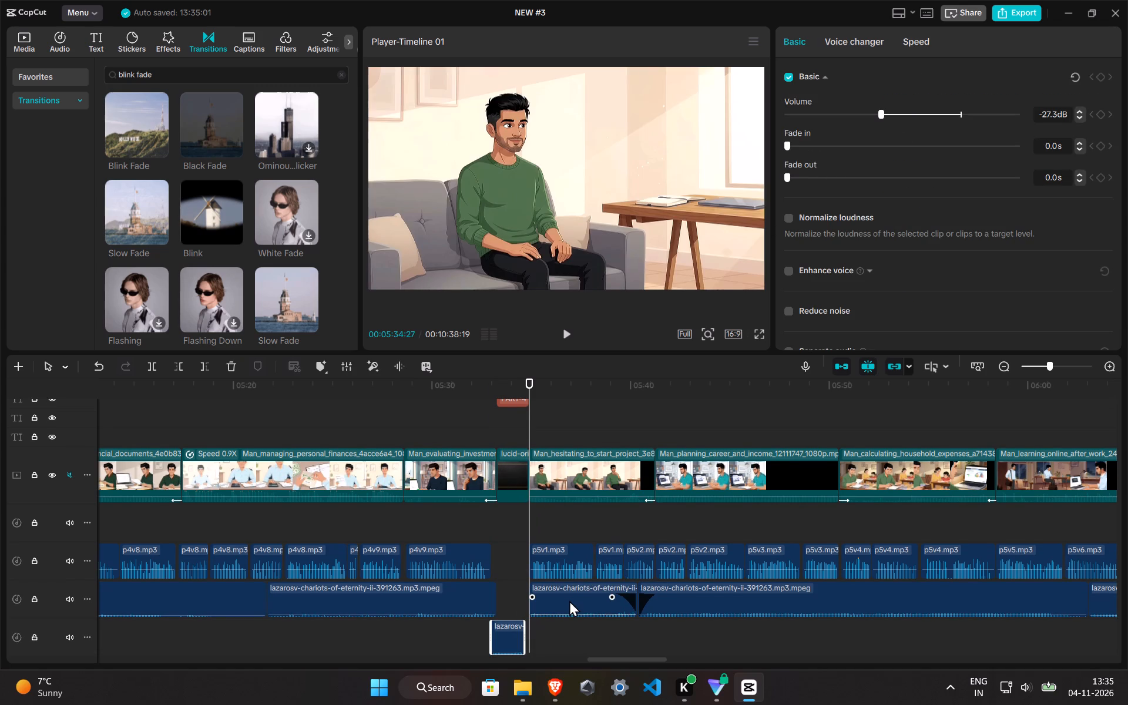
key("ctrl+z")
Lower the volume of the short music segment under the PART-4 title card to about -55 dB.
left_click_drag(835, 115, 815, 123)
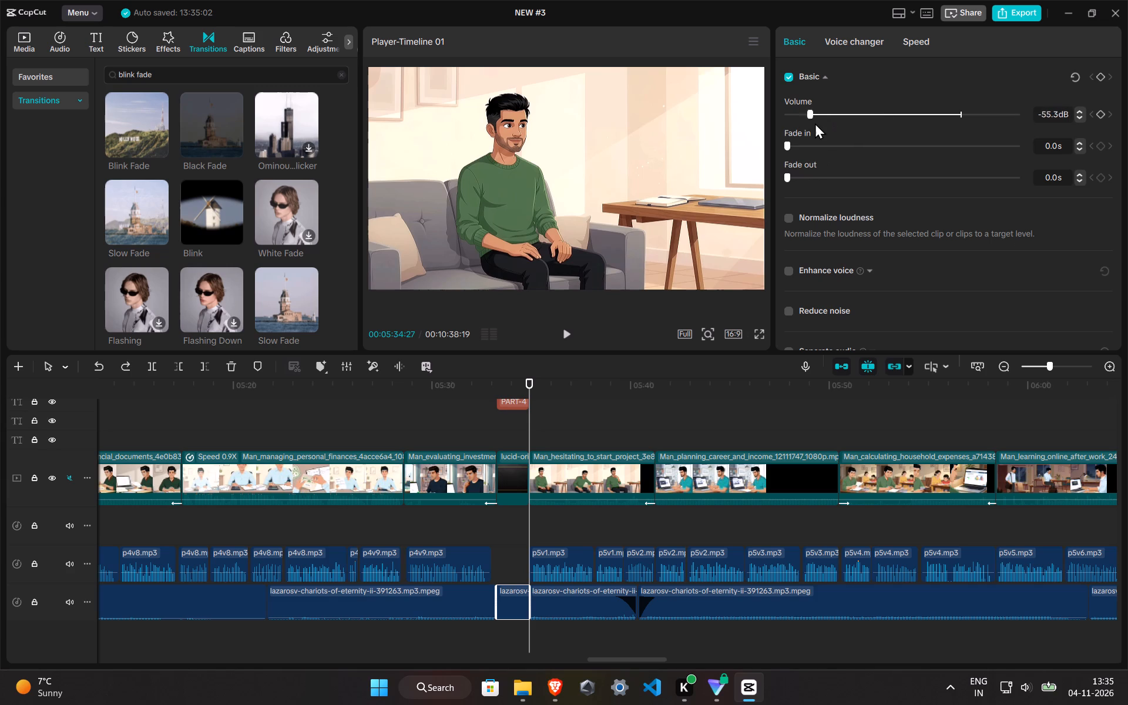
left_click_drag(815, 123, 818, 123)
Add a fade-out to the music segment before the PART-4 title card and a 3.3 s fade-in to the segment after it.
left_click(474, 620)
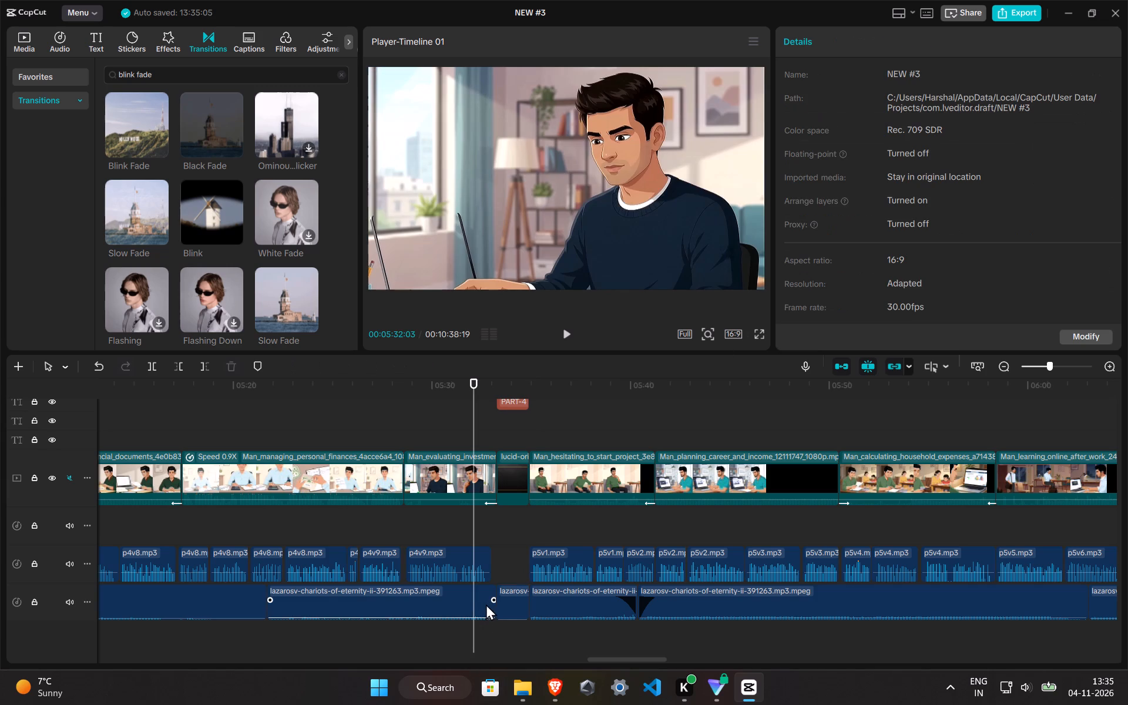
left_click_drag(493, 599, 426, 591)
left_click(556, 602)
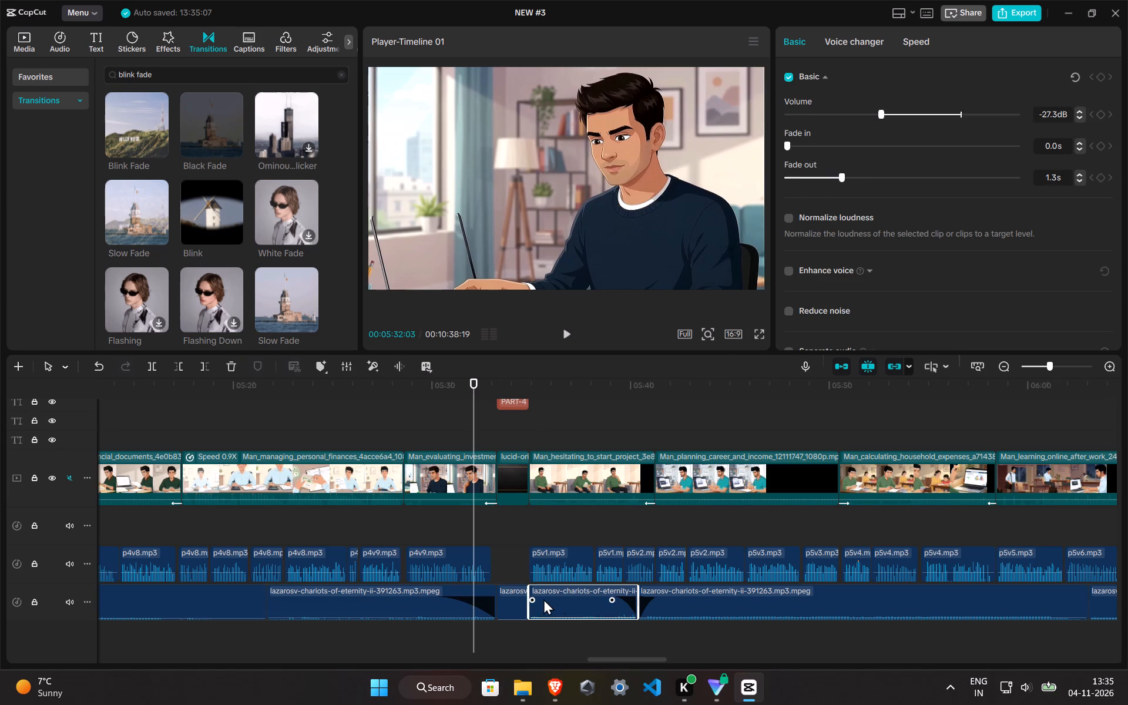
left_click_drag(533, 597, 598, 606)
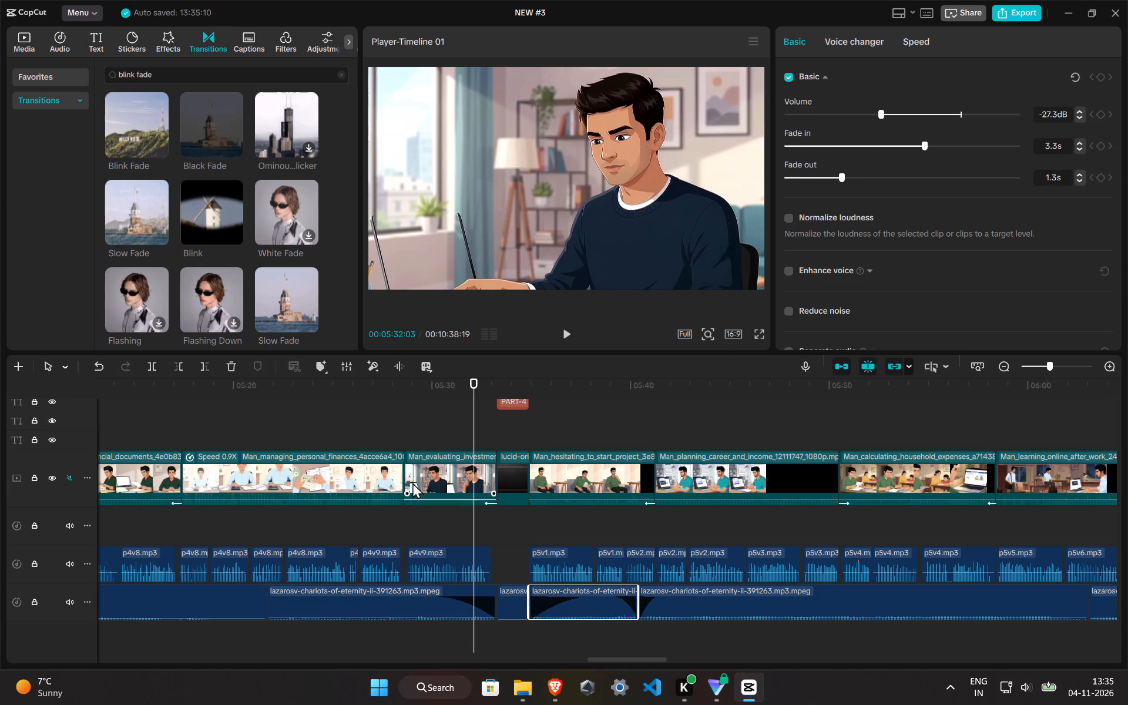
Replay from before the PART-4 title card and lower the two music segments after it to about -33 dB and -32.8 dB.
left_click(425, 451)
key("space")
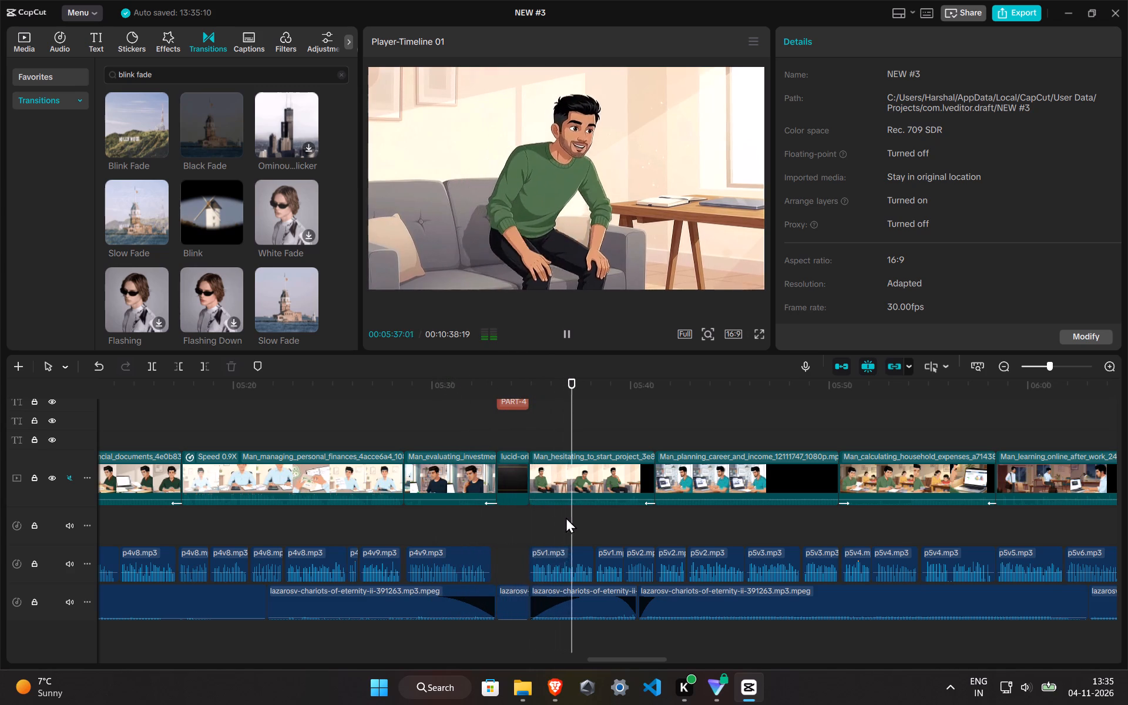
left_click(625, 593)
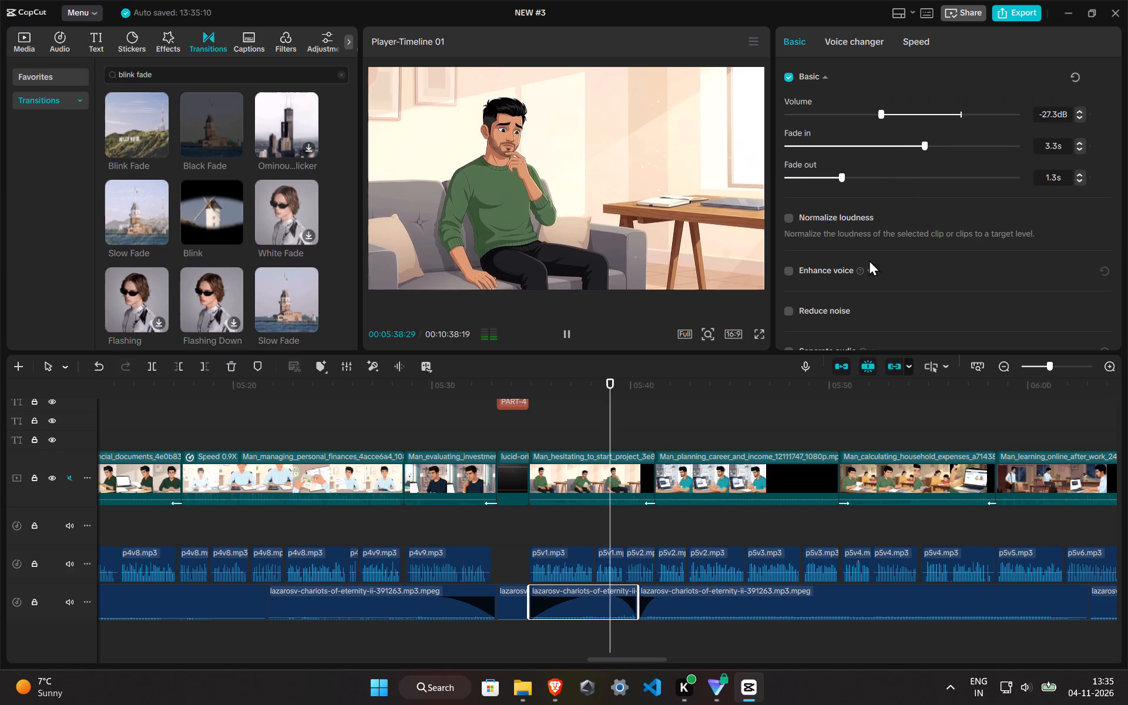
left_click(862, 122)
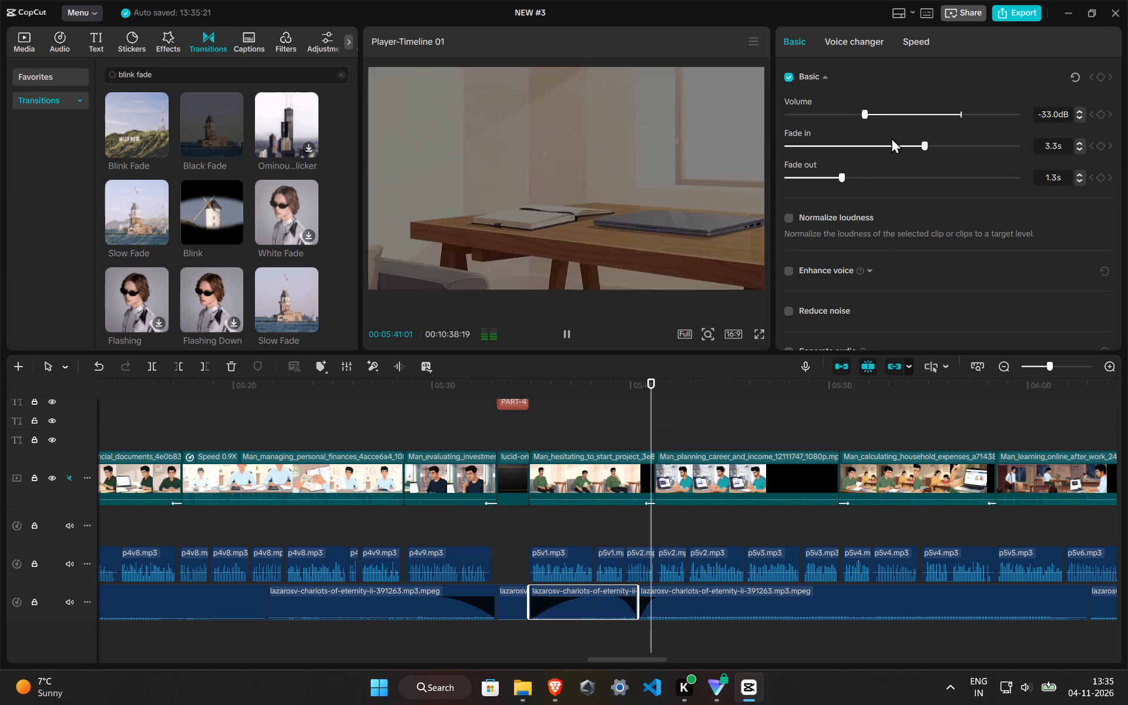
left_click(866, 115)
left_click(680, 602)
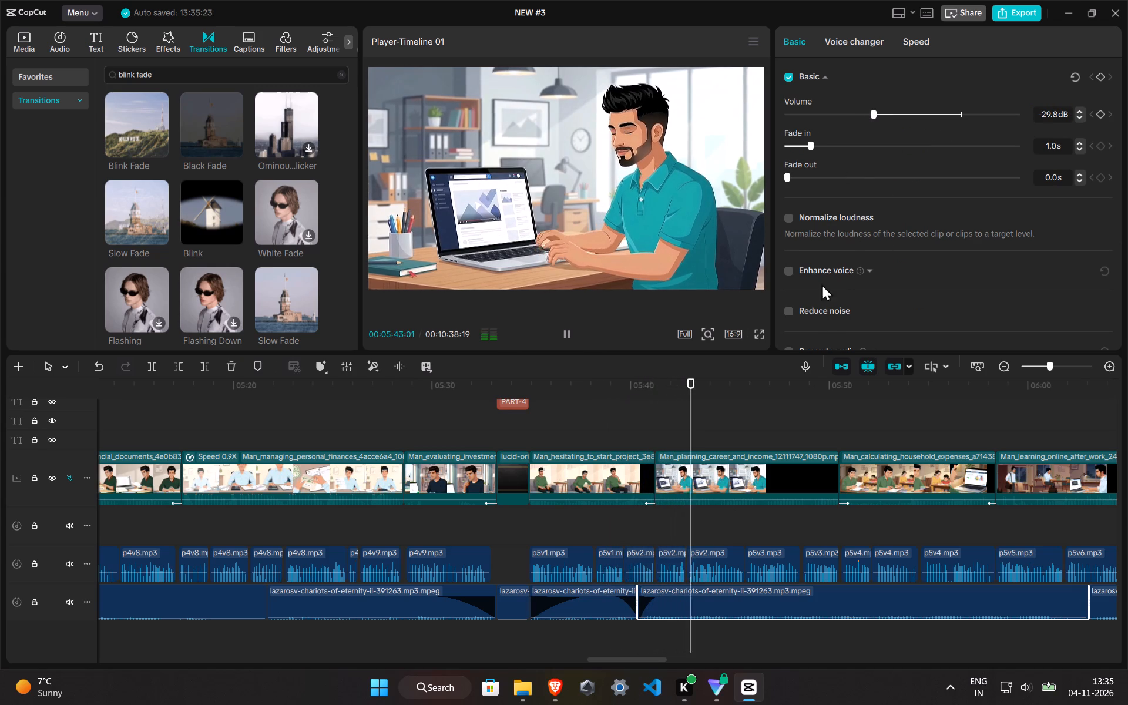
left_click(852, 113)
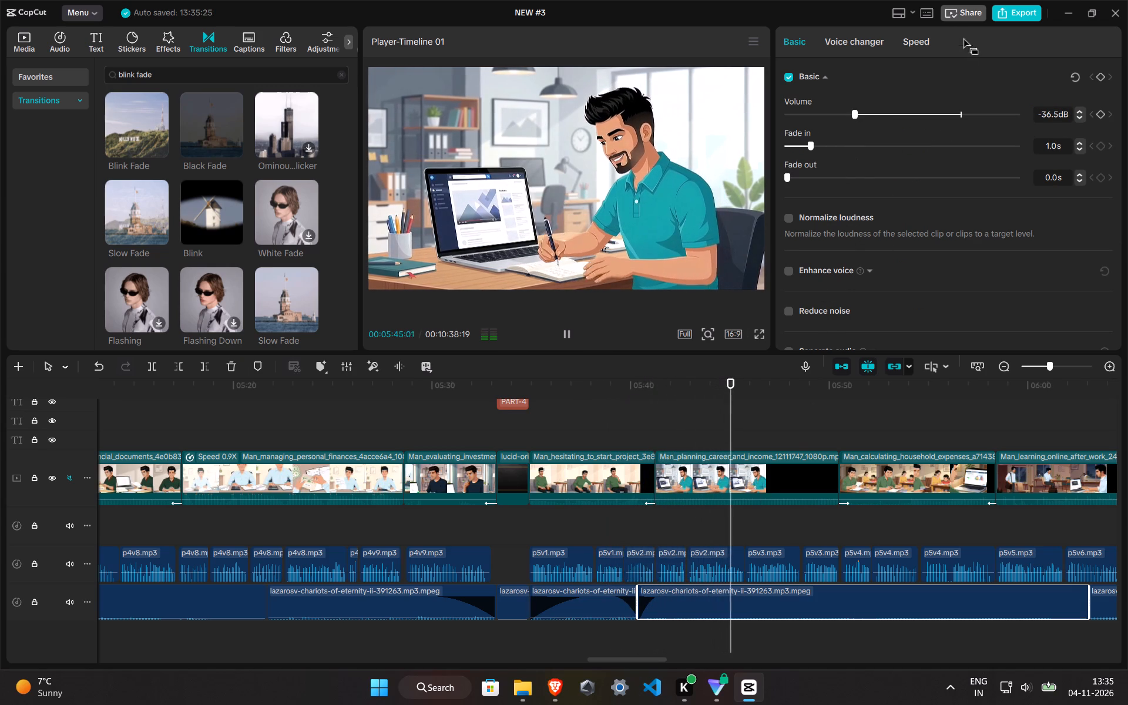
left_click(862, 111)
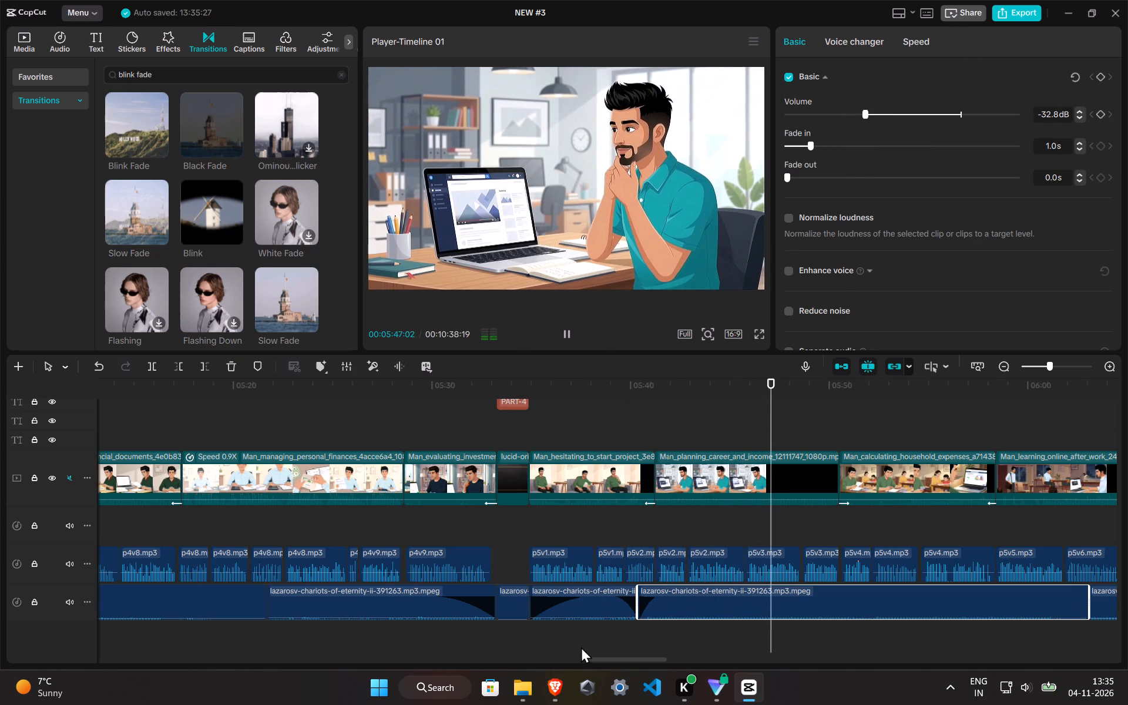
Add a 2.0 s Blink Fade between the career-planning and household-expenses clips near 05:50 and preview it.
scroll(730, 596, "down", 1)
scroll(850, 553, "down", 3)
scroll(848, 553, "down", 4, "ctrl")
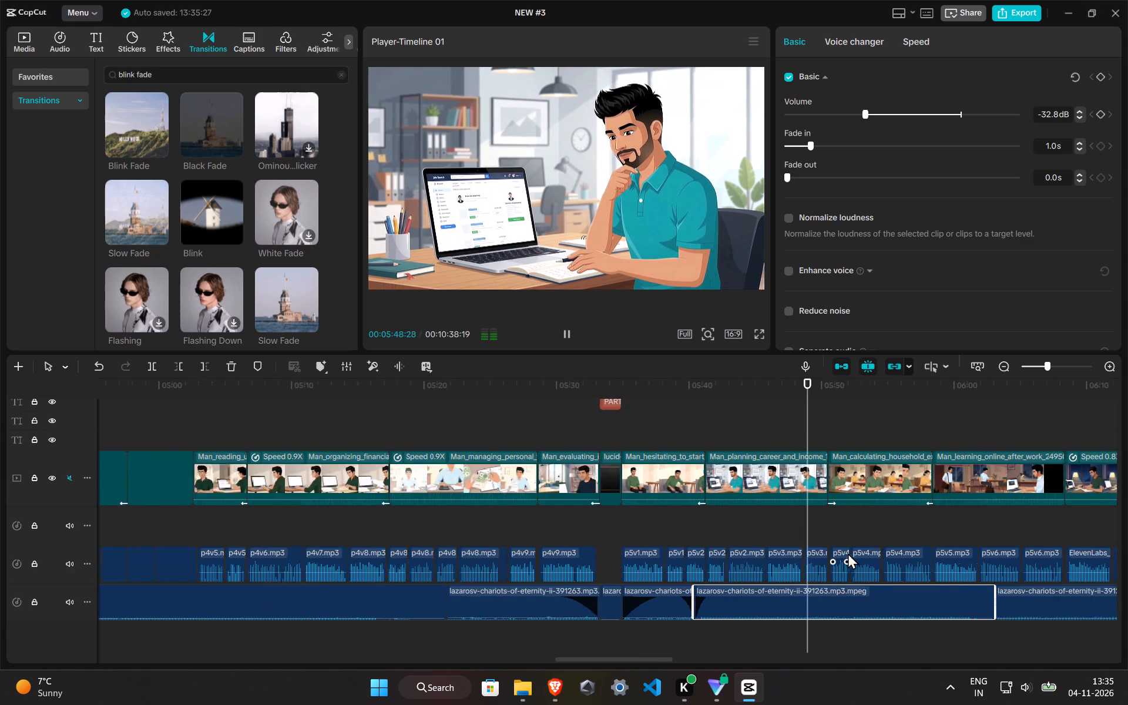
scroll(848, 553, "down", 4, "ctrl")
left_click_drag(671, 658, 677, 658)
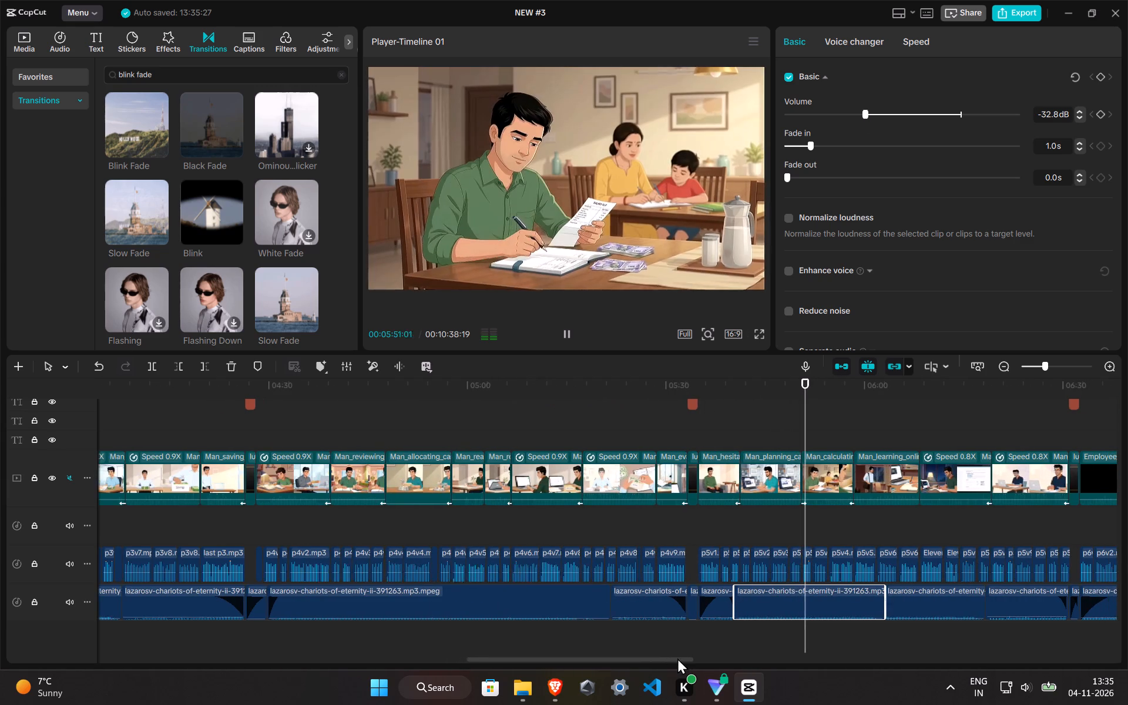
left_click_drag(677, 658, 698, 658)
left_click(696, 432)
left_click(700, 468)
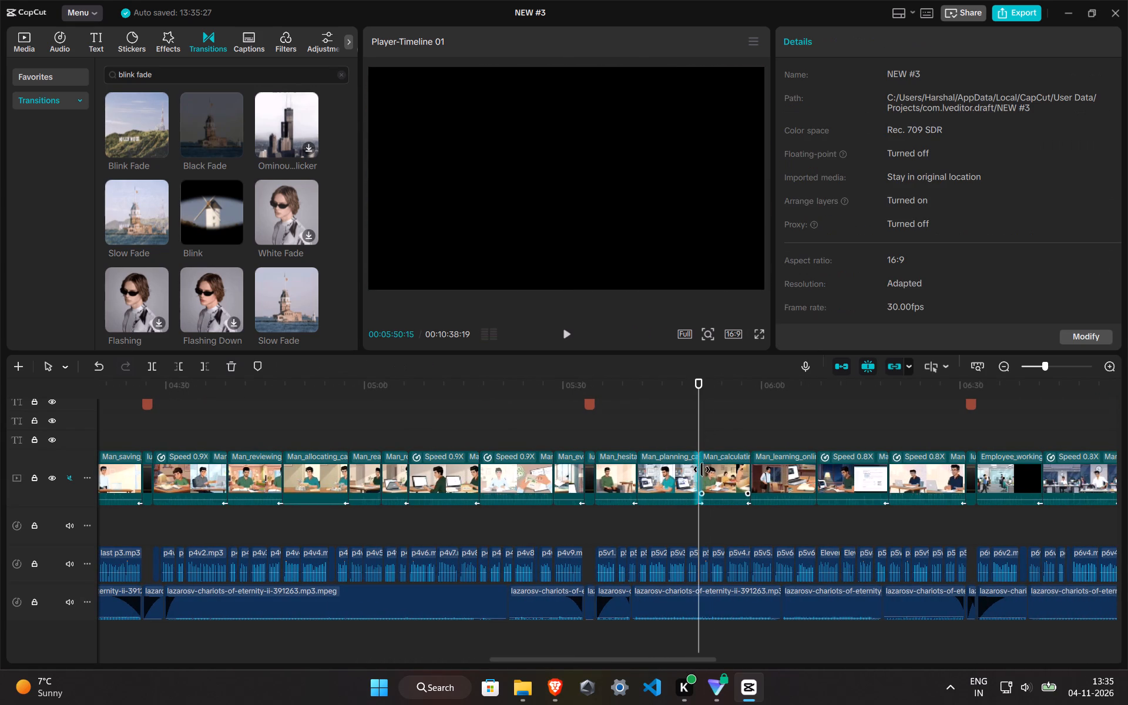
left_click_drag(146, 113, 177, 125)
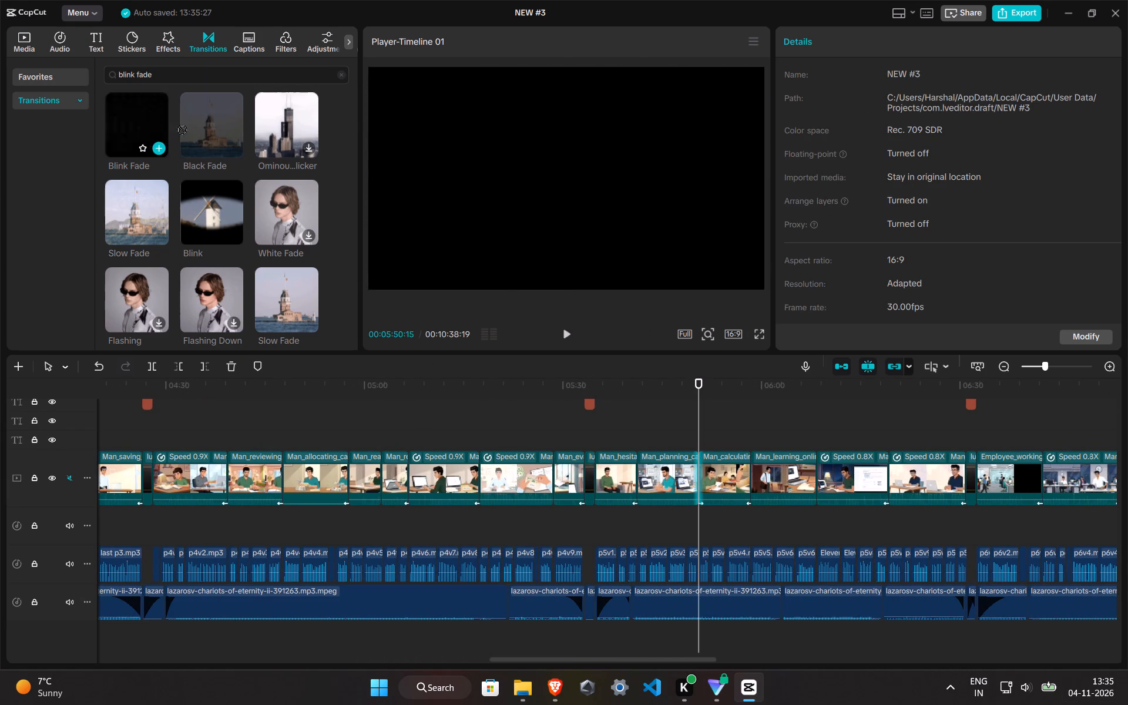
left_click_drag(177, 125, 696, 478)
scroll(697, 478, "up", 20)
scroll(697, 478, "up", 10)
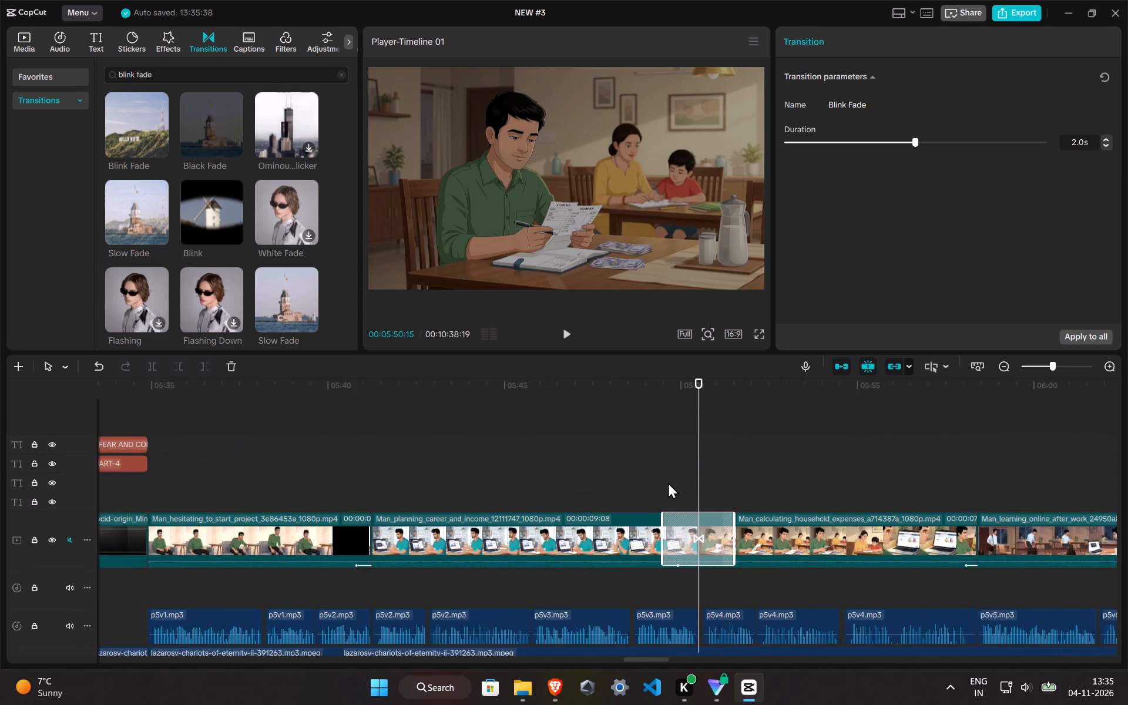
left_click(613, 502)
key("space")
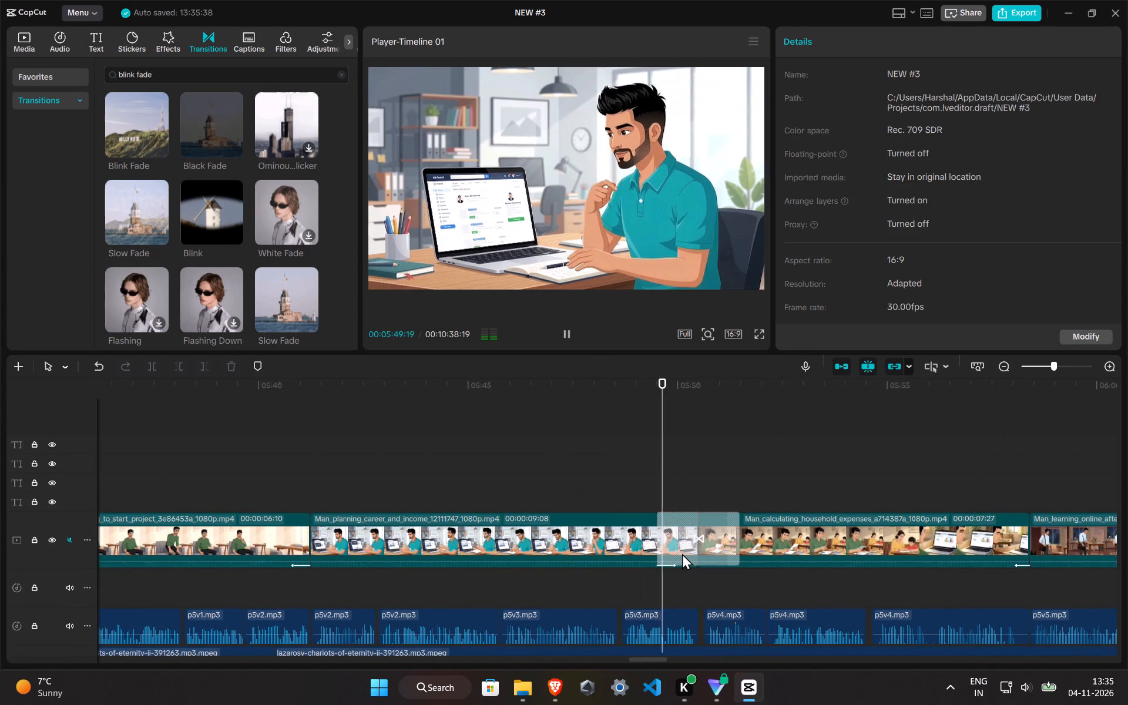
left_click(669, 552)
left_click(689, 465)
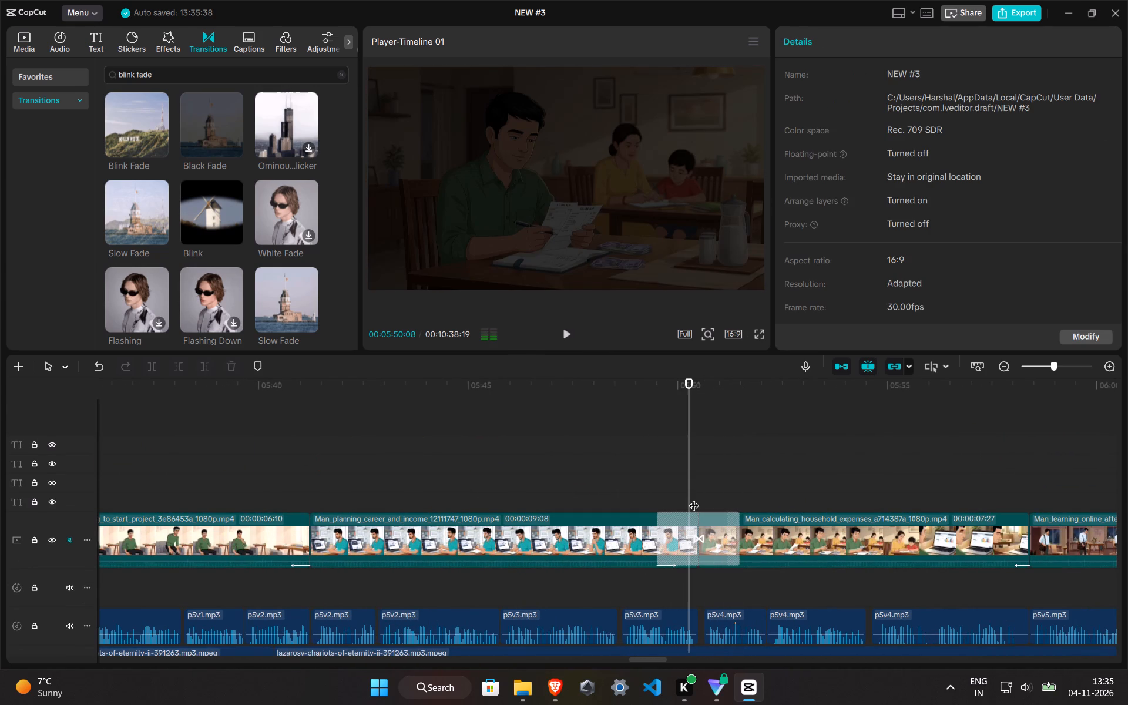
Replace the transition between the career-planning and household-expenses clips with a 0.5 s Black Fade and preview it.
left_click(700, 523)
left_click_drag(193, 118, 674, 532)
scroll(199, 123, "up", 1)
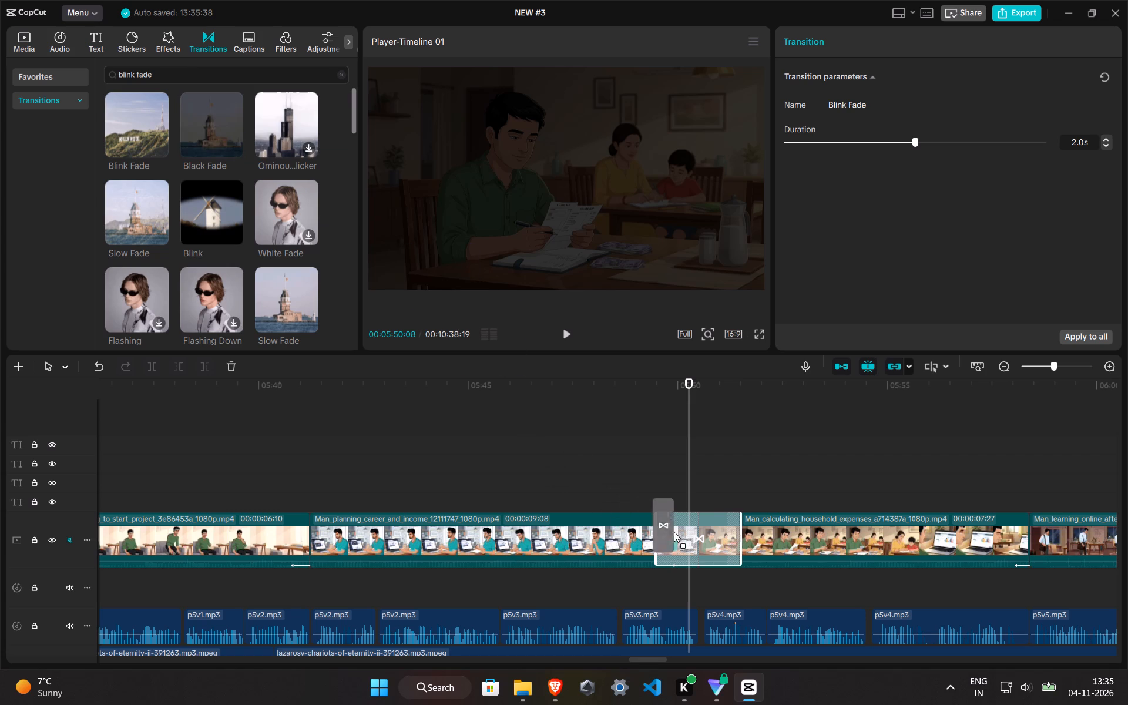
left_click_drag(674, 532, 685, 536)
left_click(677, 532)
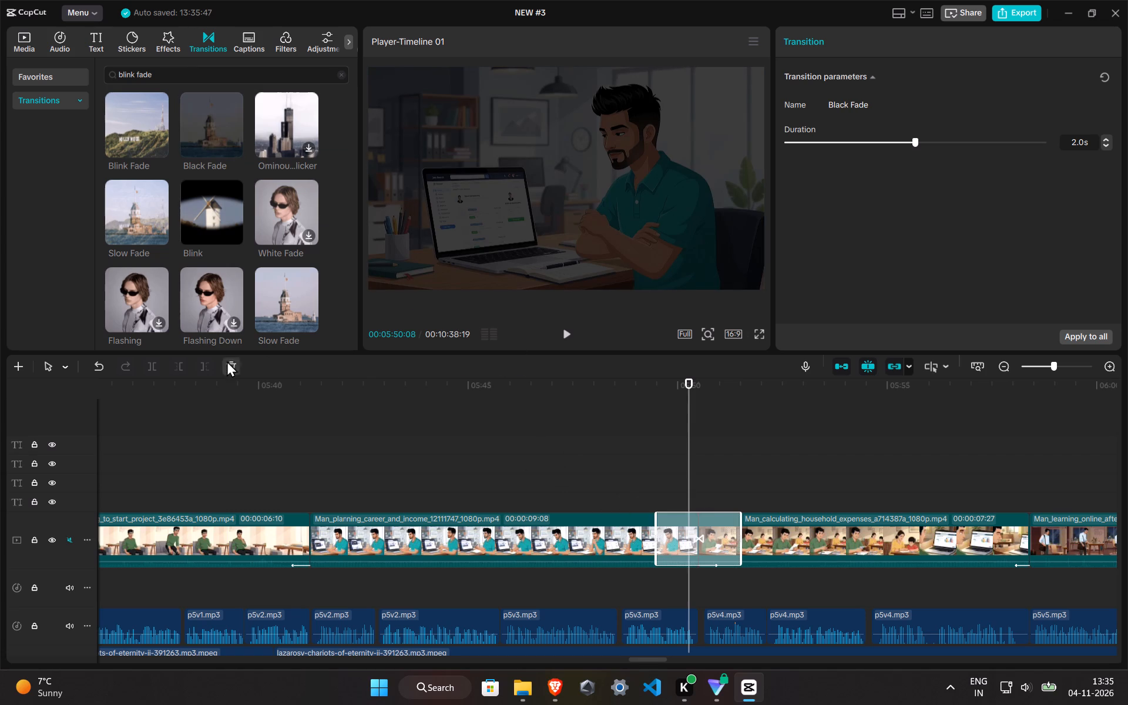
left_click(227, 361)
left_click_drag(203, 148, 690, 536)
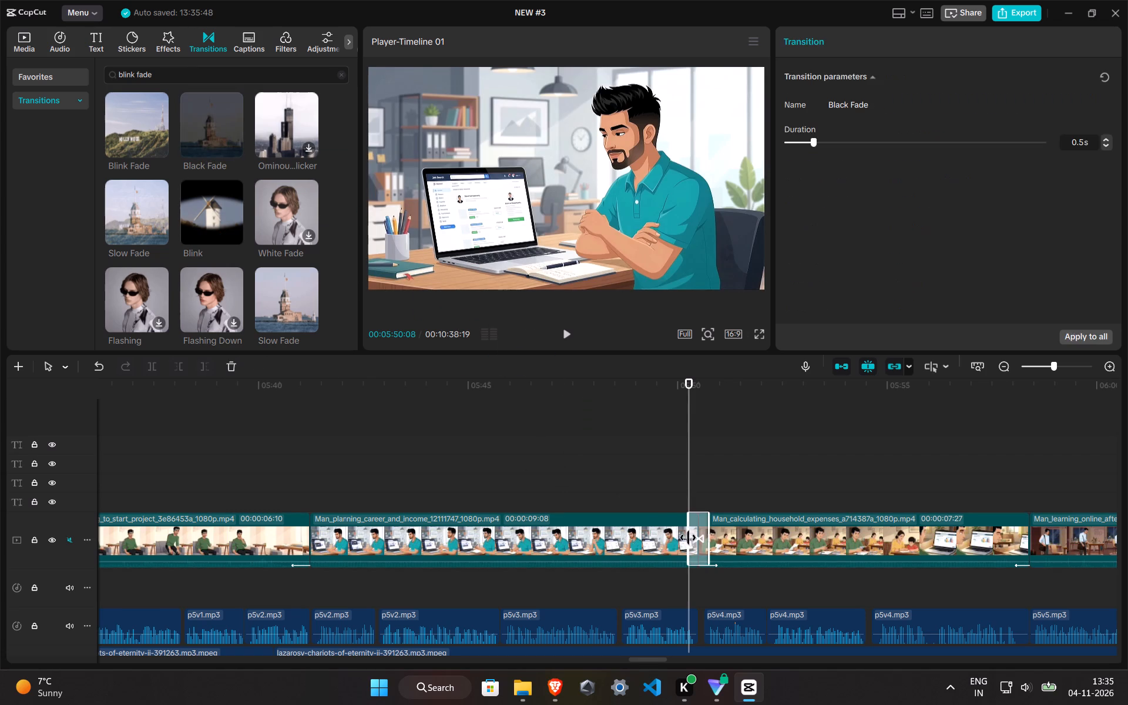
left_click(666, 484)
key("space")
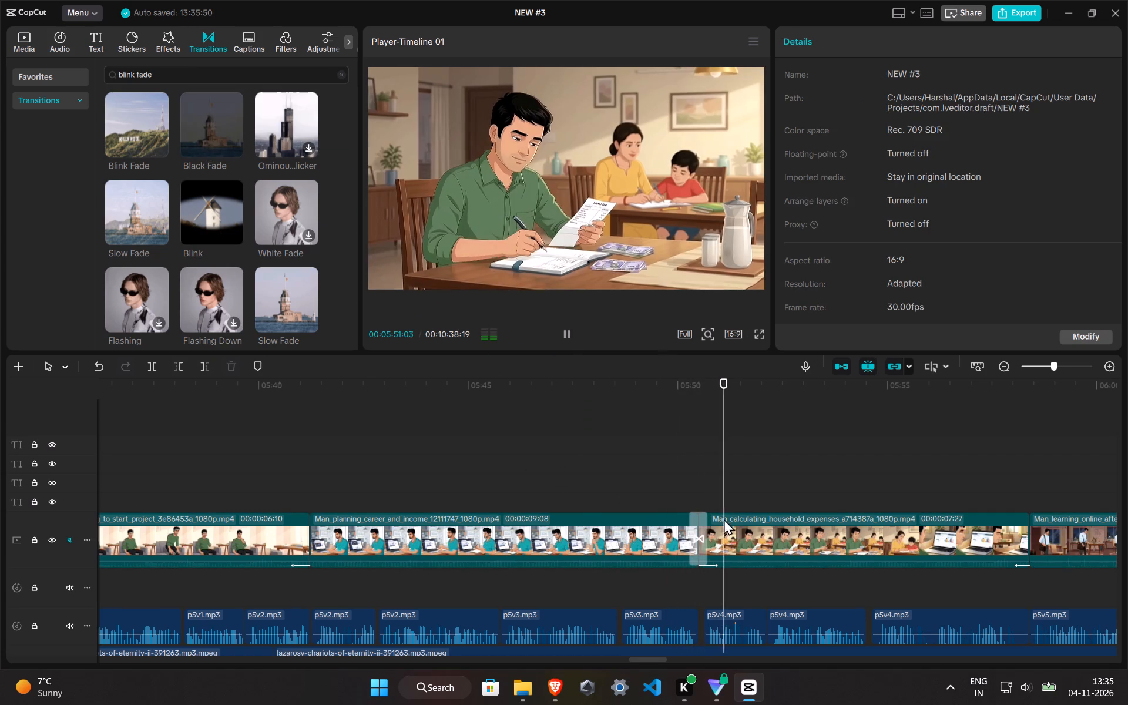
Play on from 05:51 past the PART-5 title card to review the picture, transitions and music.
scroll(726, 526, "down", 13, "ctrl")
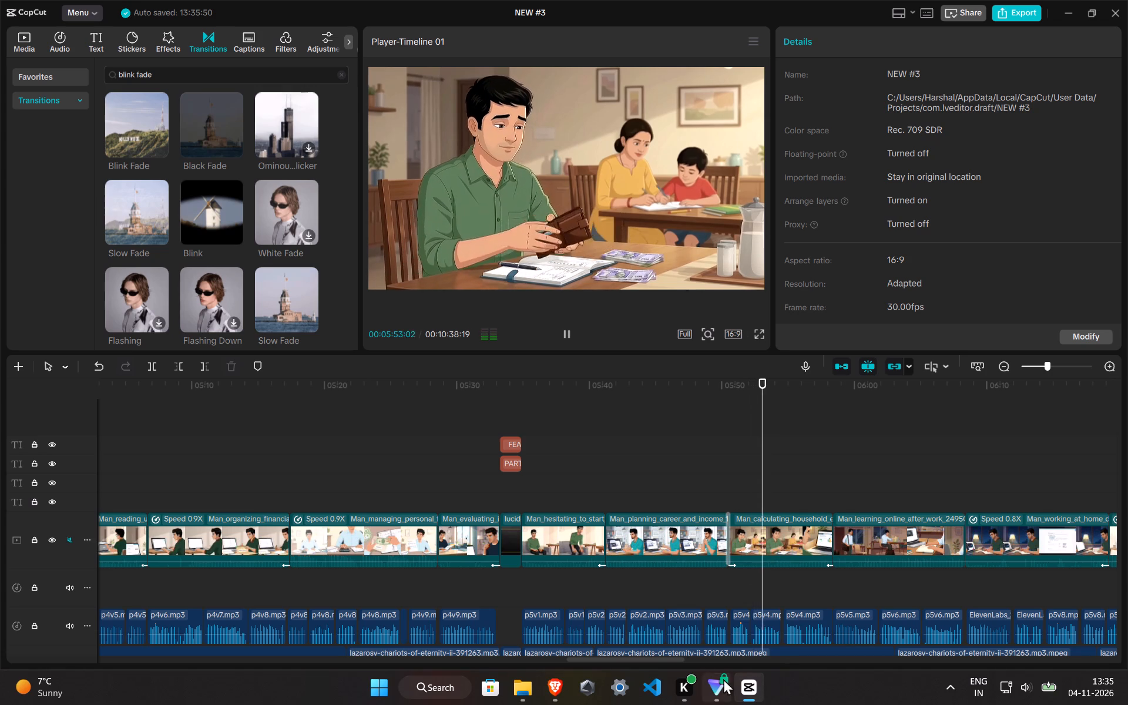
left_click_drag(649, 660, 723, 663)
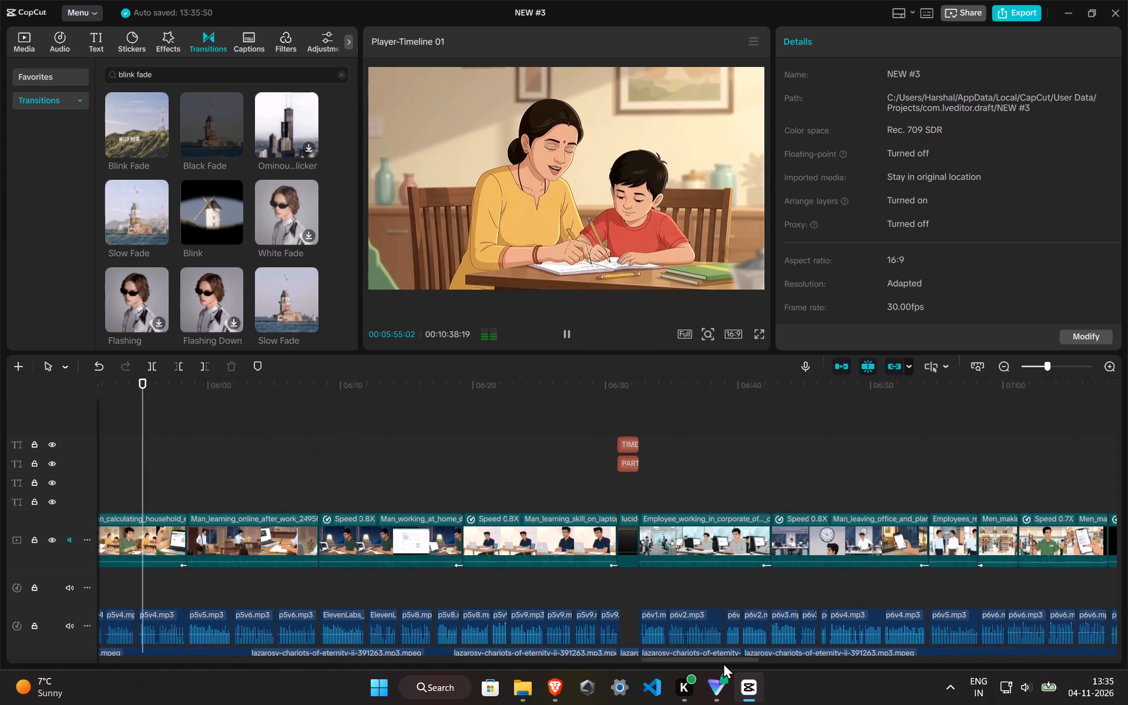
left_click_drag(723, 663, 726, 664)
scroll(327, 487, "up", 3, "ctrl")
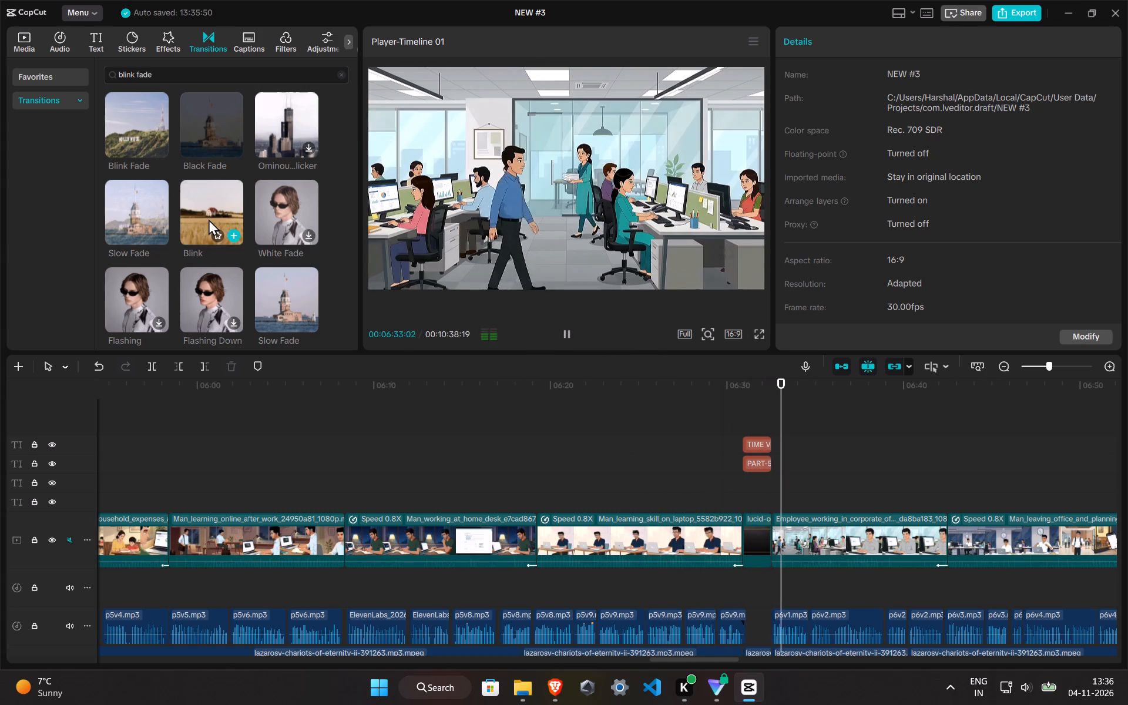
Set the music under the PART-5 title card to -41.6 dB and the segment right after it to -29.9 dB.
scroll(838, 482, "down", 3)
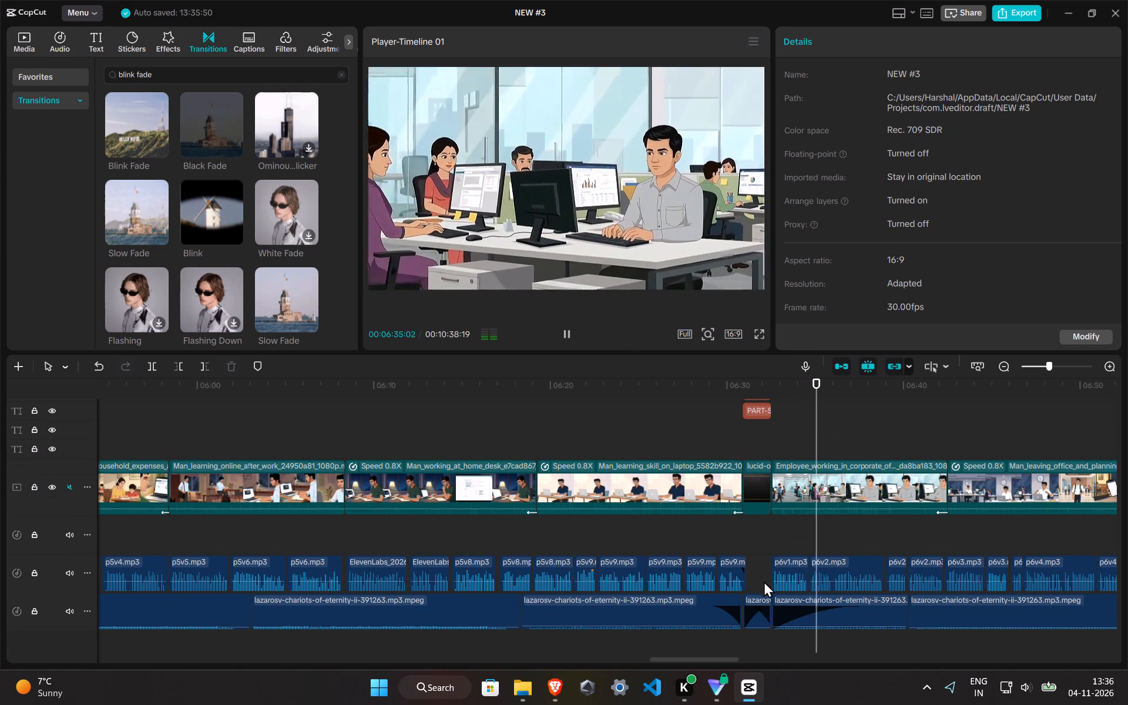
left_click(753, 608)
left_click(837, 116)
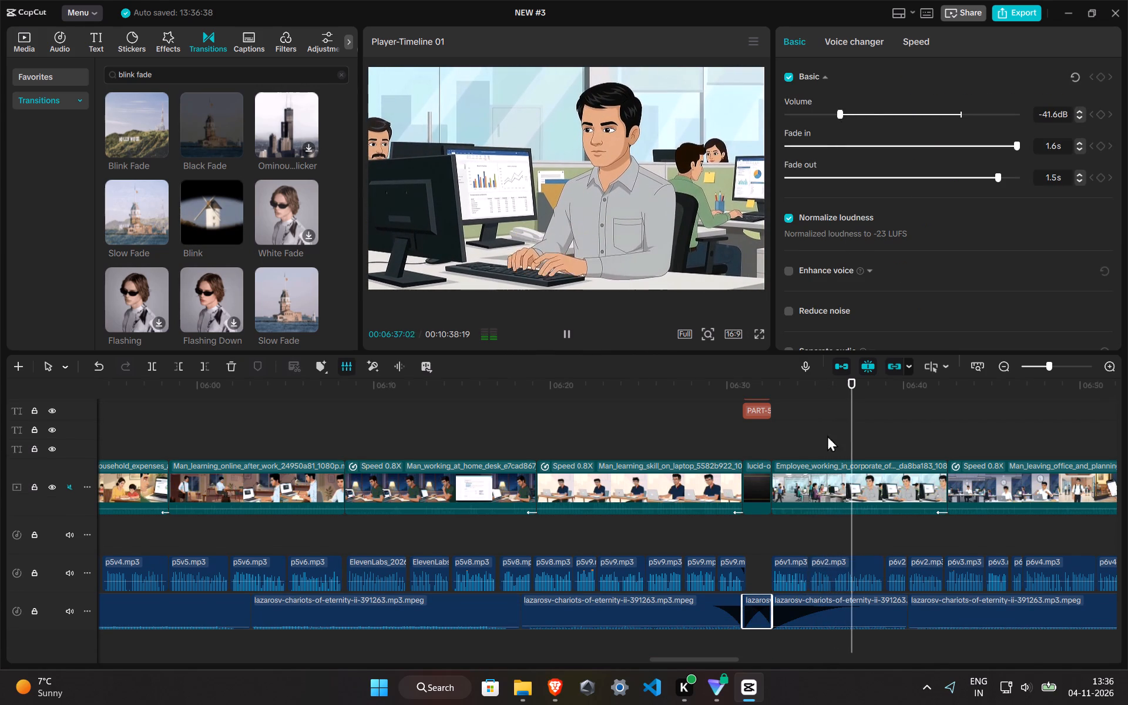
left_click(807, 605)
left_click(871, 116)
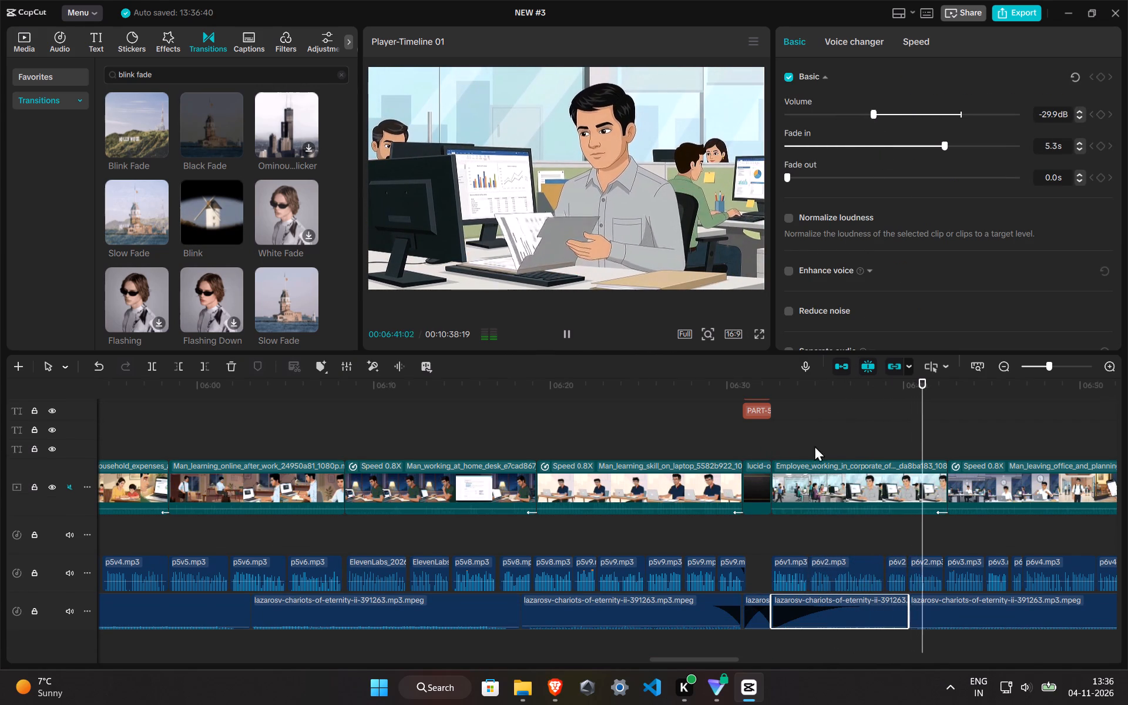
Play on from 06:41 to the start of the Man_observing_neighborhood clip at 07:41 to review the picture, transitions and music.
scroll(861, 449, "down", 1)
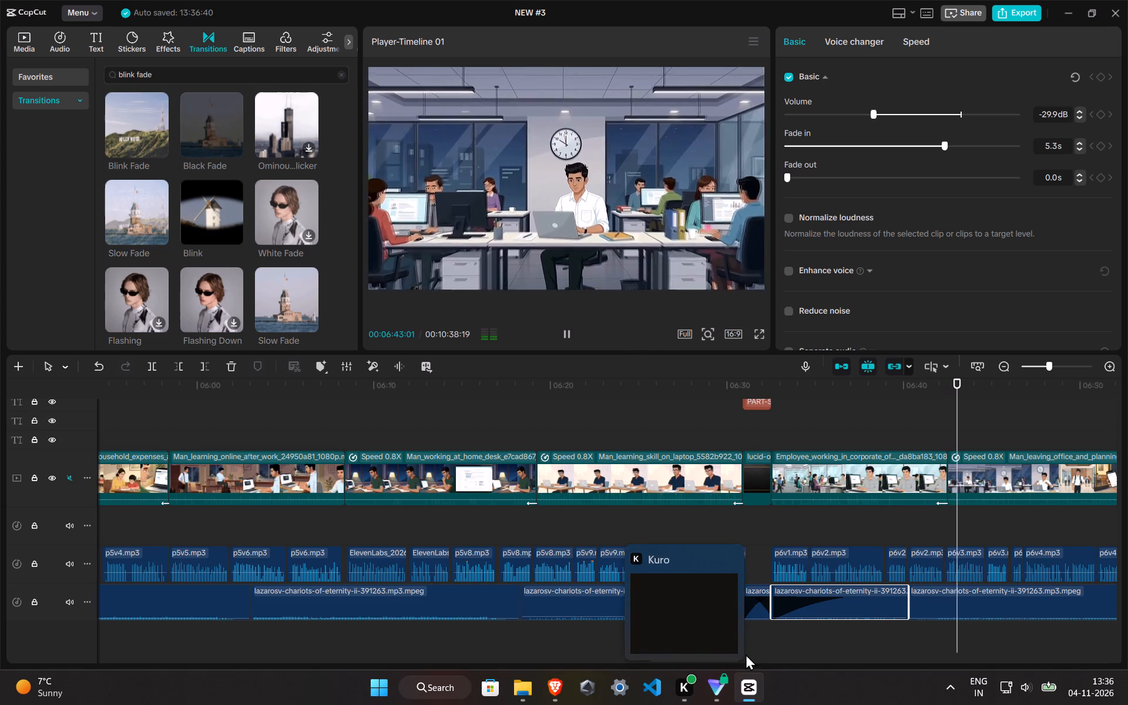
left_click_drag(724, 659, 763, 655)
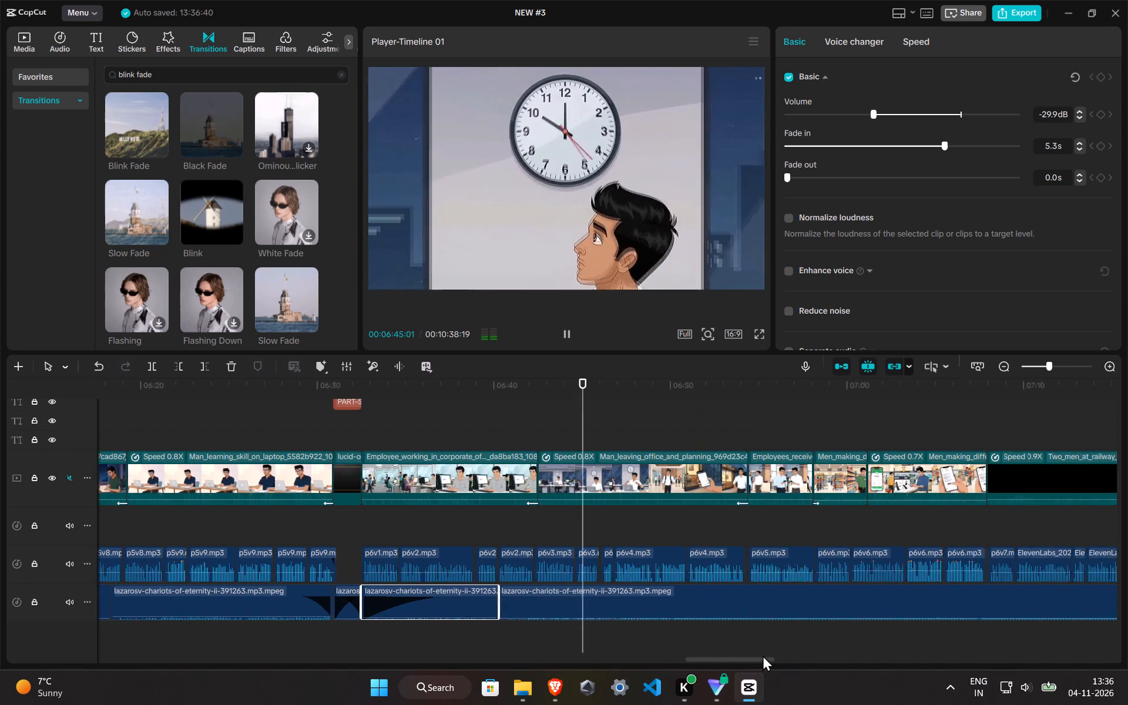
left_click_drag(763, 655, 767, 655)
scroll(571, 518, "down", 4, "ctrl")
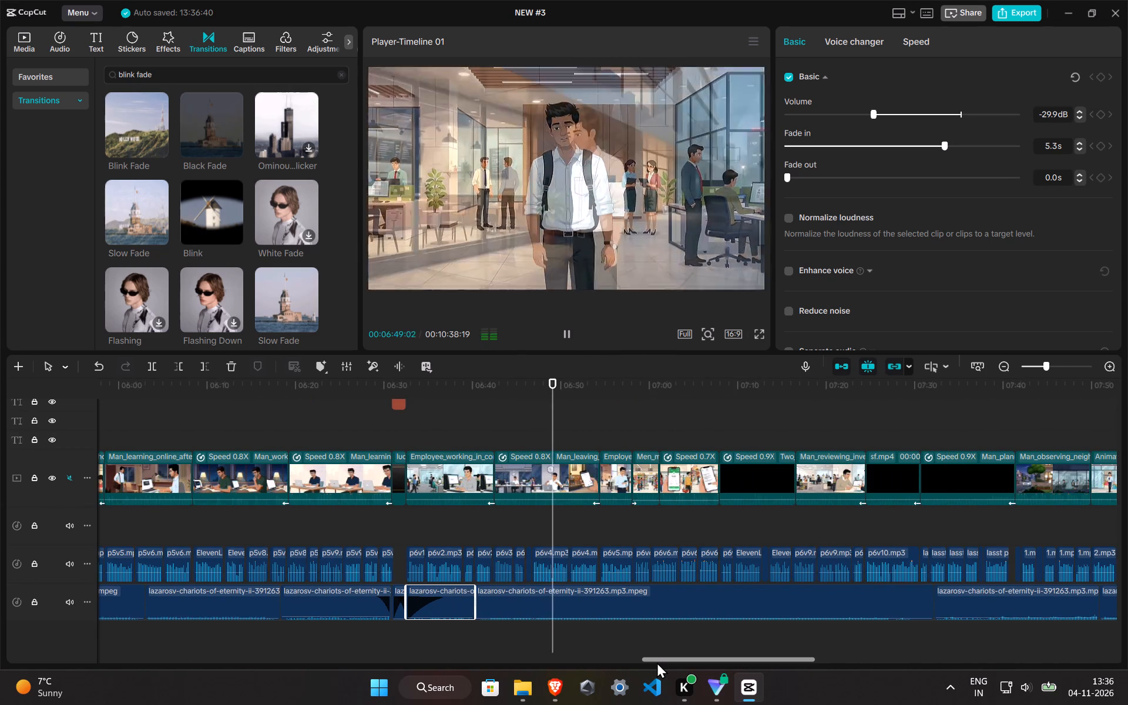
left_click_drag(654, 662, 673, 657)
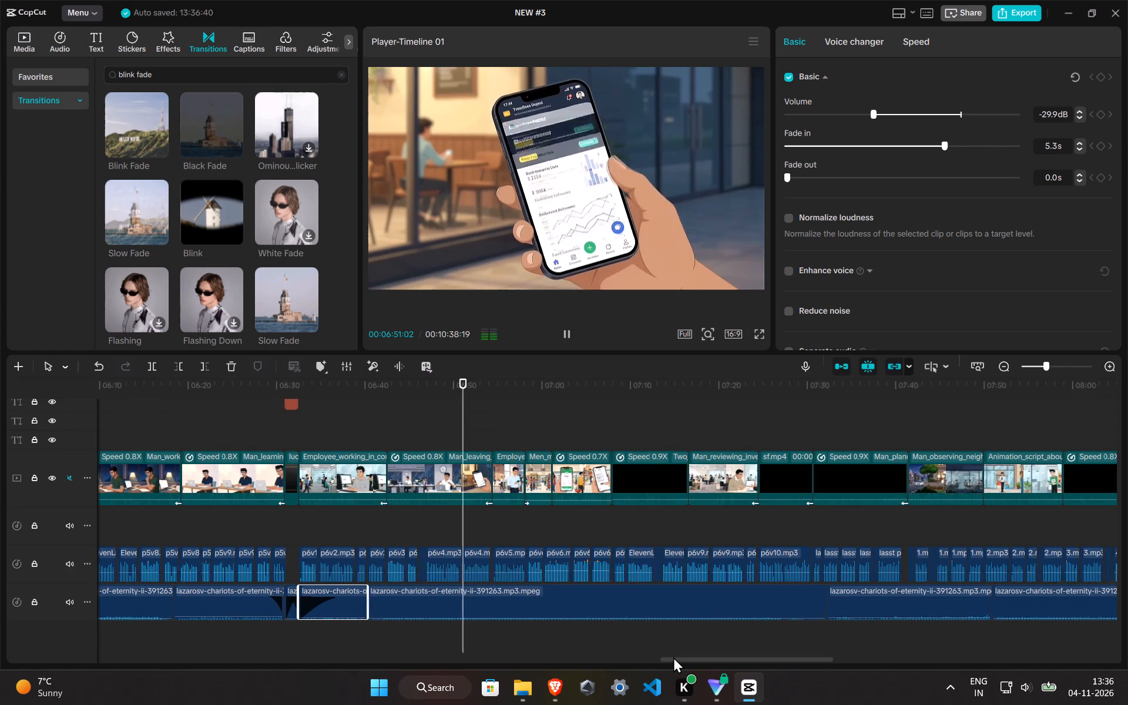
left_click_drag(673, 657, 674, 657)
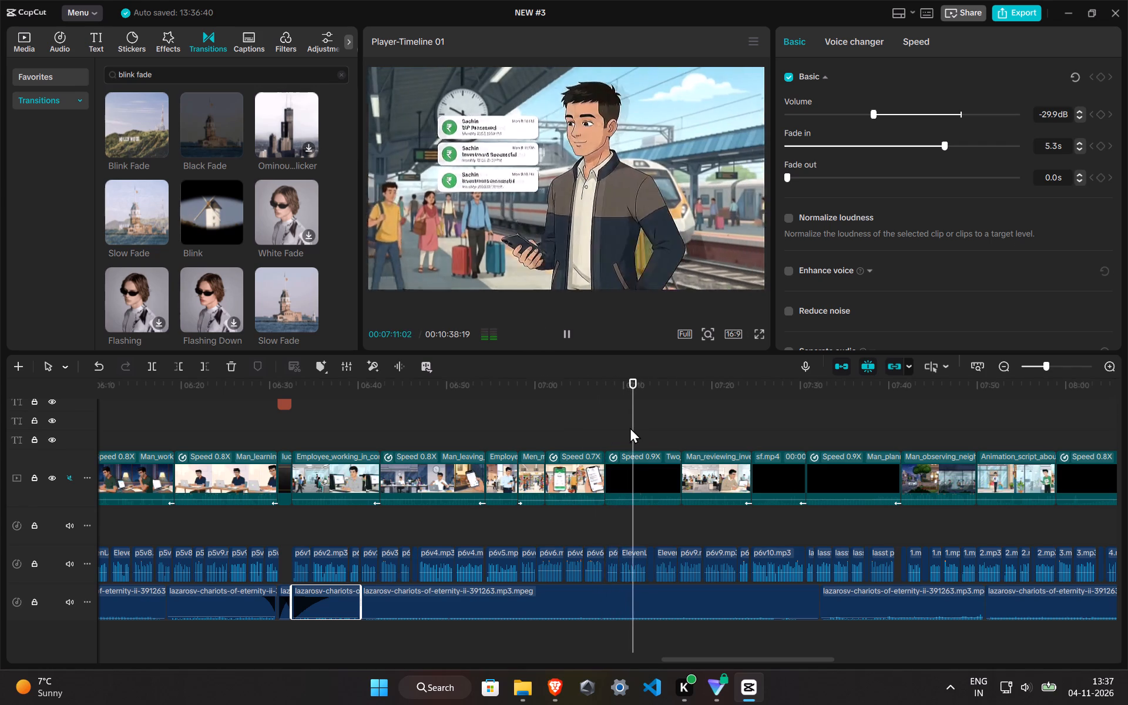
left_click_drag(800, 656, 809, 657)
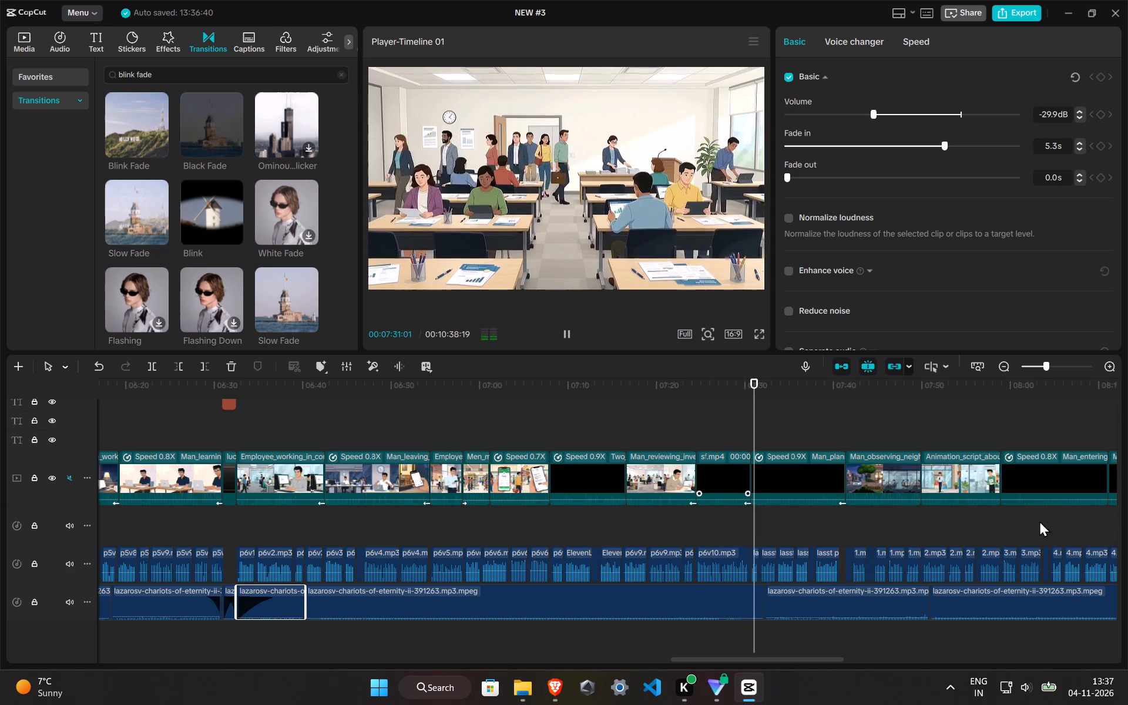
scroll(775, 471, "up", 6, "ctrl")
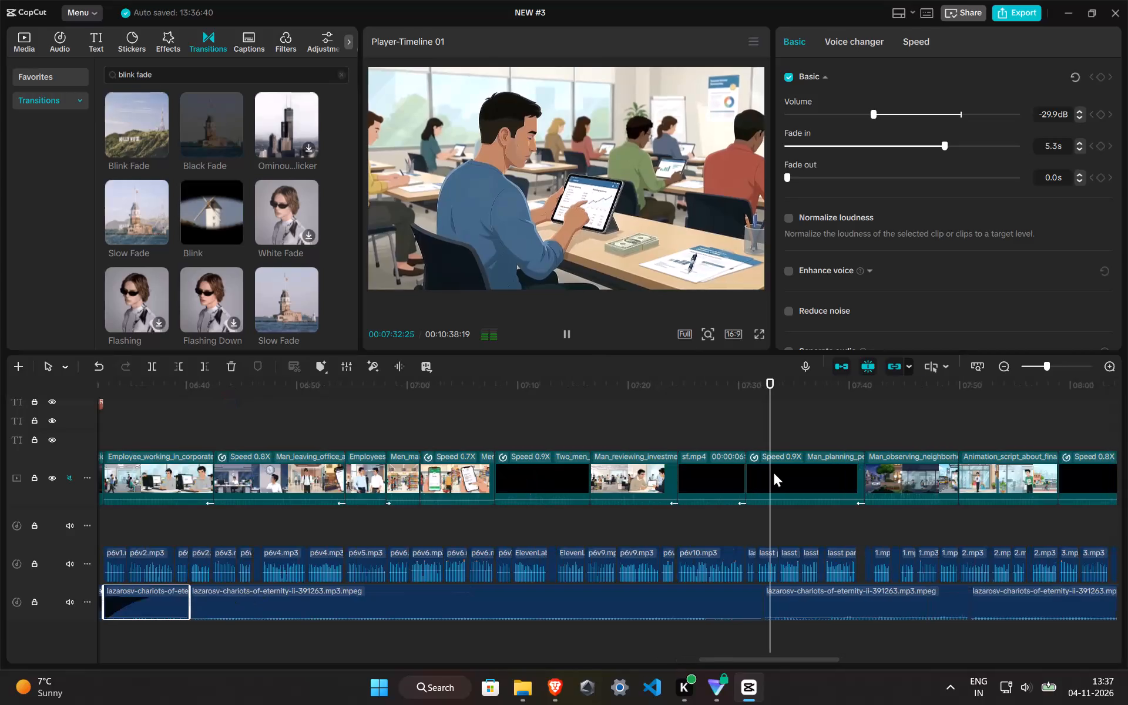
scroll(773, 471, "up", 10, "ctrl")
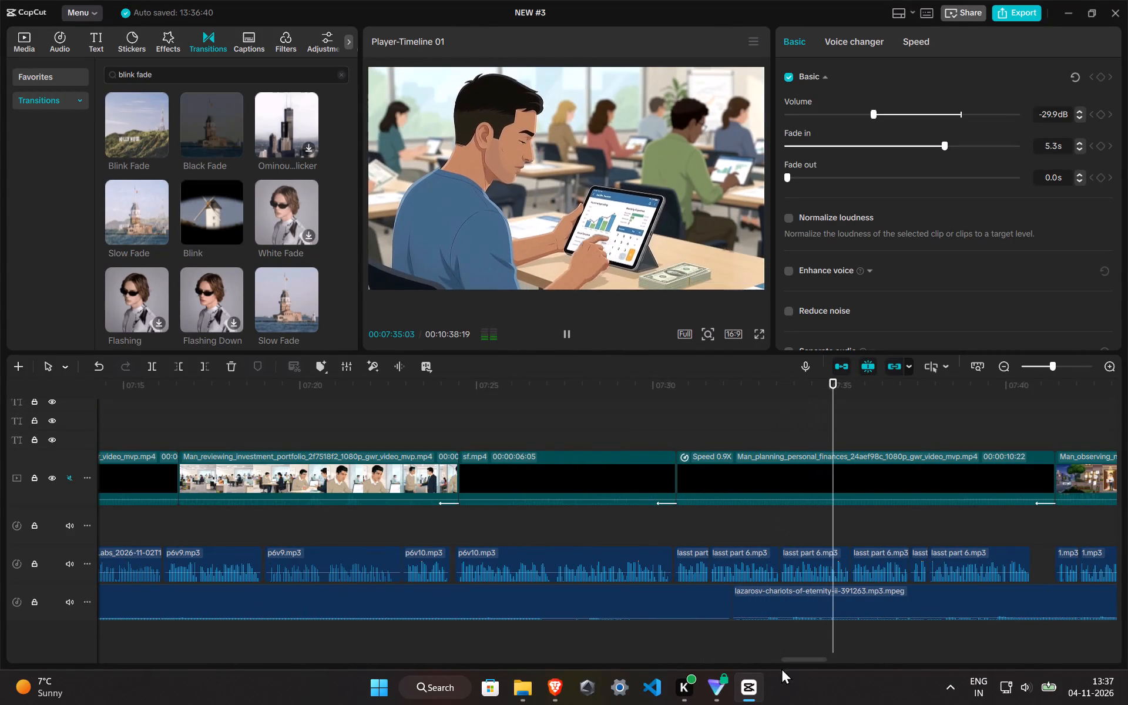
left_click_drag(787, 660, 818, 652)
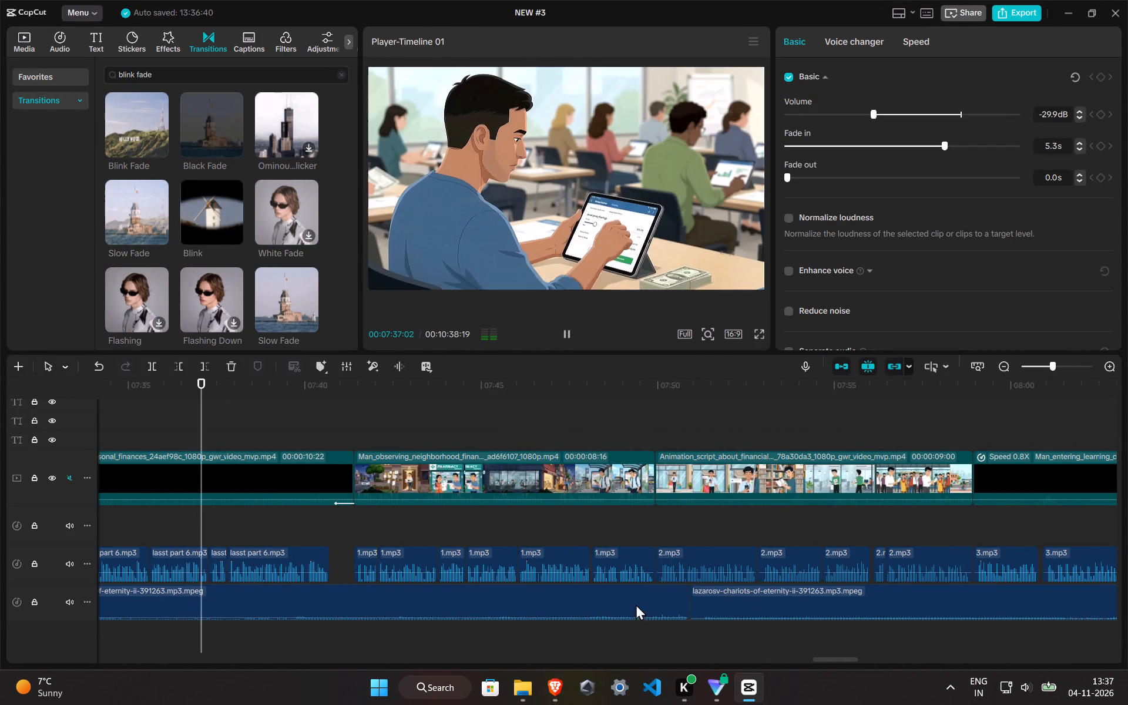
scroll(338, 531, "down", 6, "ctrl")
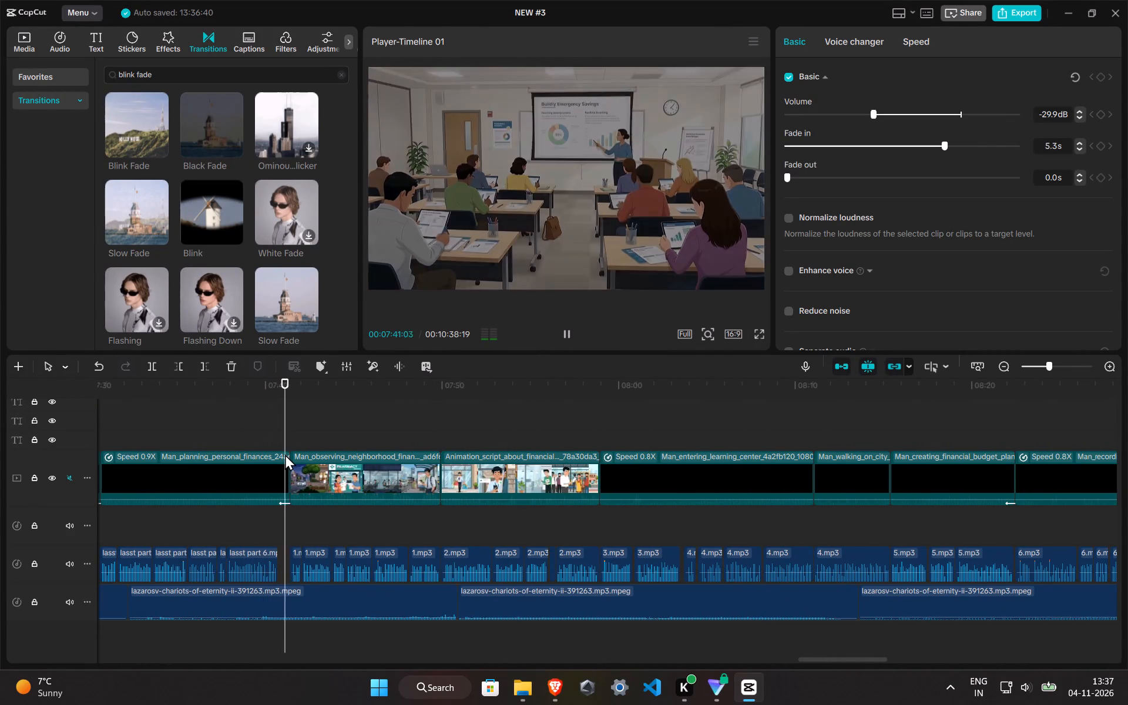
left_click(294, 439)
left_click(296, 471)
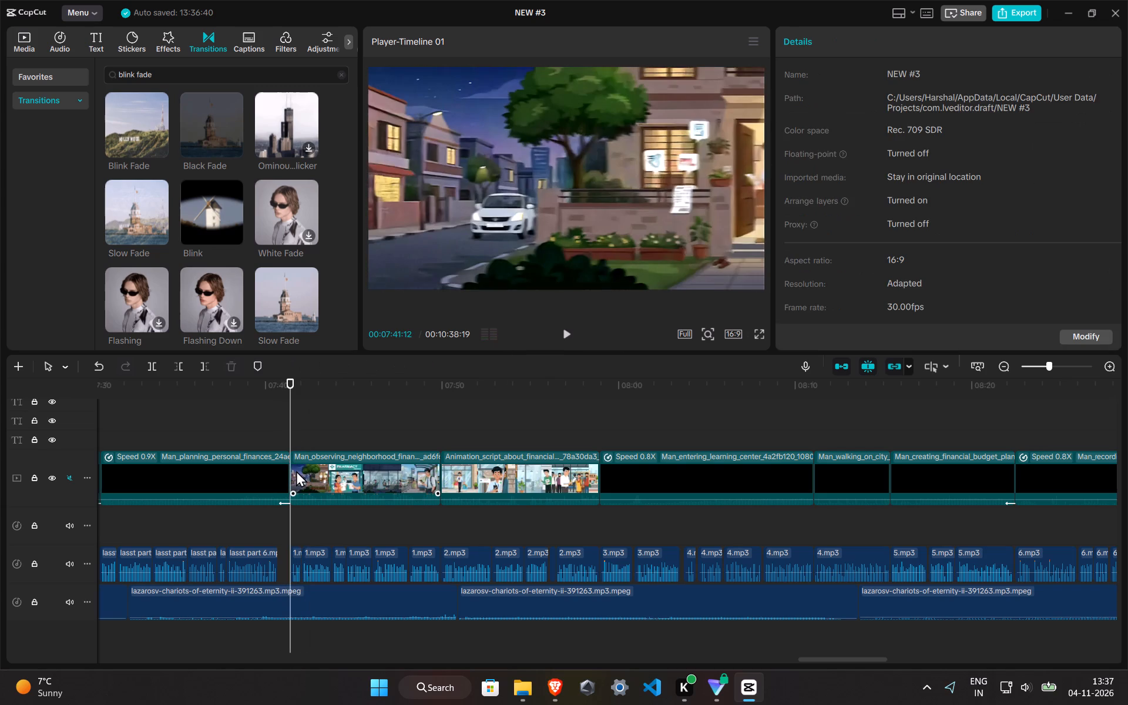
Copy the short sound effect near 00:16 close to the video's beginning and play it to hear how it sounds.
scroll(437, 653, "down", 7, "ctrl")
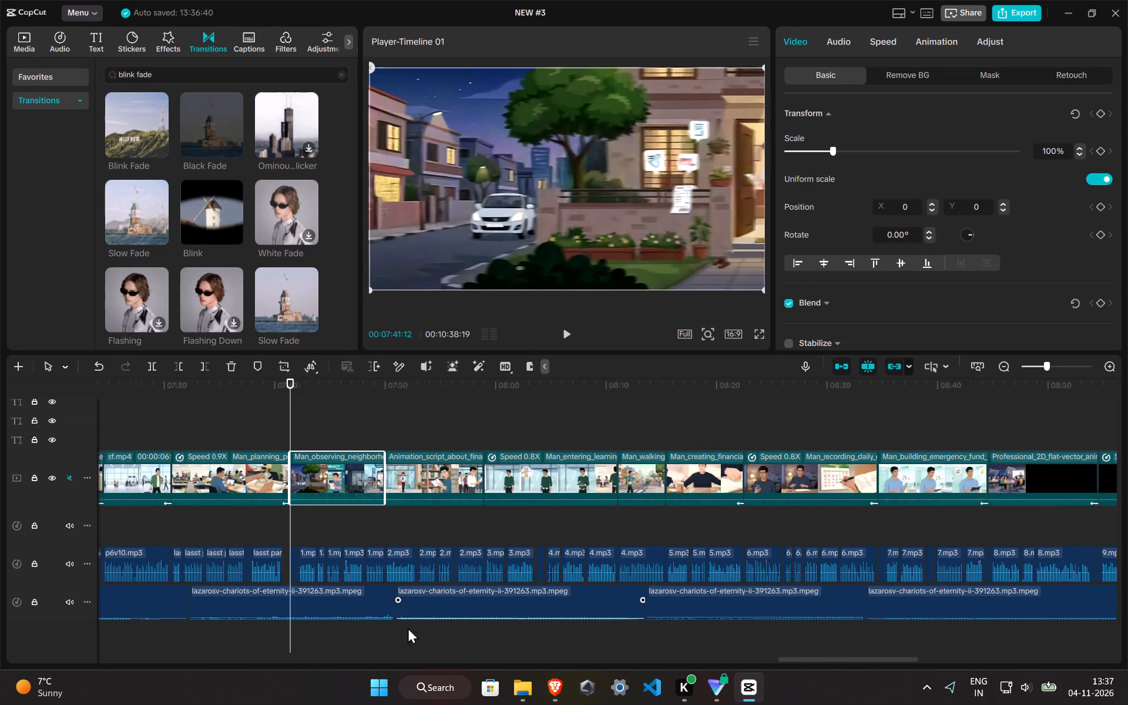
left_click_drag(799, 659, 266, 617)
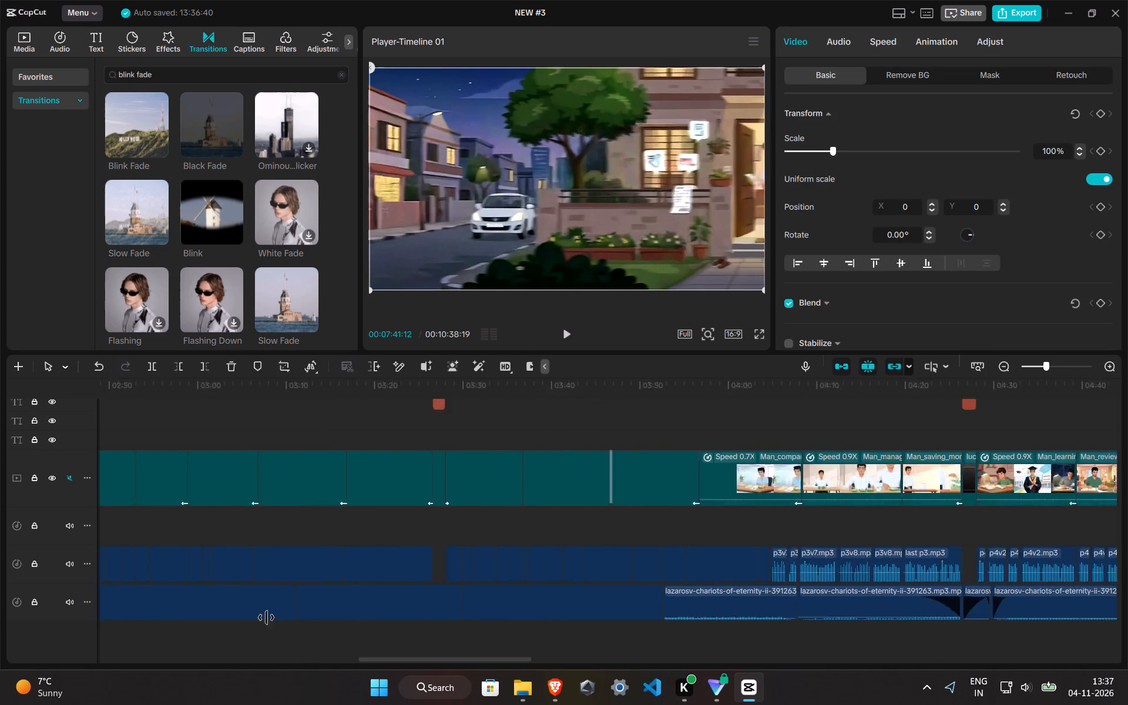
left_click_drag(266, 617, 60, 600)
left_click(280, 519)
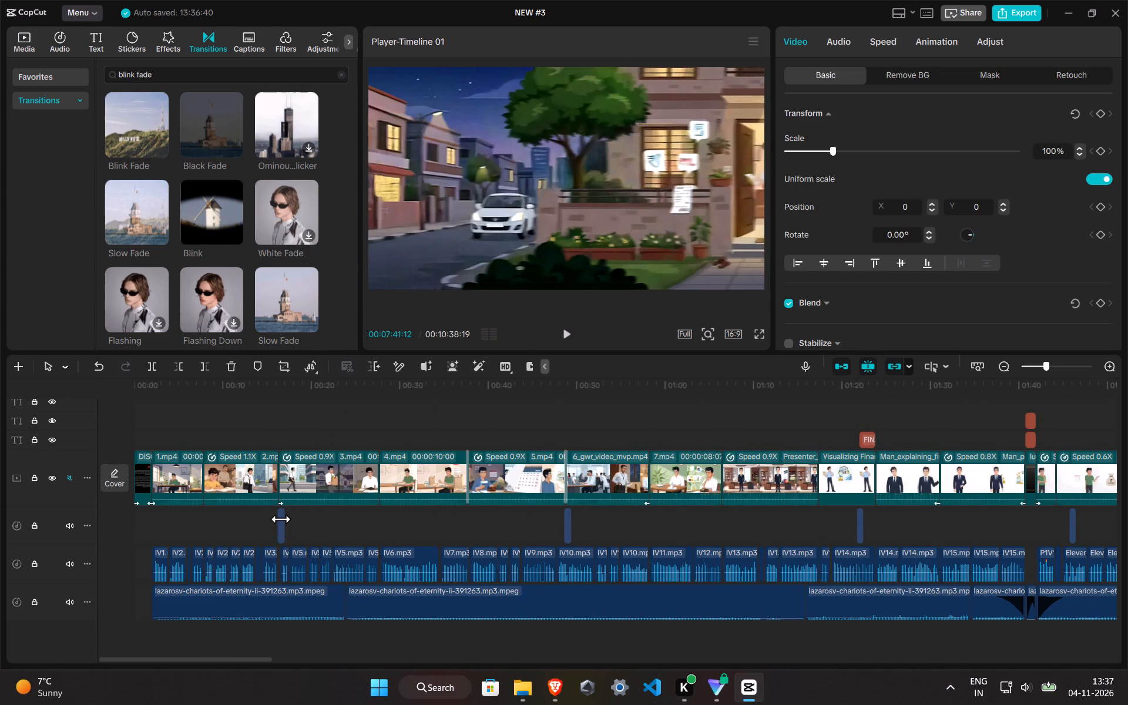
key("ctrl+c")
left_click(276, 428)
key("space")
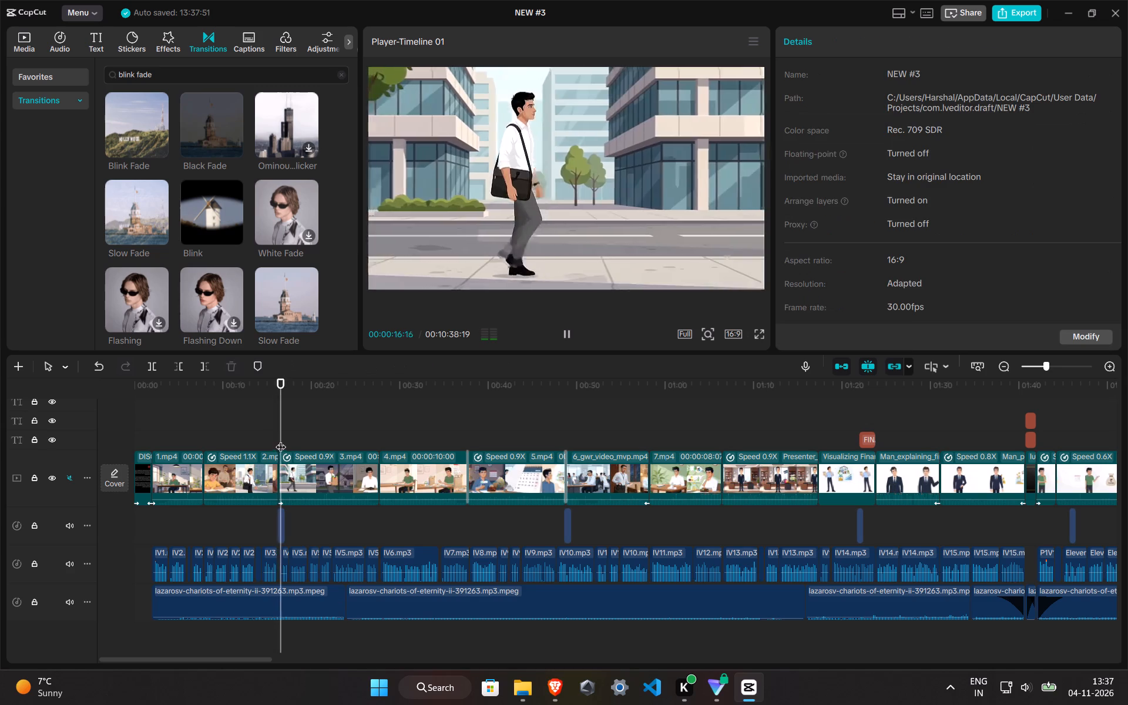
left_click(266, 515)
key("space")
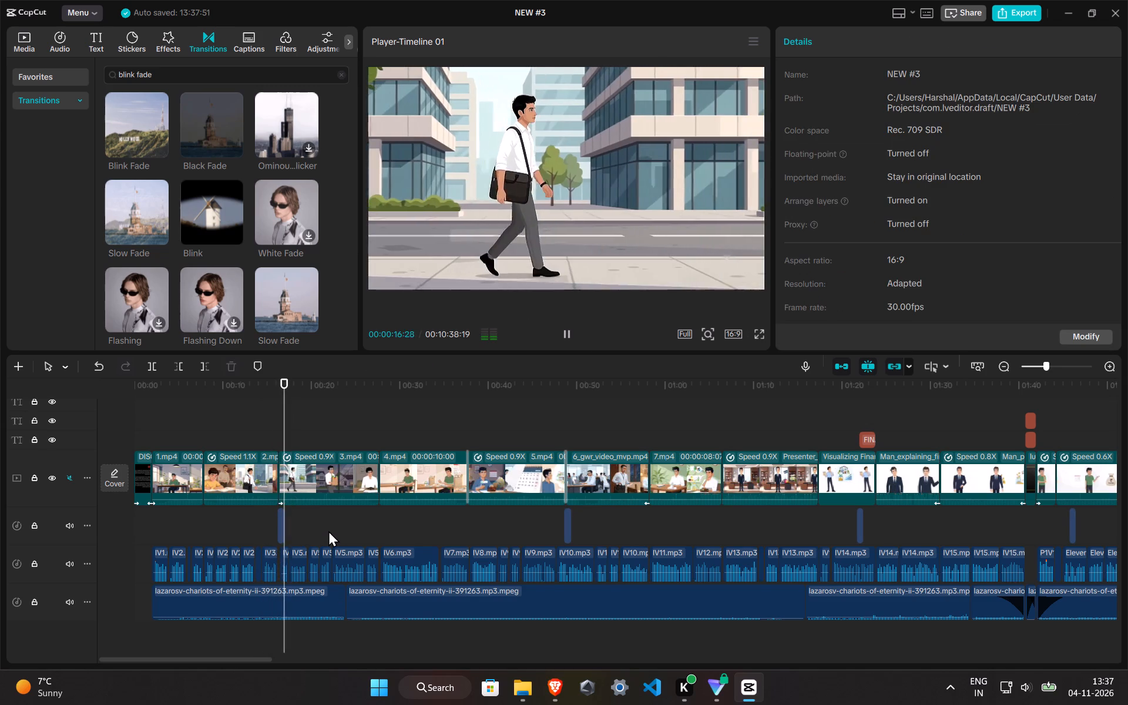
Play the short sound effect near 00:49, at the start of the 6_gwr_video_mvp clip, and copy it.
left_click(558, 521)
key("space")
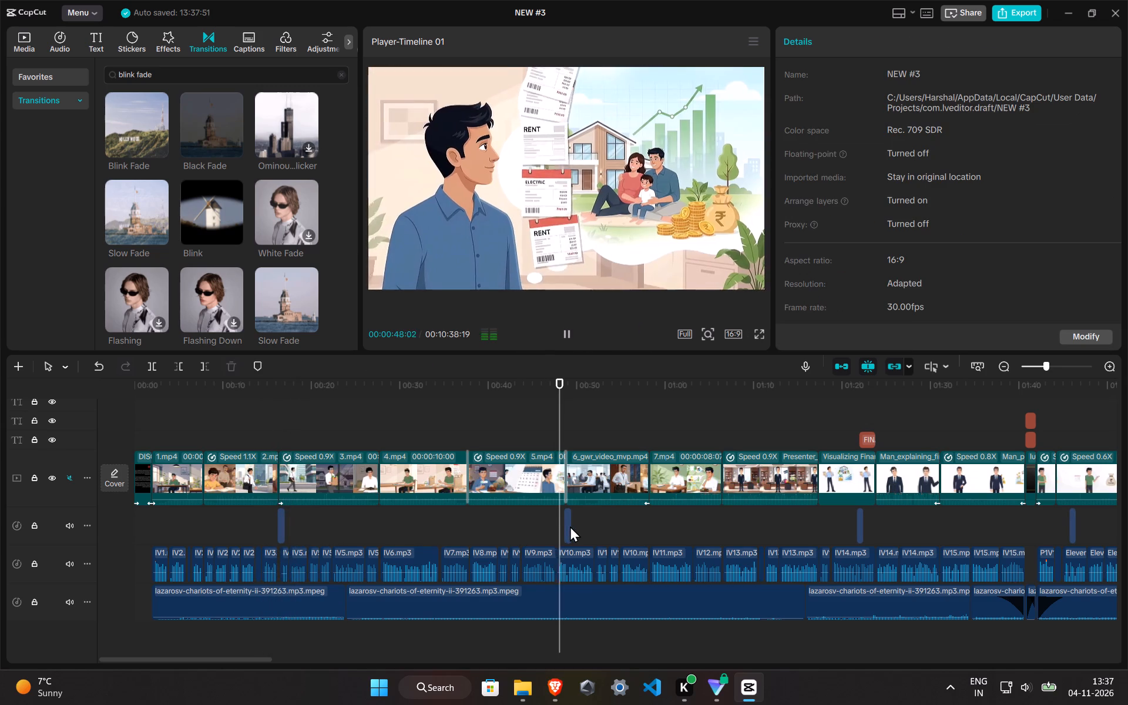
left_click(570, 526)
key("ctrl+c")
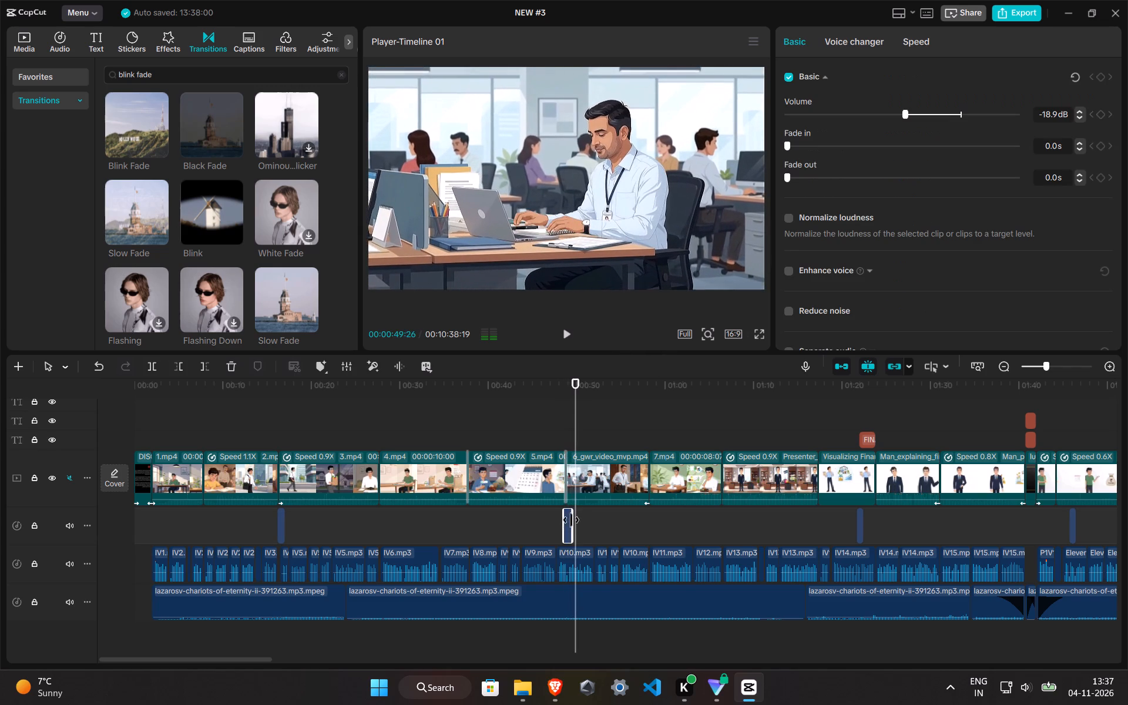
Paste the copied sound effect at the start of the Man_observing_neighborhood clip at 07:41:12 and preview it from about 07:37.
left_click(607, 434)
left_click_drag(615, 431, 1127, 511)
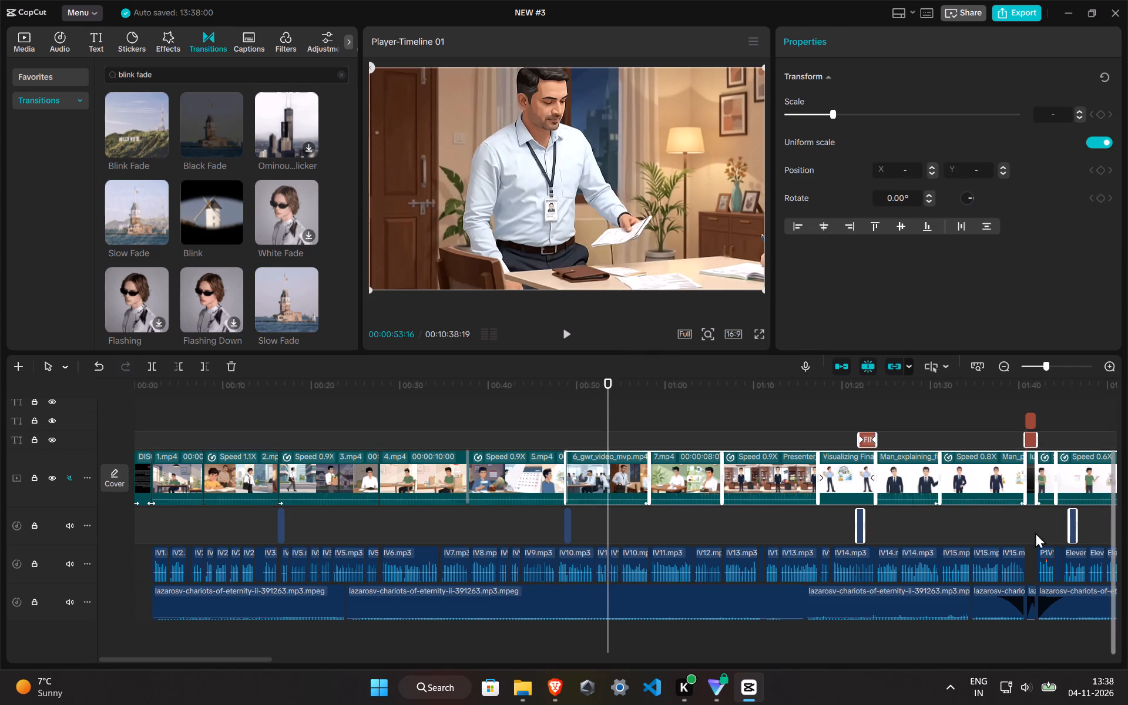
left_click(850, 652)
left_click_drag(848, 647, 1120, 623)
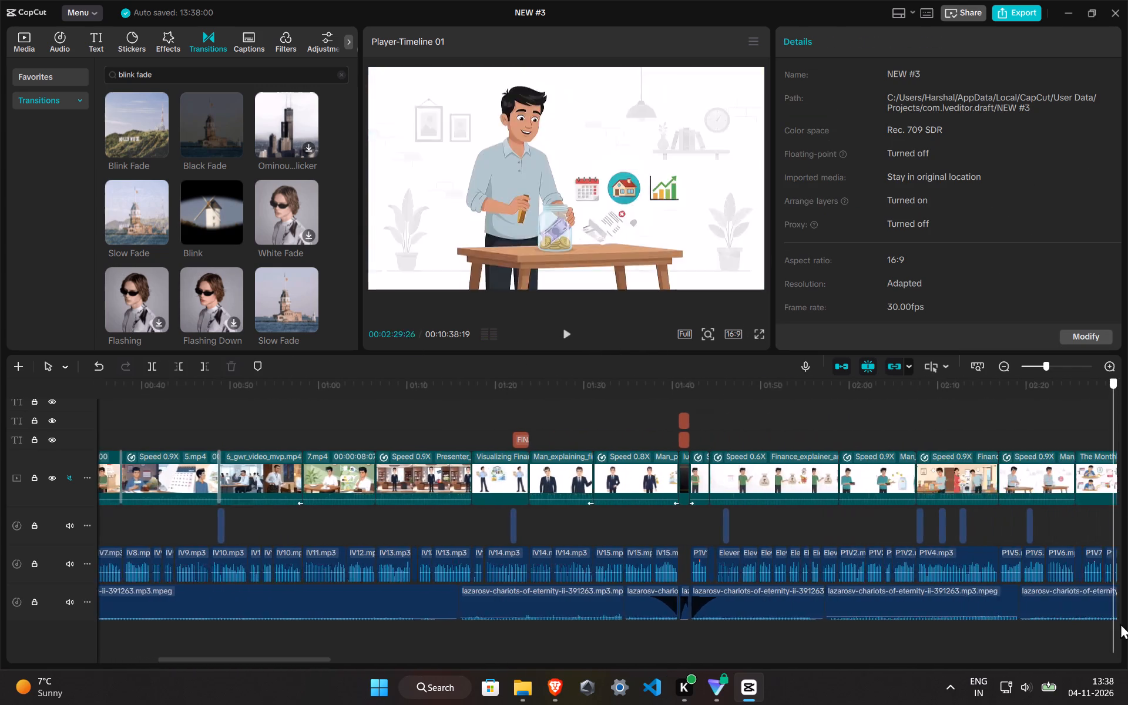
left_click_drag(1120, 623, 1086, 619)
scroll(1079, 620, "down", 11, "ctrl")
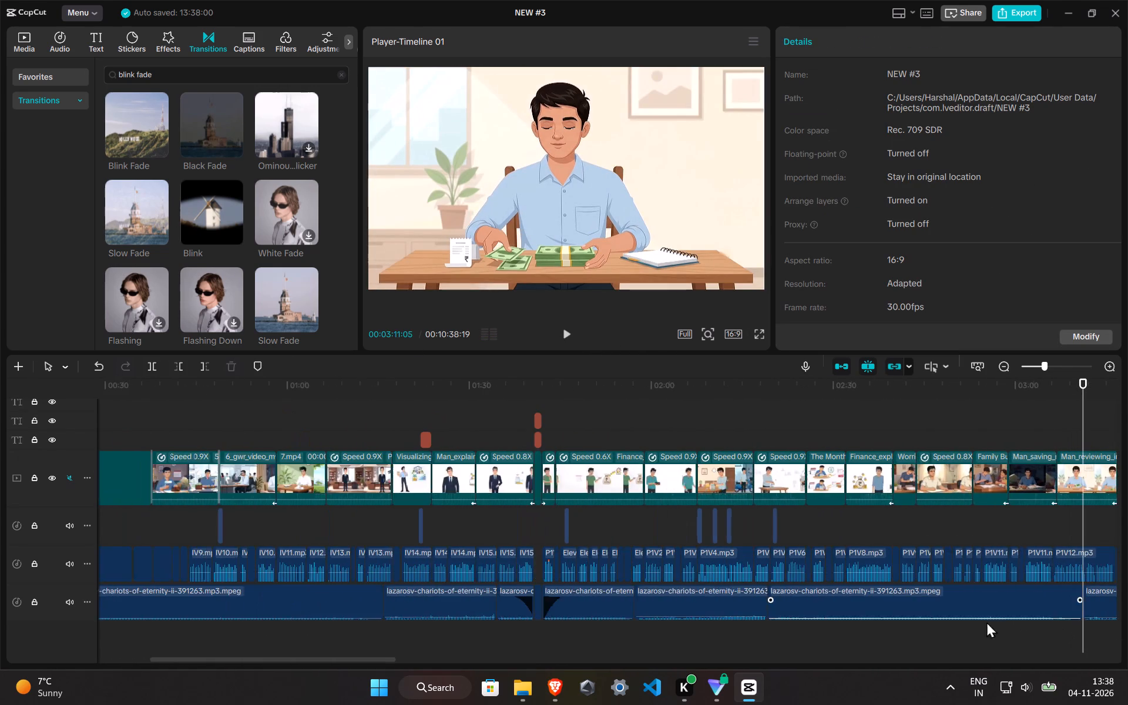
scroll(986, 622, "down", 3, "ctrl")
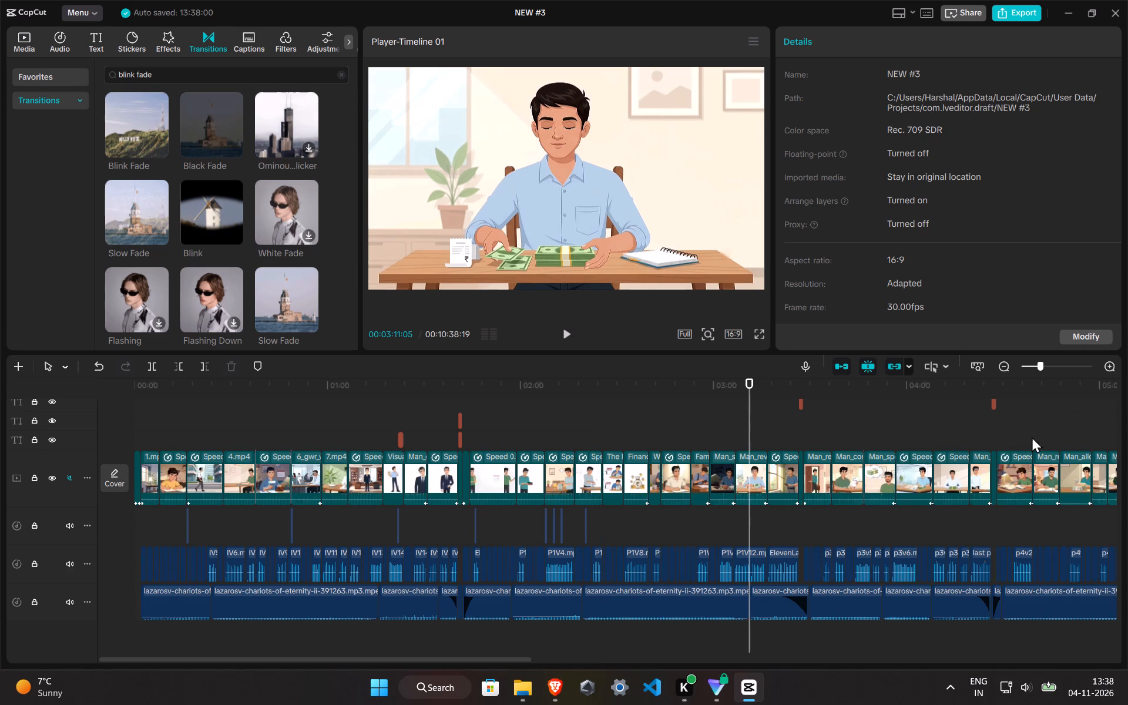
left_click(1070, 425)
left_click_drag(1070, 425, 1127, 449)
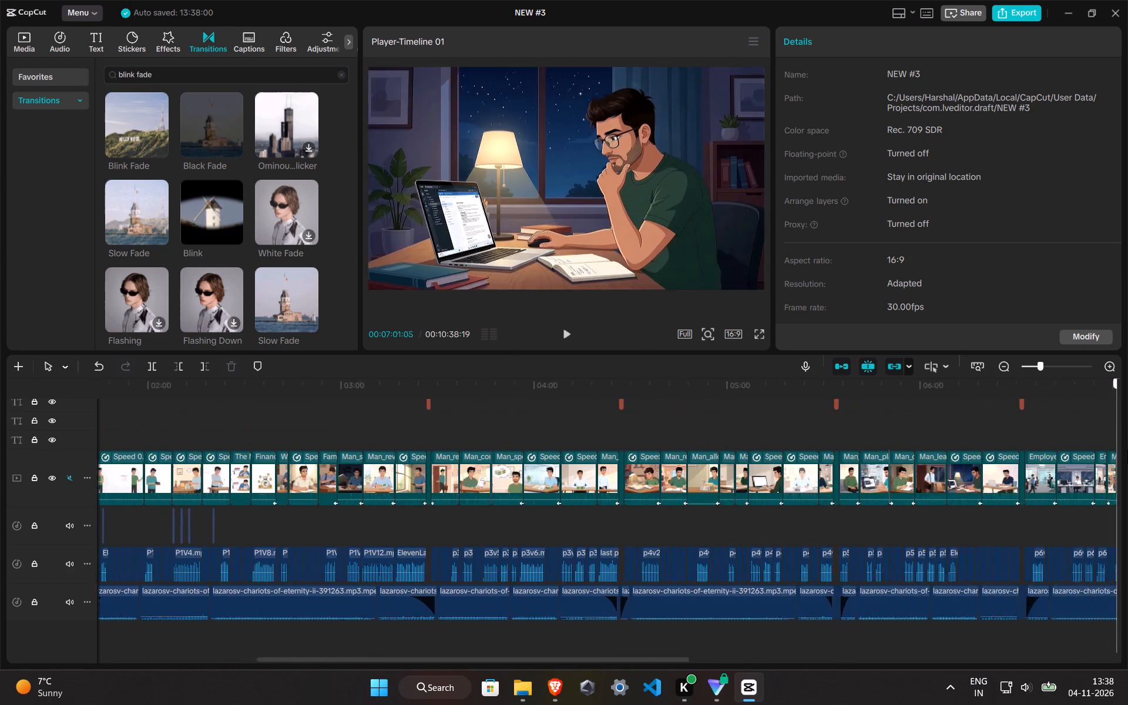
left_click_drag(1127, 449, 414, 480)
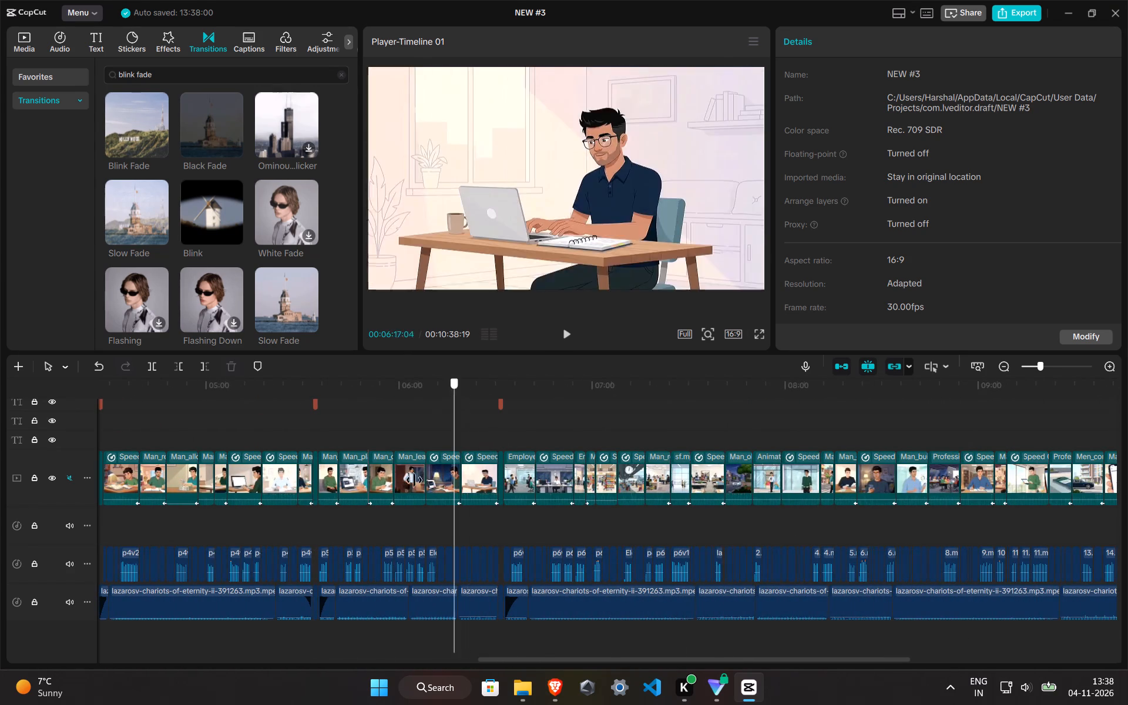
left_click_drag(414, 480, 293, 472)
key("space")
scroll(374, 493, "up", 9)
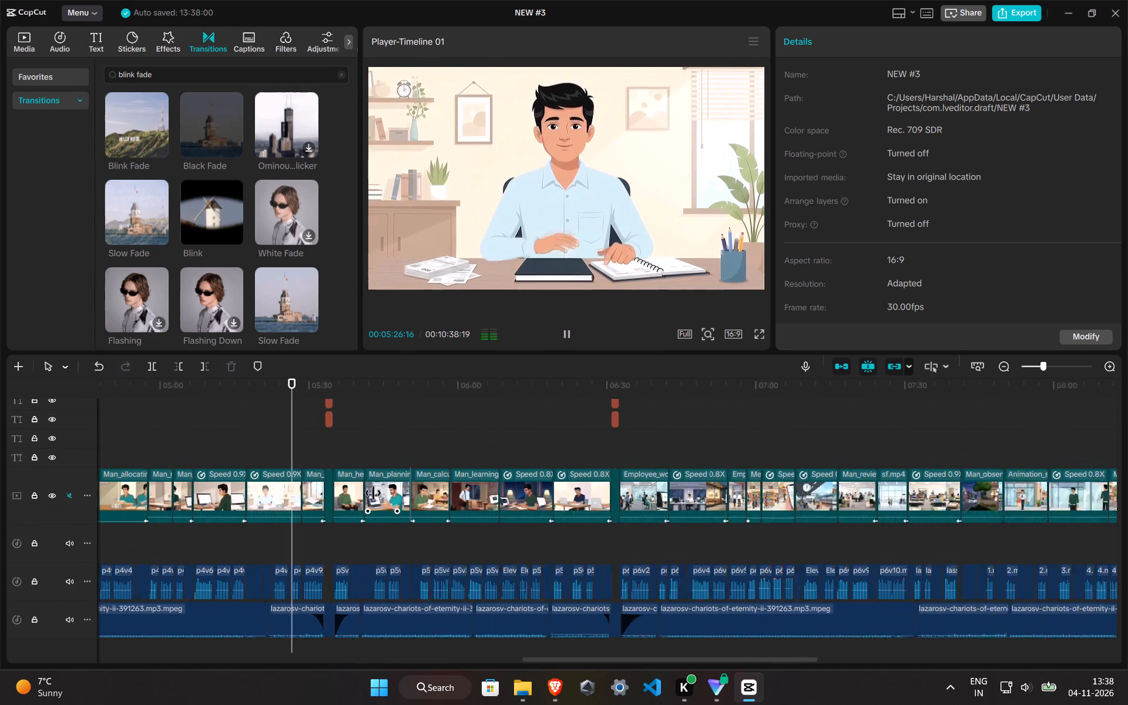
scroll(373, 493, "up", 5)
scroll(398, 496, "down", 4)
left_click(788, 425)
key("space")
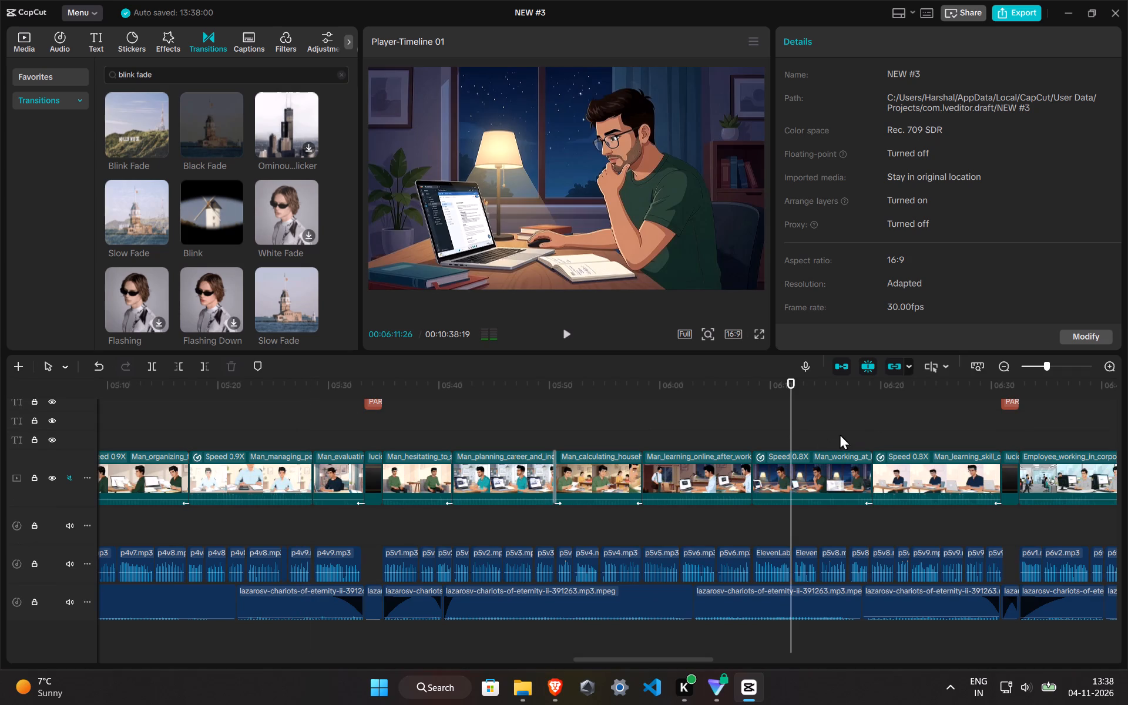
left_click(1005, 428)
key("space")
scroll(1021, 440, "down", 5)
scroll(1021, 440, "down", 4, "ctrl")
scroll(1032, 455, "down", 4)
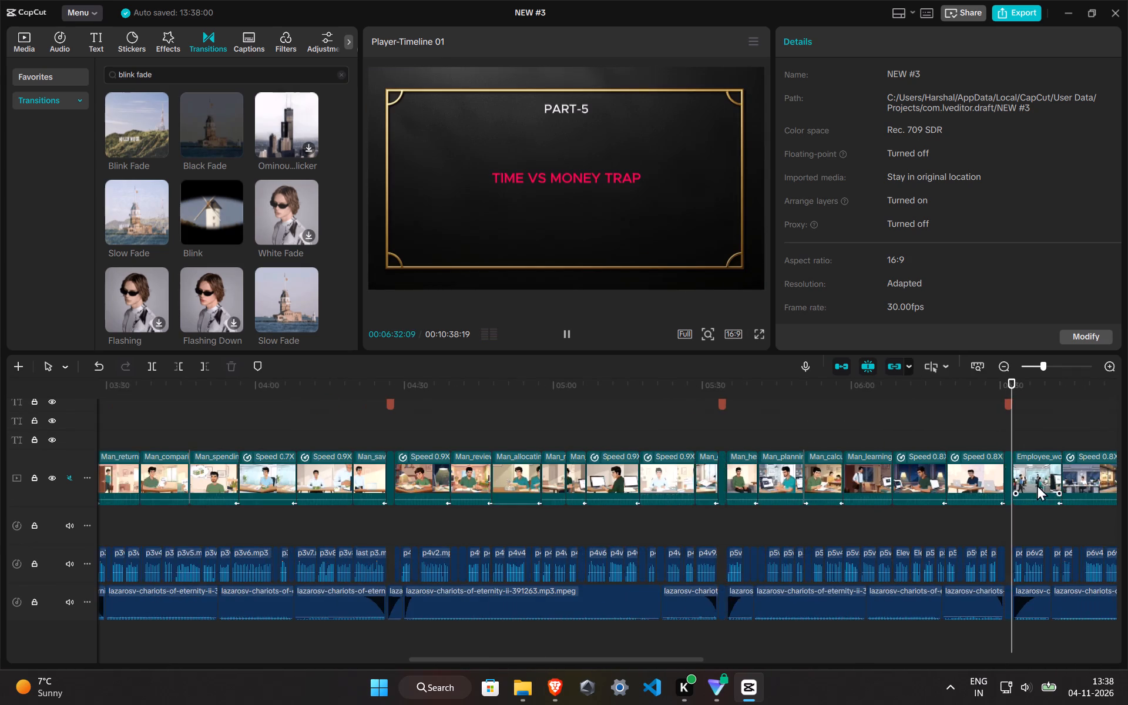
scroll(1037, 485, "down", 1)
left_click_drag(1018, 644, 1127, 647)
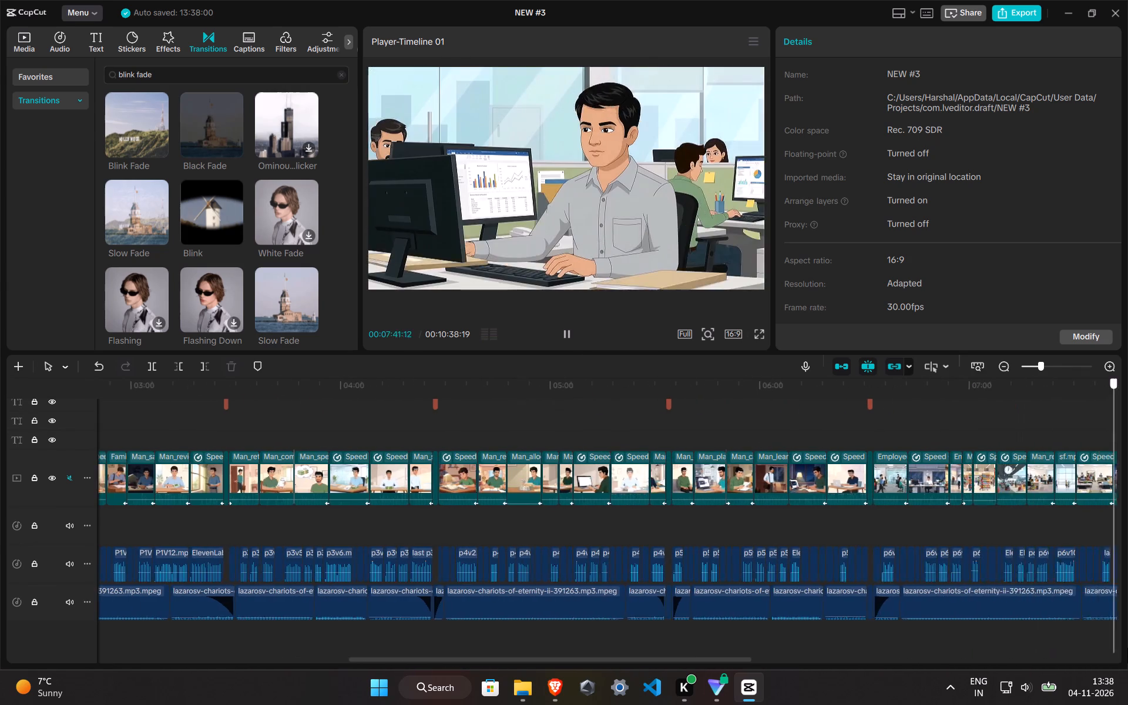
left_click_drag(1127, 647, 995, 617)
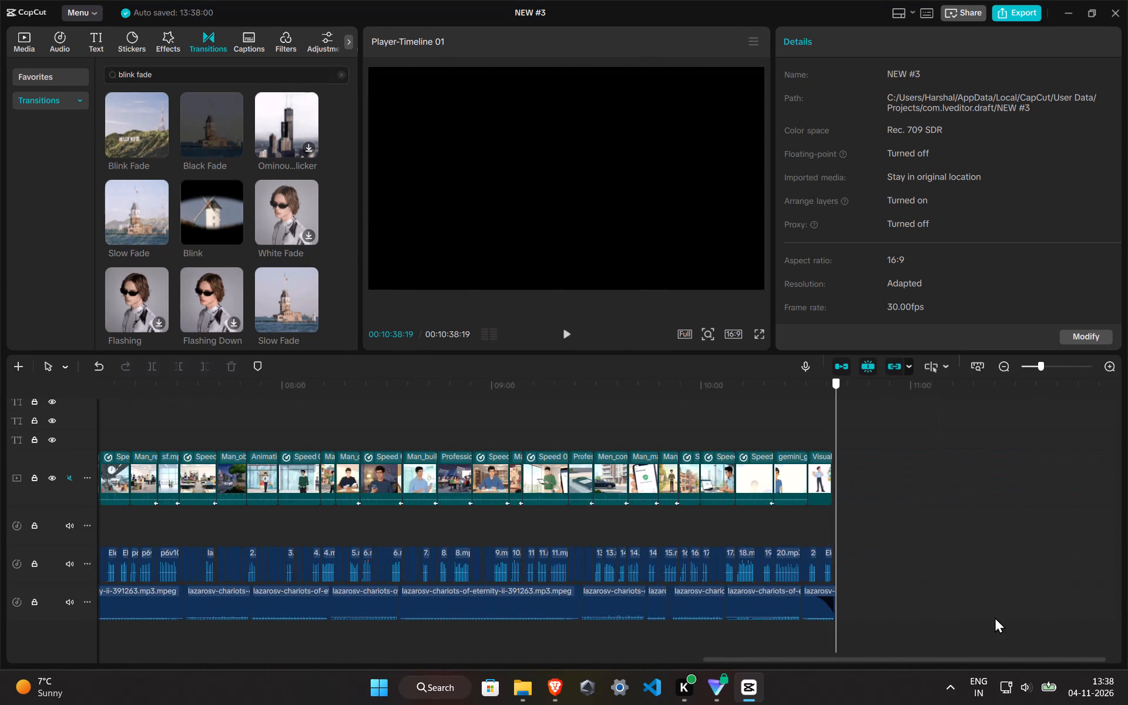
left_click_drag(995, 617, 263, 587)
left_click(219, 429)
key("space")
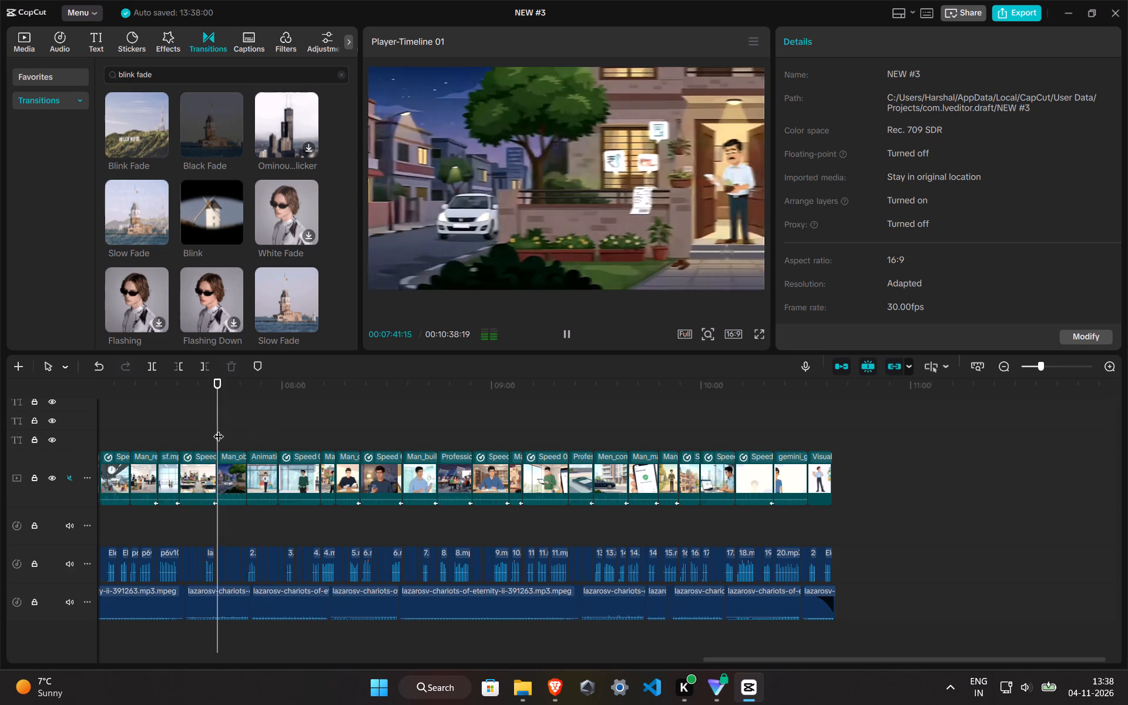
left_click(219, 427)
key("space")
key("space")
scroll(365, 477, "up", 9, "ctrl")
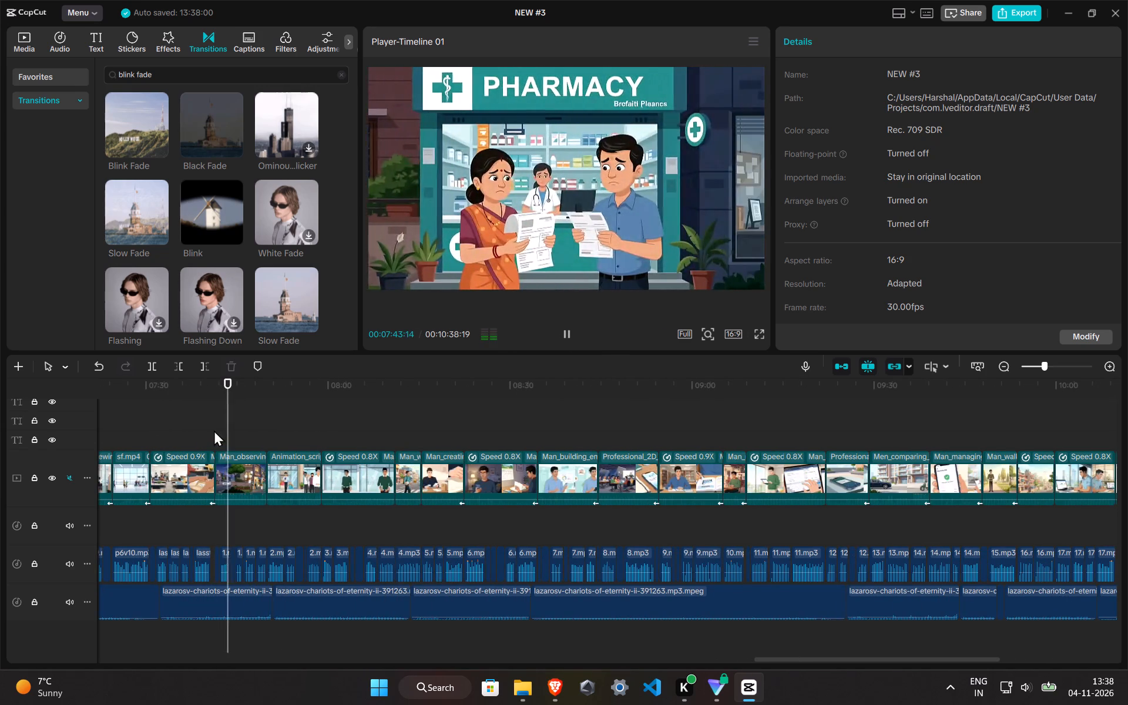
left_click(214, 430)
left_click(237, 461)
double_click(217, 529)
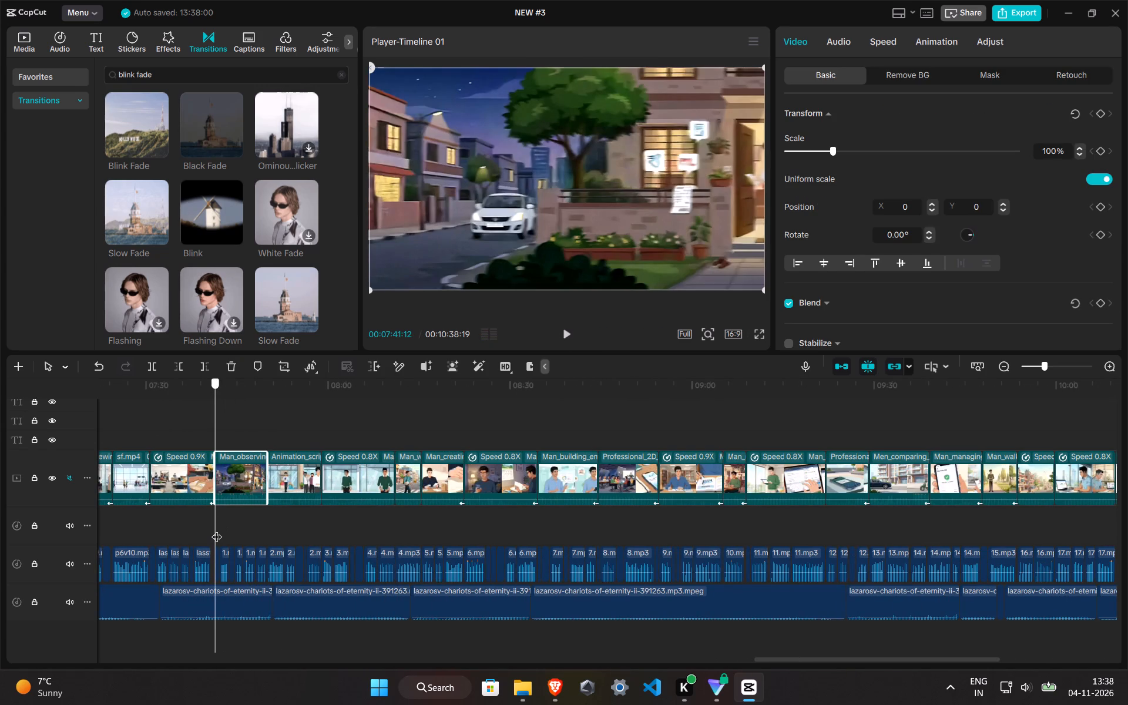
key("ctrl+v")
left_click(190, 515)
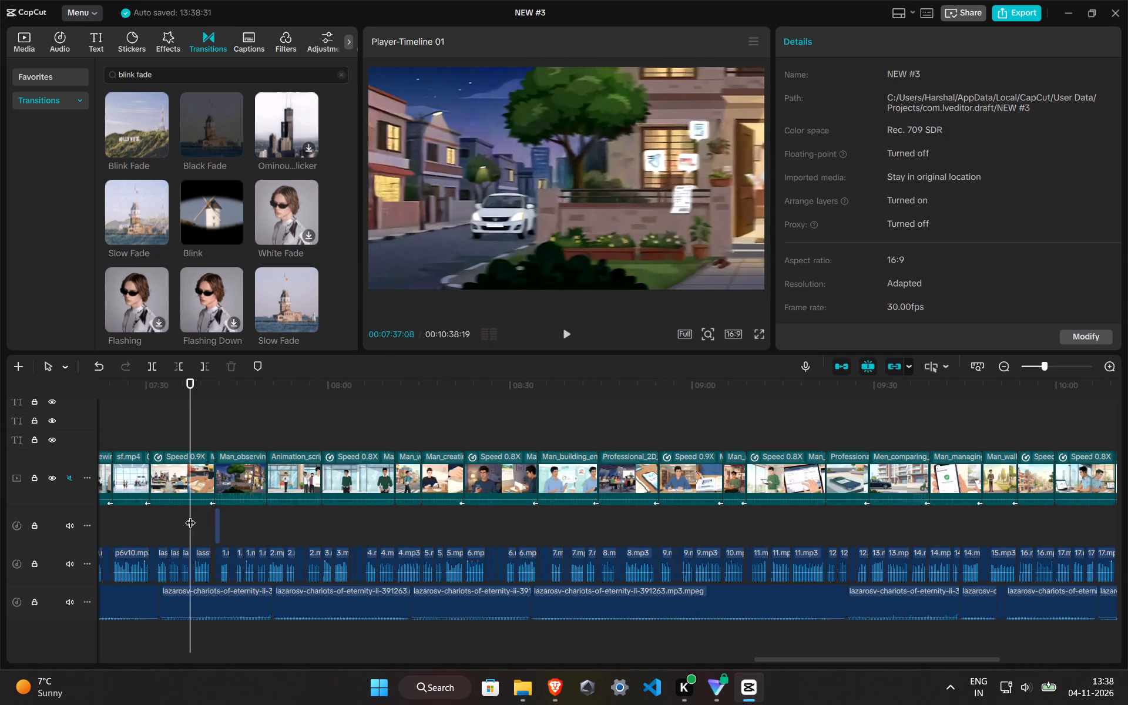
key("space")
scroll(253, 526, "up", 20, "ctrl")
scroll(253, 526, "up", 2, "ctrl")
scroll(324, 518, "up", 4, "ctrl")
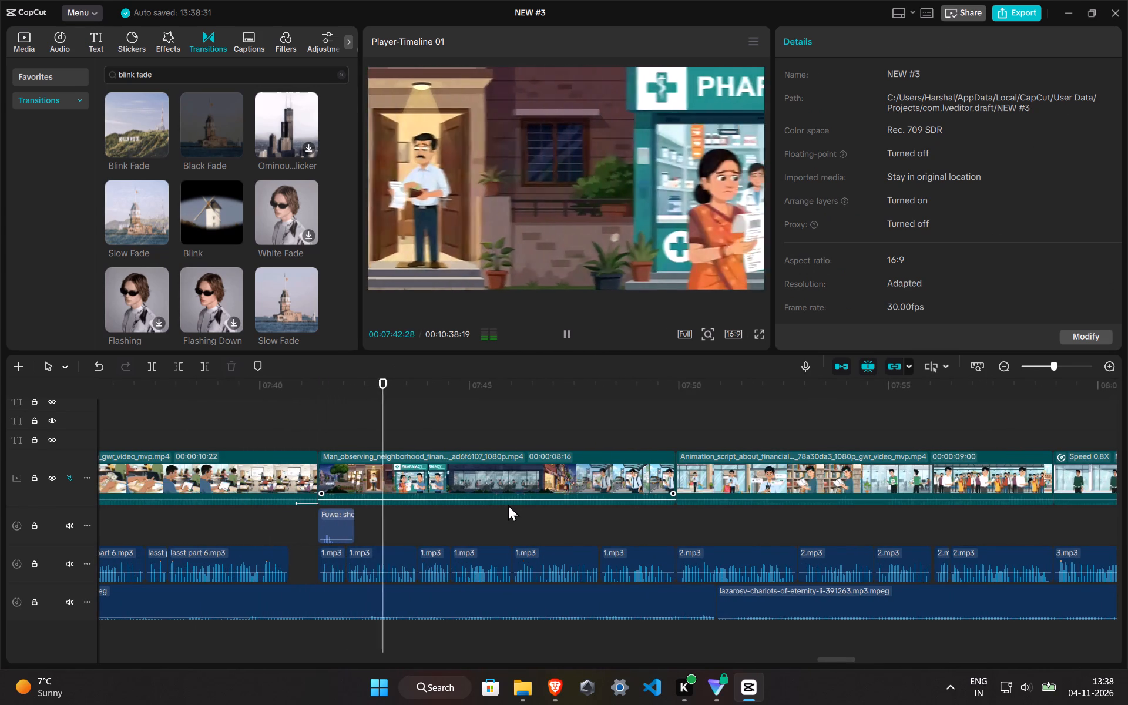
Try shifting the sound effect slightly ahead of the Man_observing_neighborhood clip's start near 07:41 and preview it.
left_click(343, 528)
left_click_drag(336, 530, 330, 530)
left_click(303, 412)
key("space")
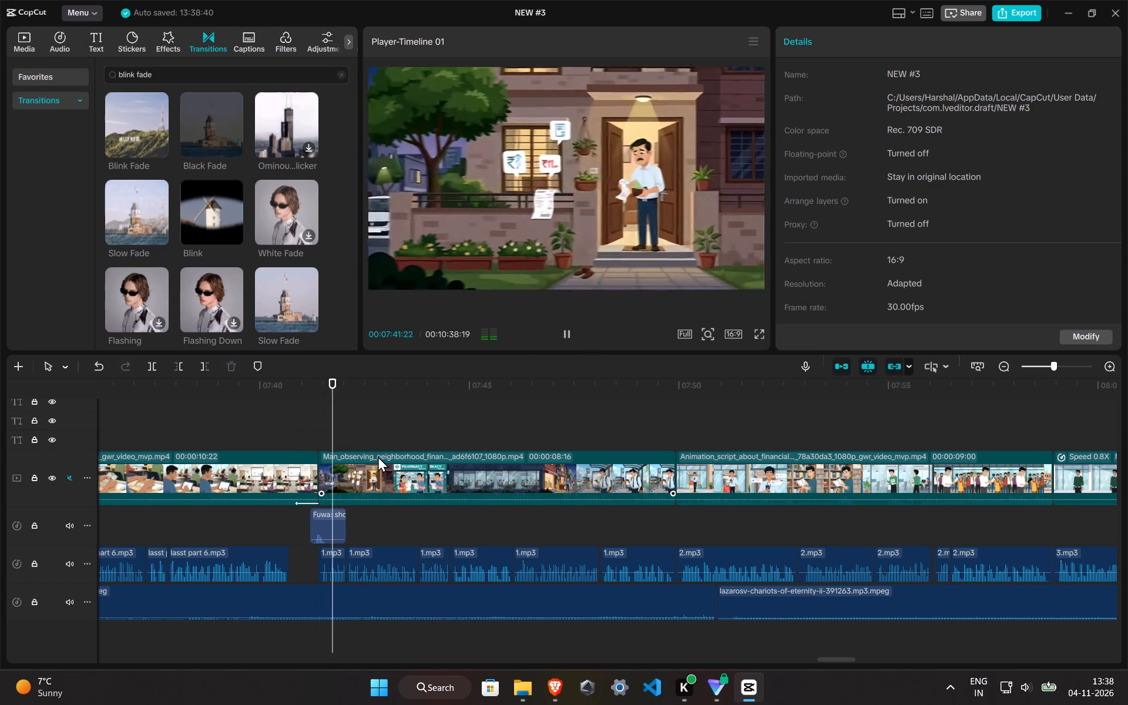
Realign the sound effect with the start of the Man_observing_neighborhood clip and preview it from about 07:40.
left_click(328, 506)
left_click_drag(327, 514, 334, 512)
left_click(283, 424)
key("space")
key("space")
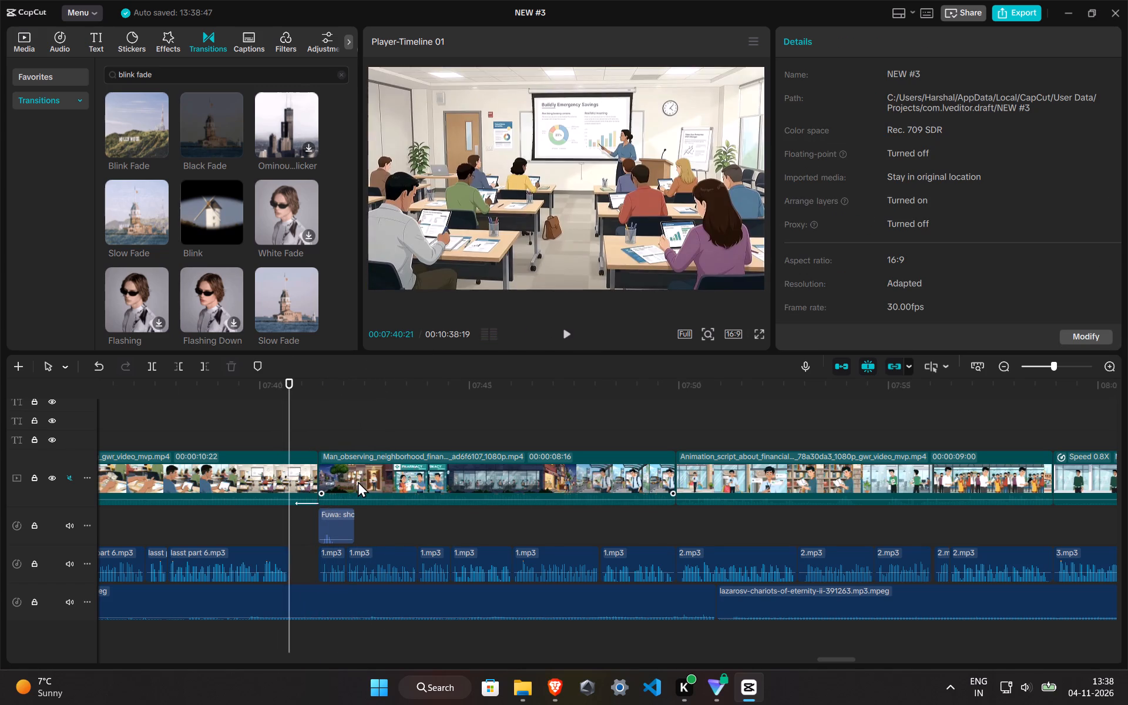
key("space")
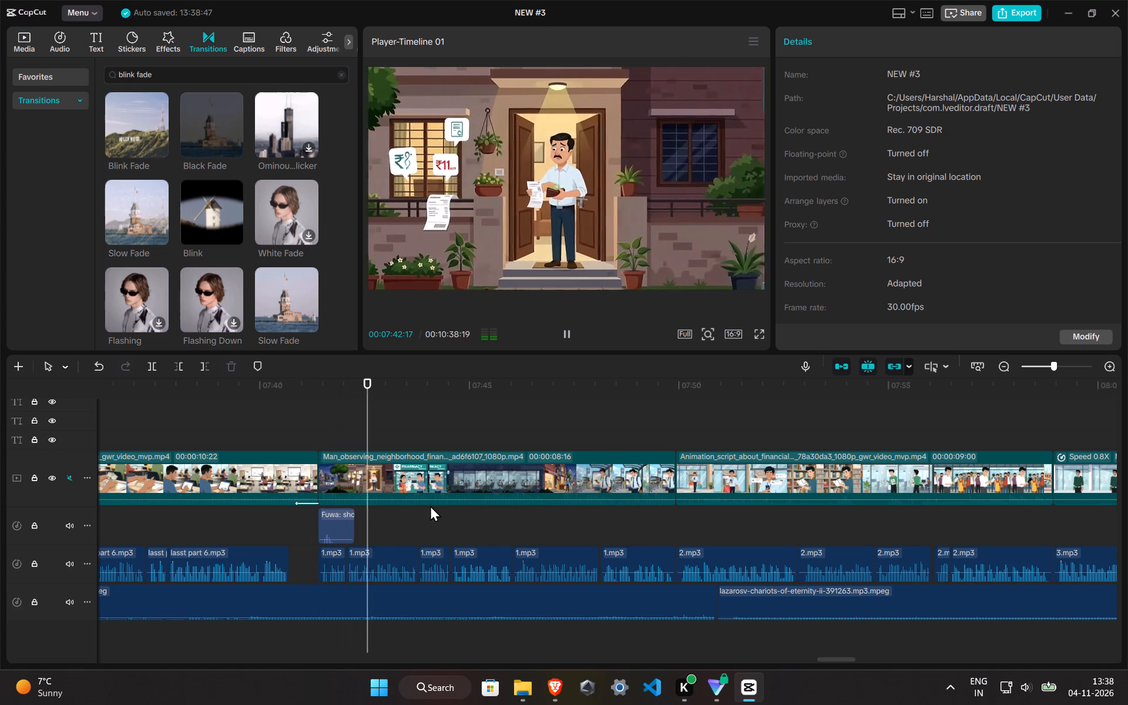
Review playback on to about 08:04 and add a Fade Out animation to the end of the Animation_script_about_financial clip.
scroll(431, 505, "down", 4, "ctrl")
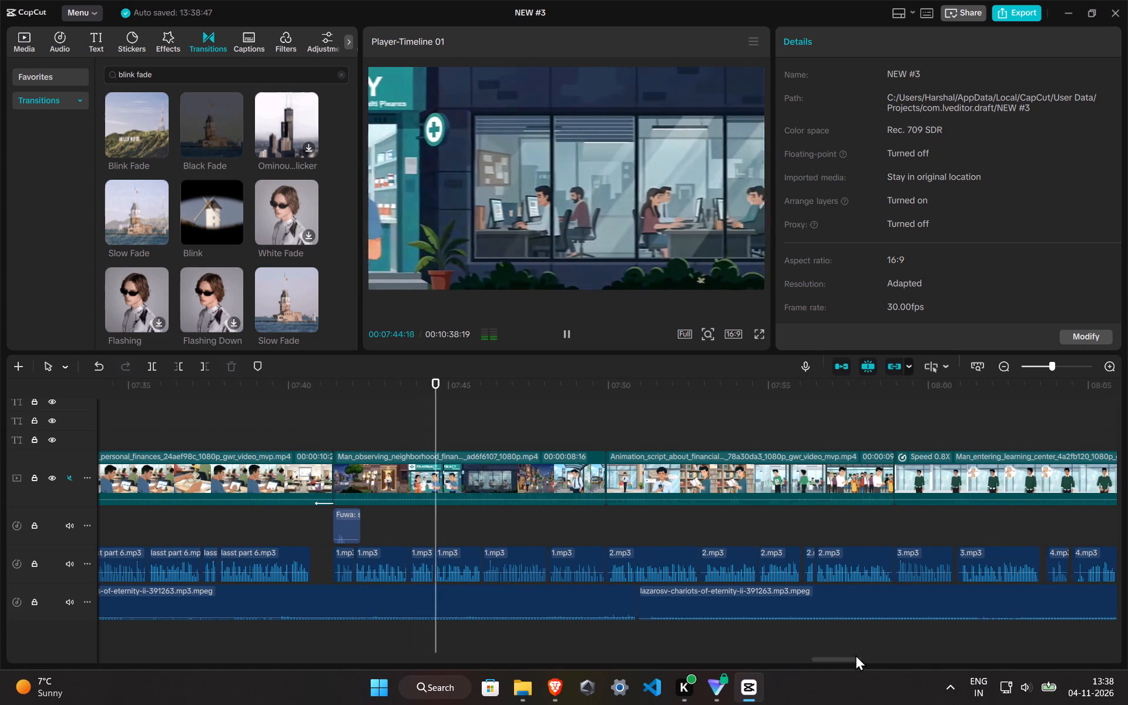
left_click_drag(837, 654, 846, 656)
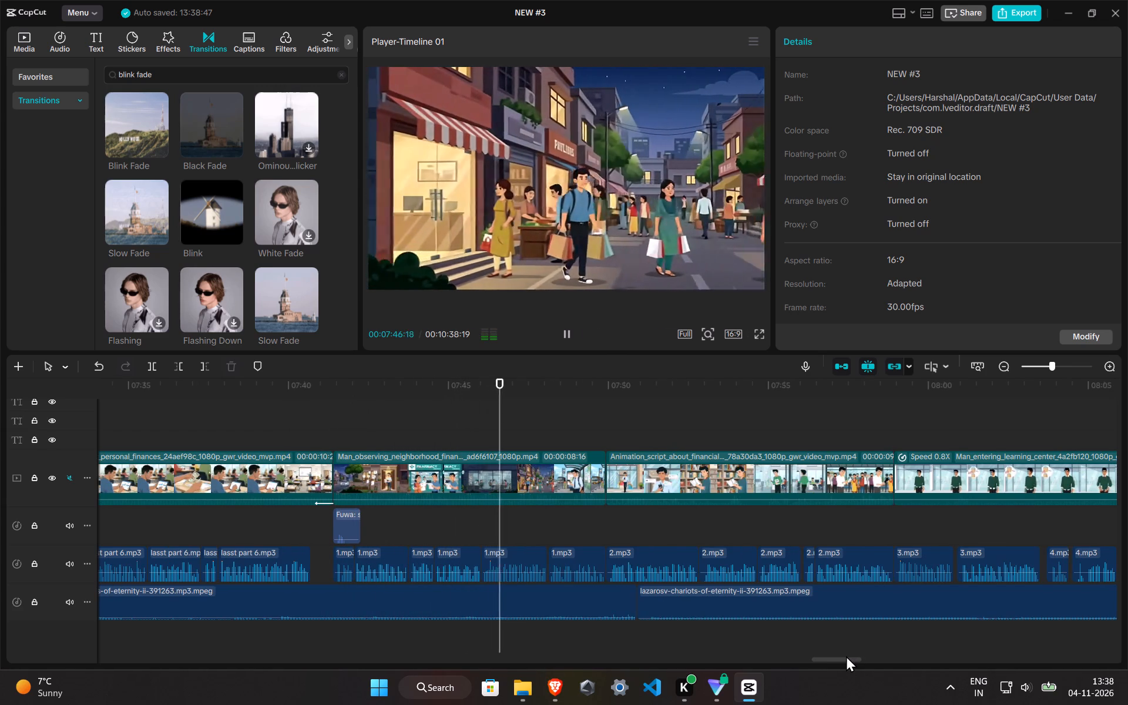
left_click_drag(846, 656, 847, 656)
left_click(838, 661)
left_click(603, 417)
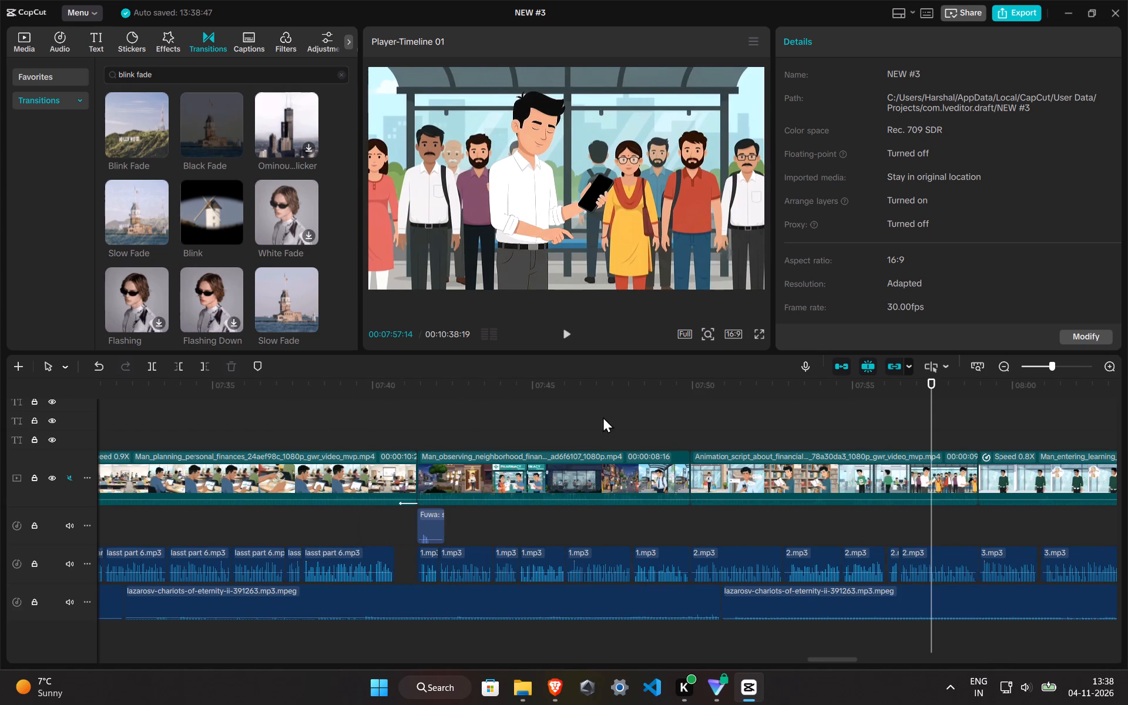
left_click(572, 327)
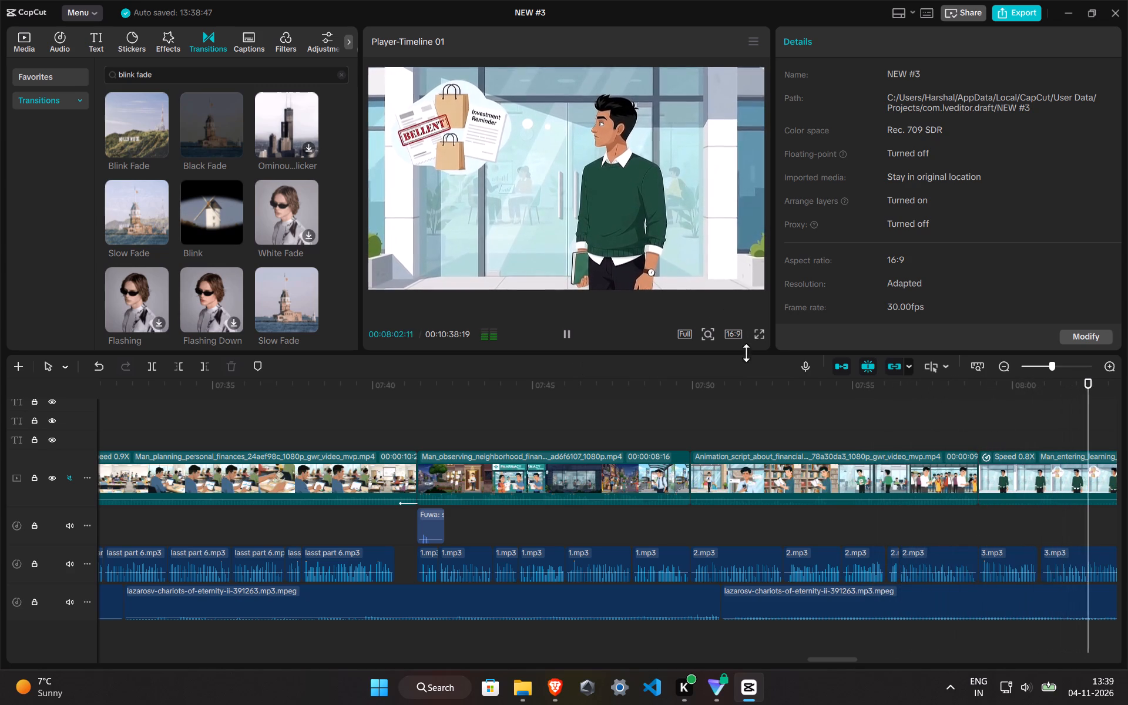
left_click(944, 462)
left_click(938, 30)
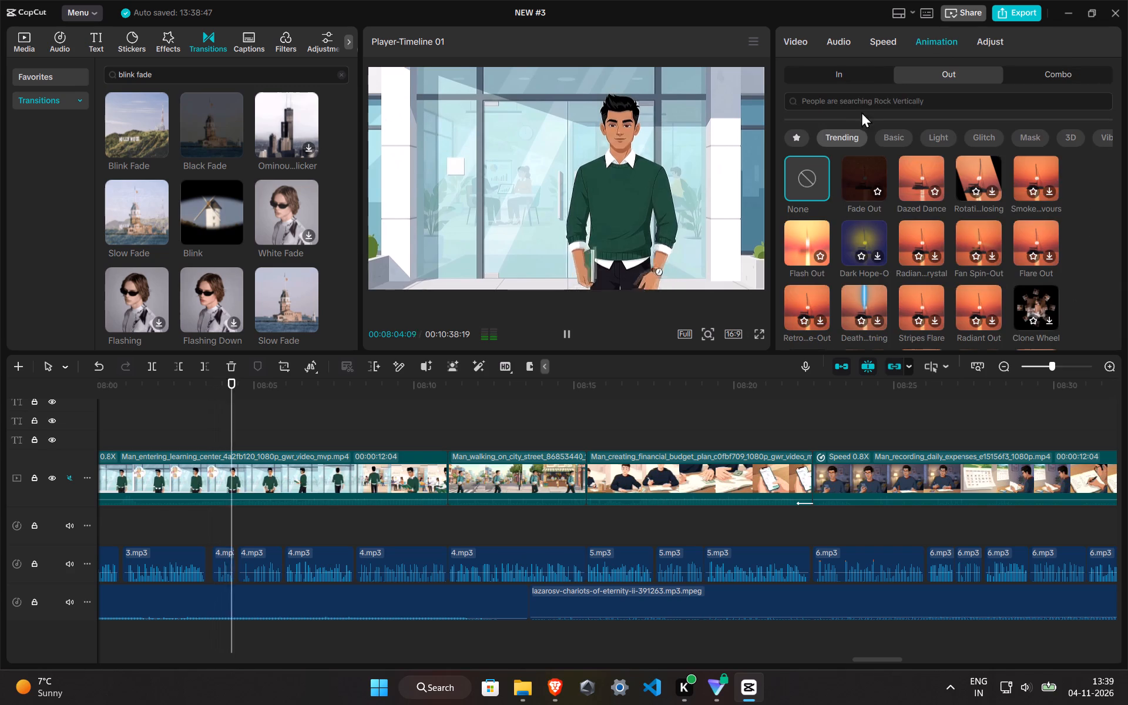
left_click(858, 160)
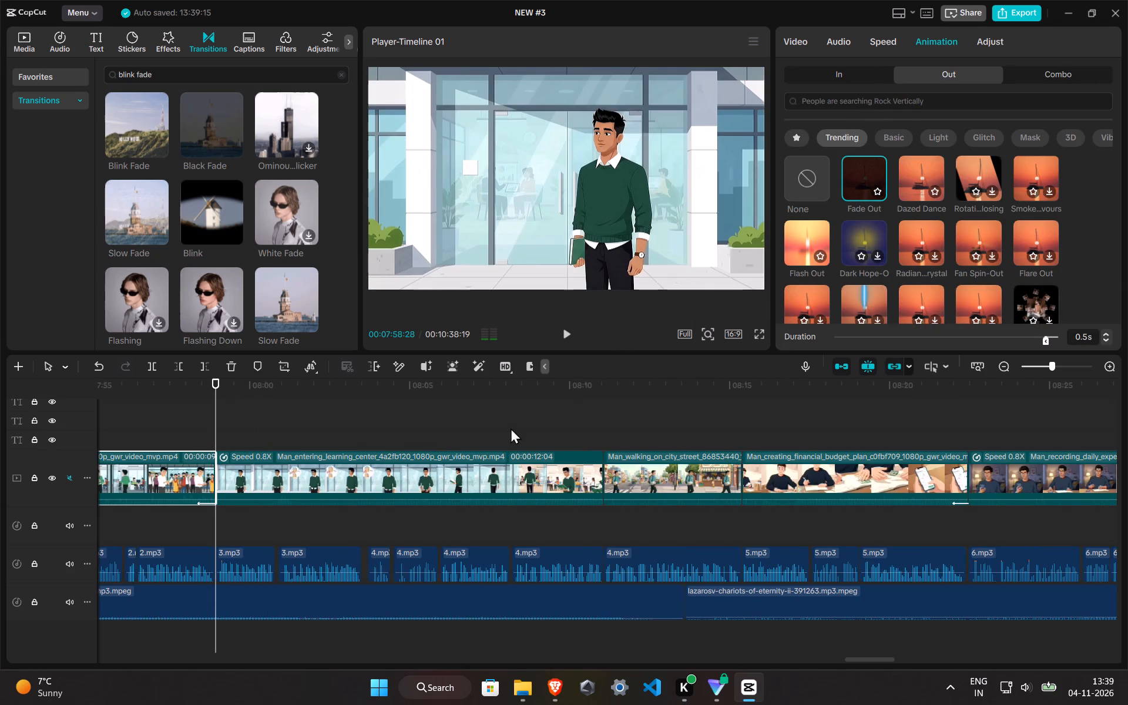
Play on from 07:58:28 to about 08:23 to review the clips, their transitions and the audio.
key("space")
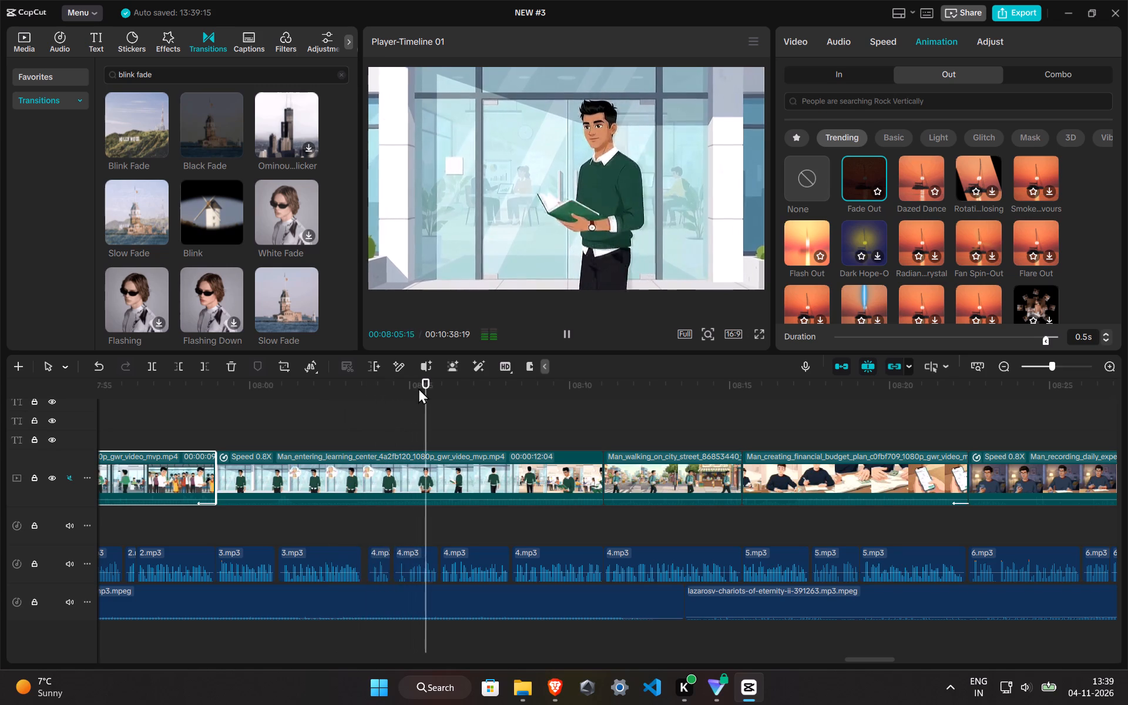
scroll(516, 453, "down", 5, "ctrl")
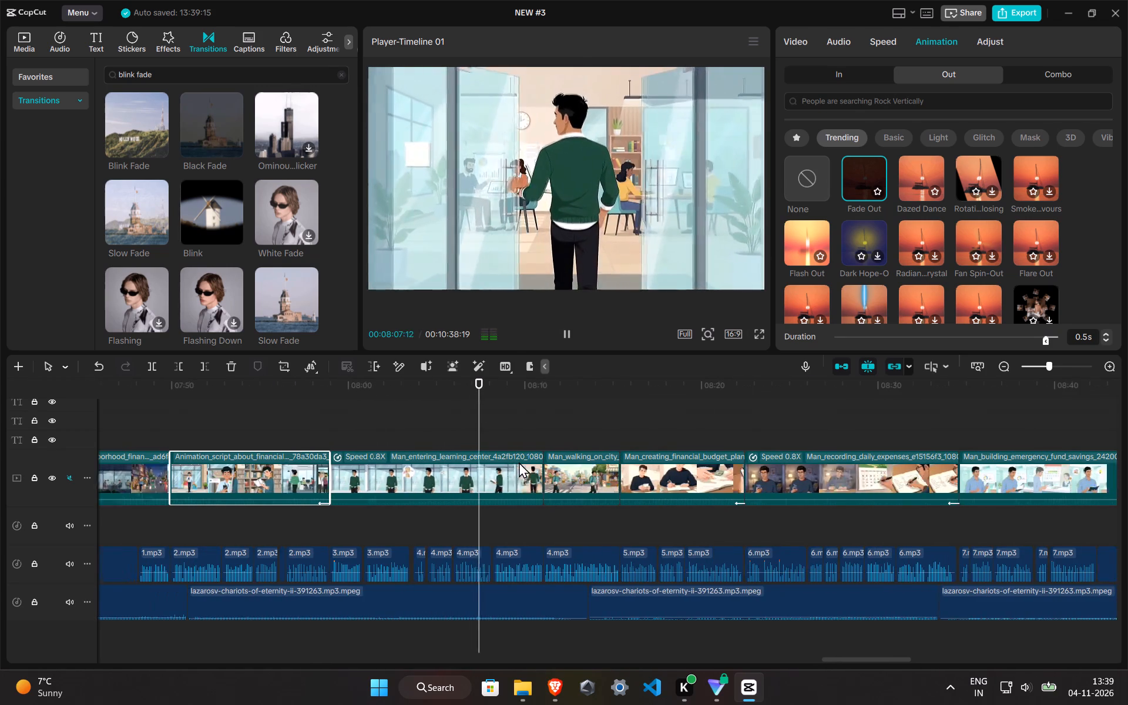
left_click_drag(862, 656, 869, 656)
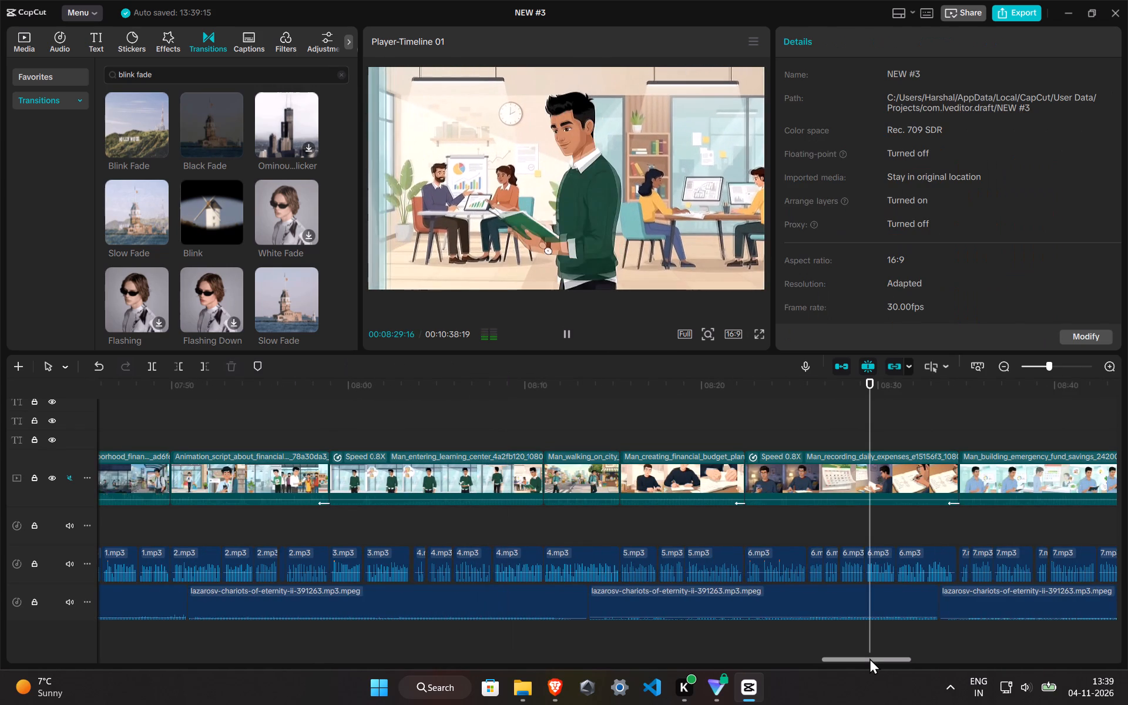
left_click(869, 658)
left_click(495, 422)
key("space")
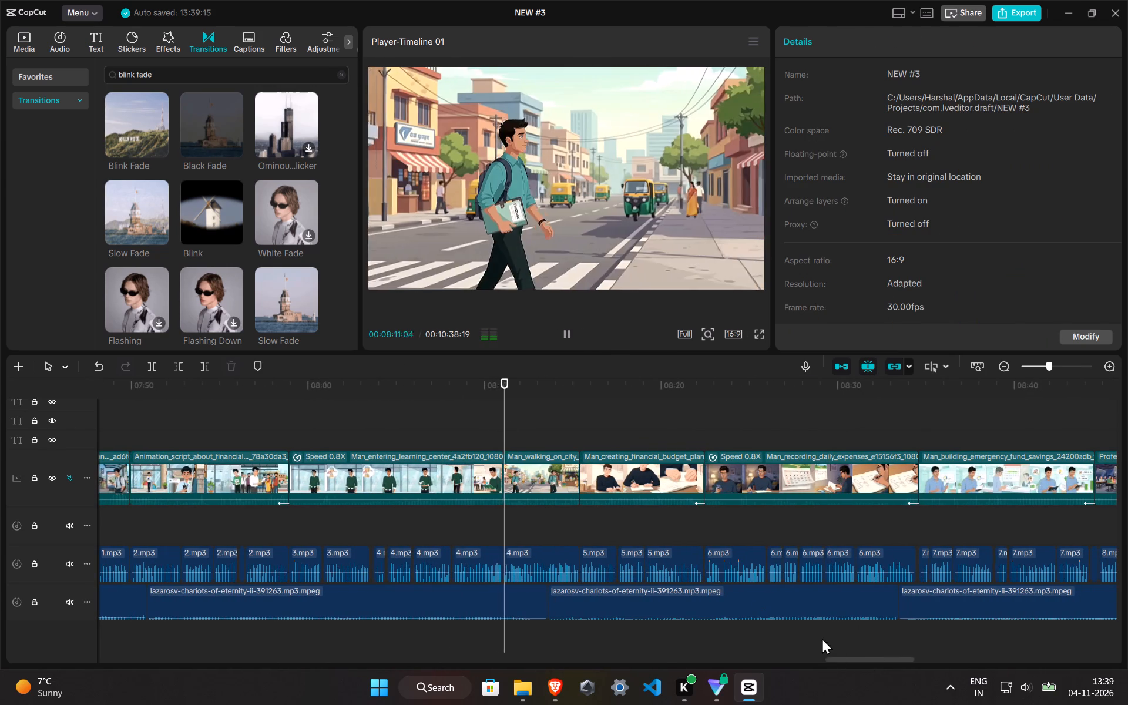
left_click(853, 663)
left_click_drag(856, 659, 859, 659)
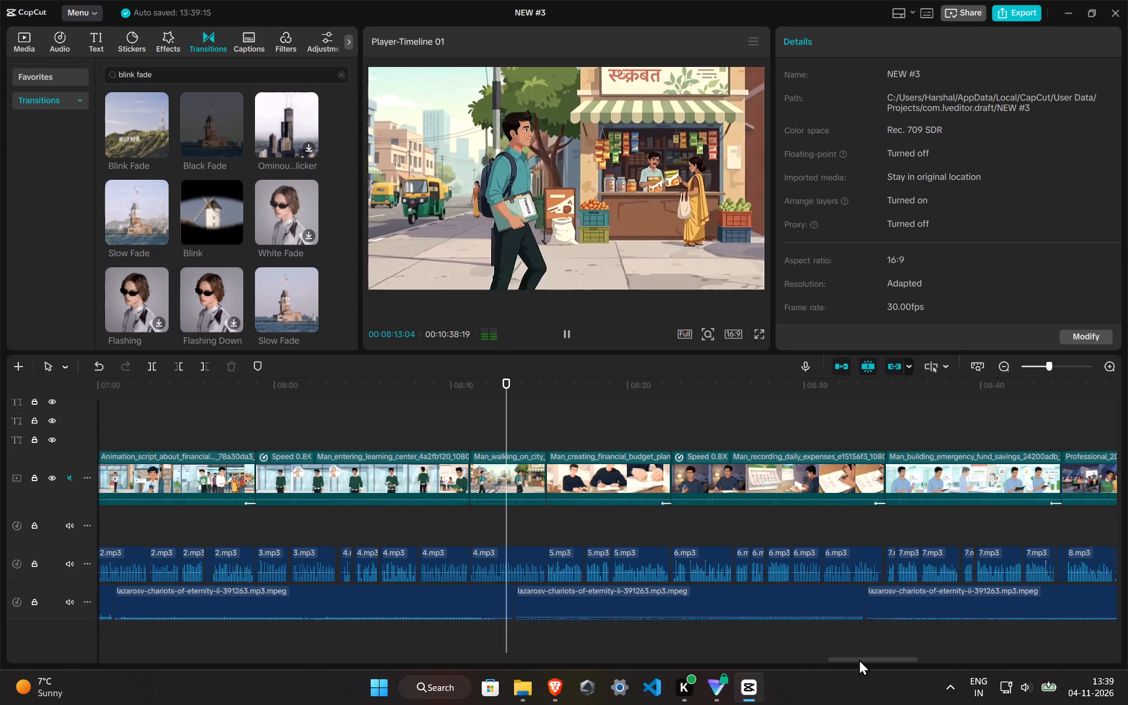
left_click_drag(859, 659, 876, 659)
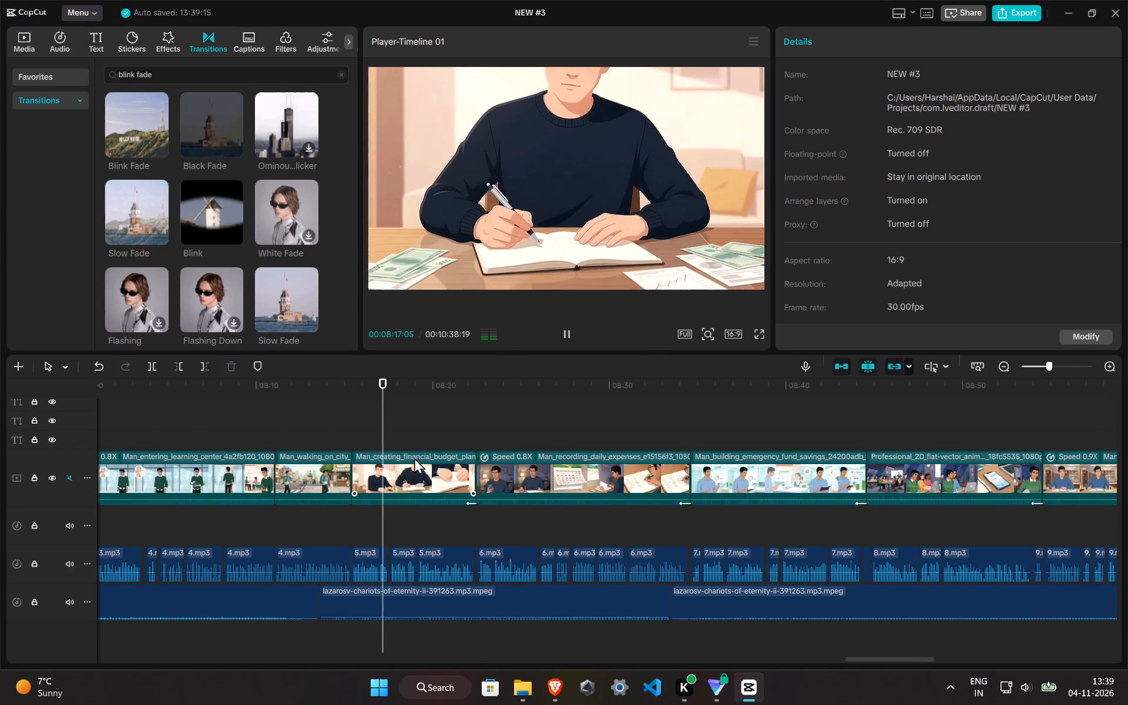
scroll(457, 466, "down", 2)
scroll(456, 466, "down", 1, "ctrl")
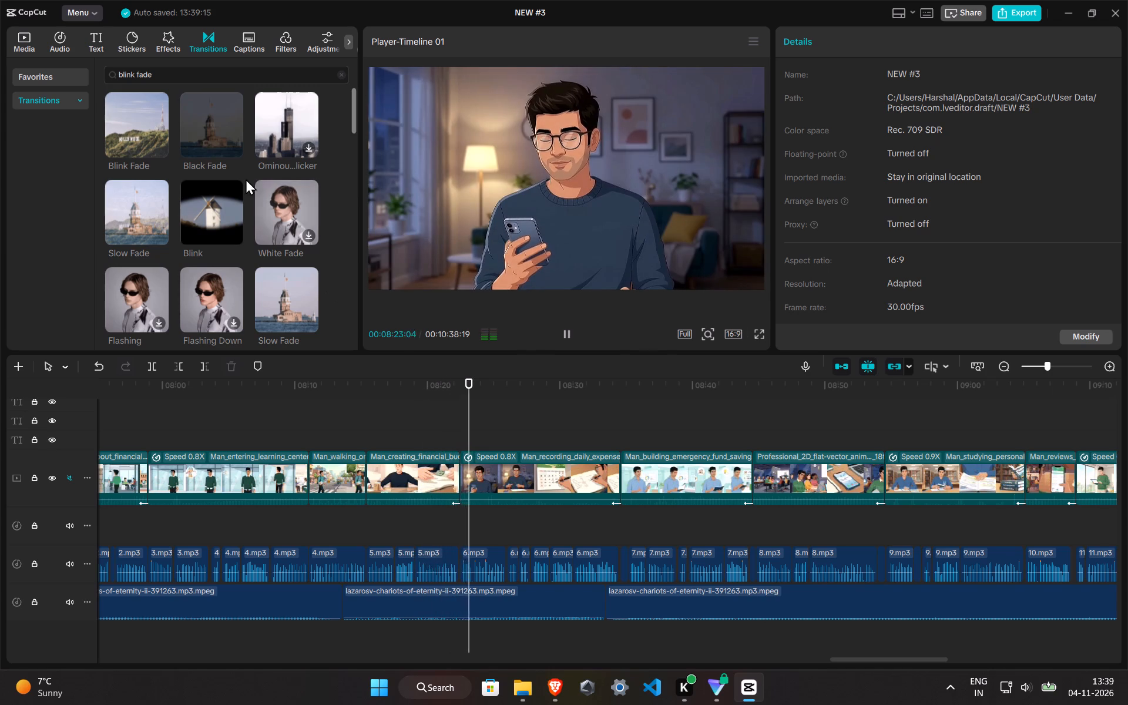
Add the Blink transition between the Man_creating_financial_budget_plan and Man_recording_daily_expenses clips and preview the cut on to about 08:30.
left_click_drag(231, 226, 482, 519)
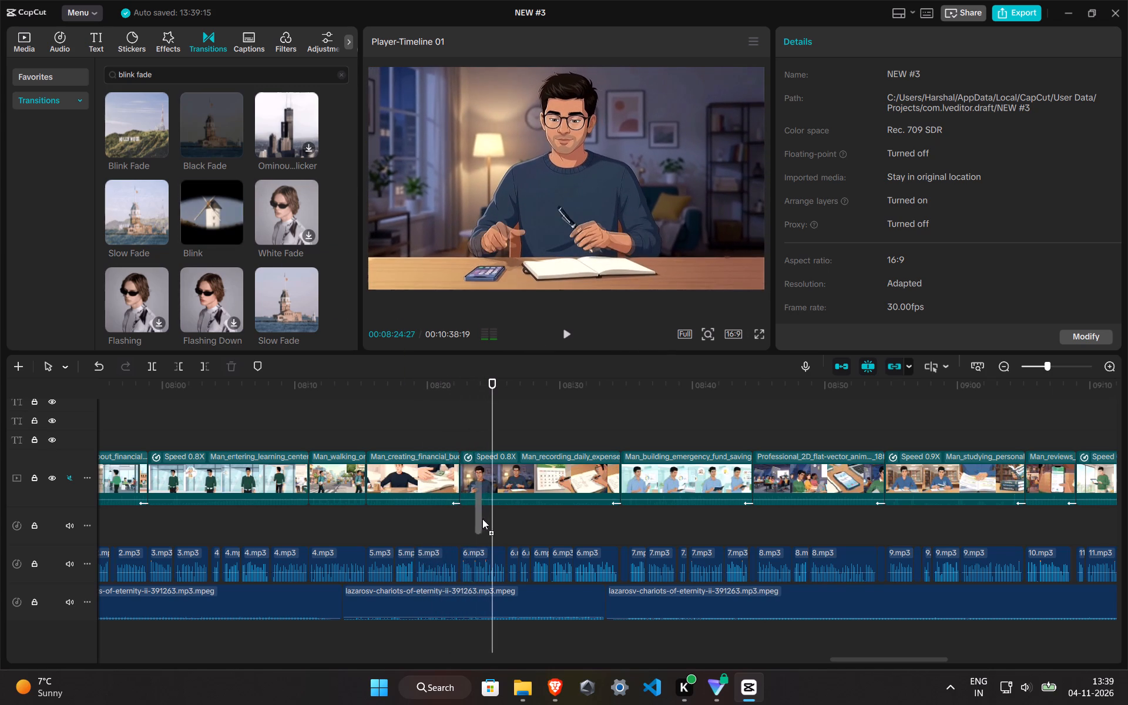
left_click_drag(482, 519, 456, 484)
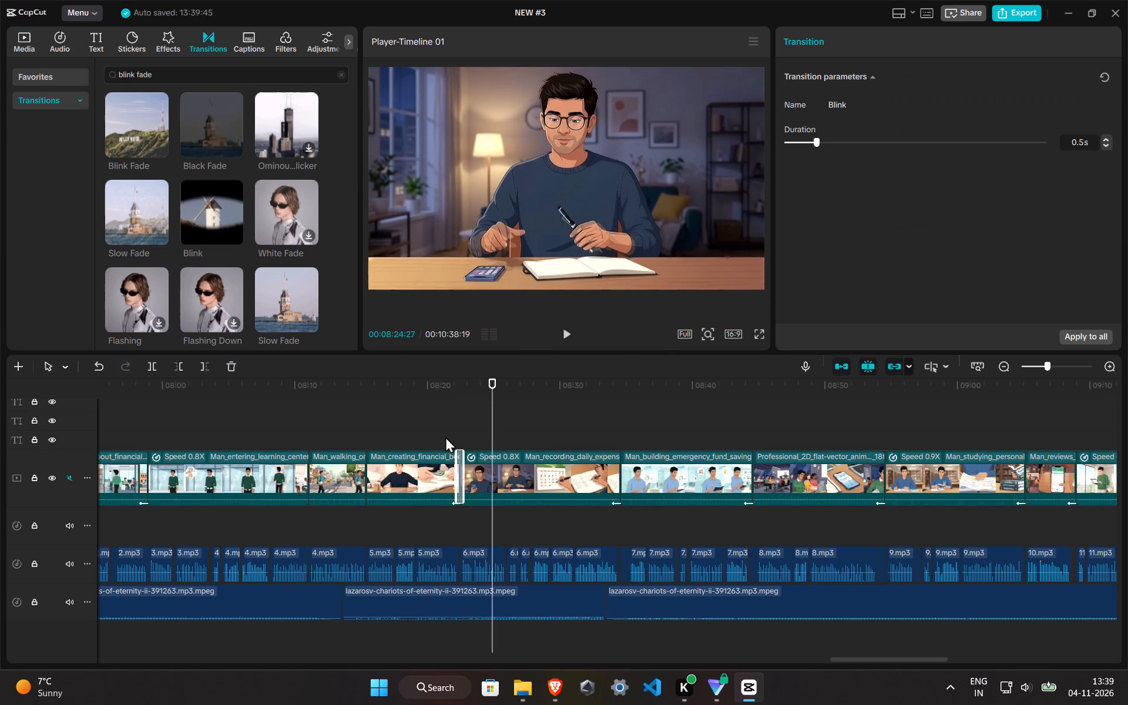
left_click(445, 435)
key("space")
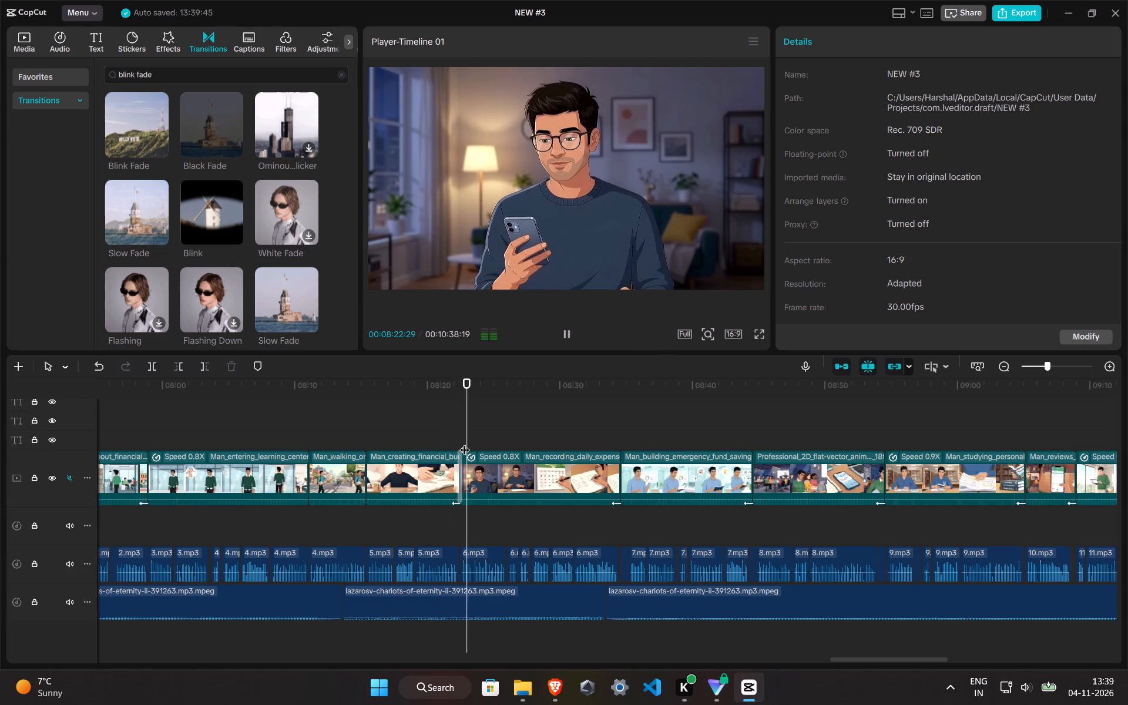
scroll(505, 511, "up", 11, "ctrl")
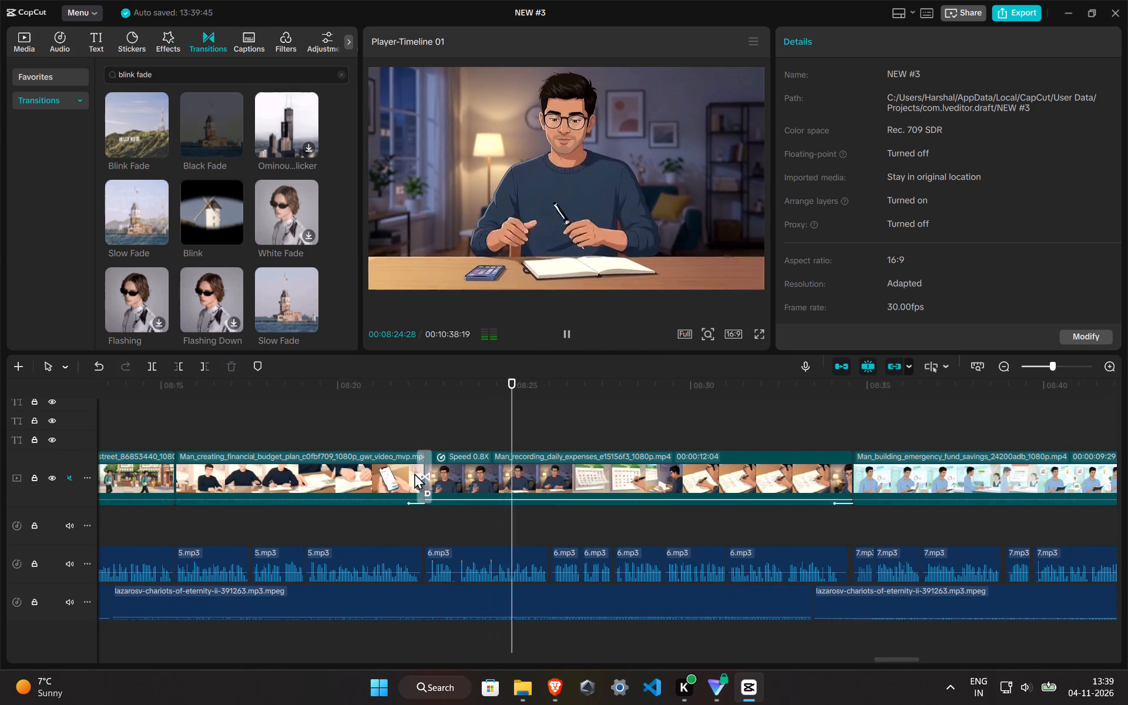
left_click_drag(353, 434, 374, 431)
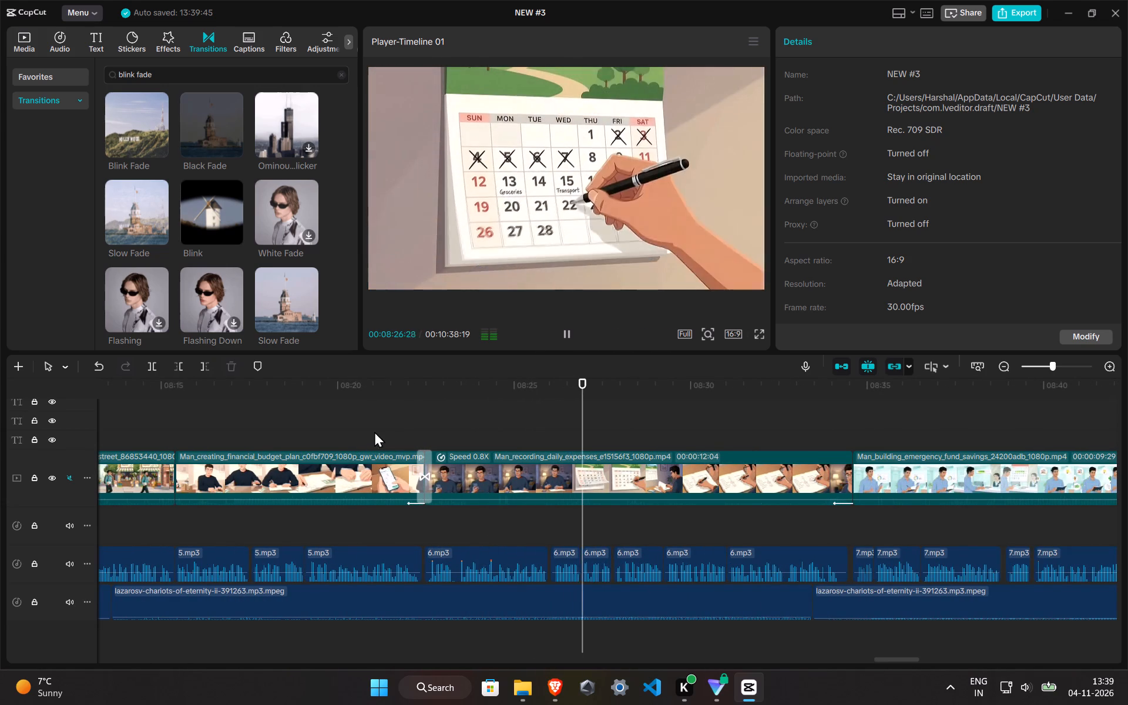
left_click_drag(374, 431, 414, 425)
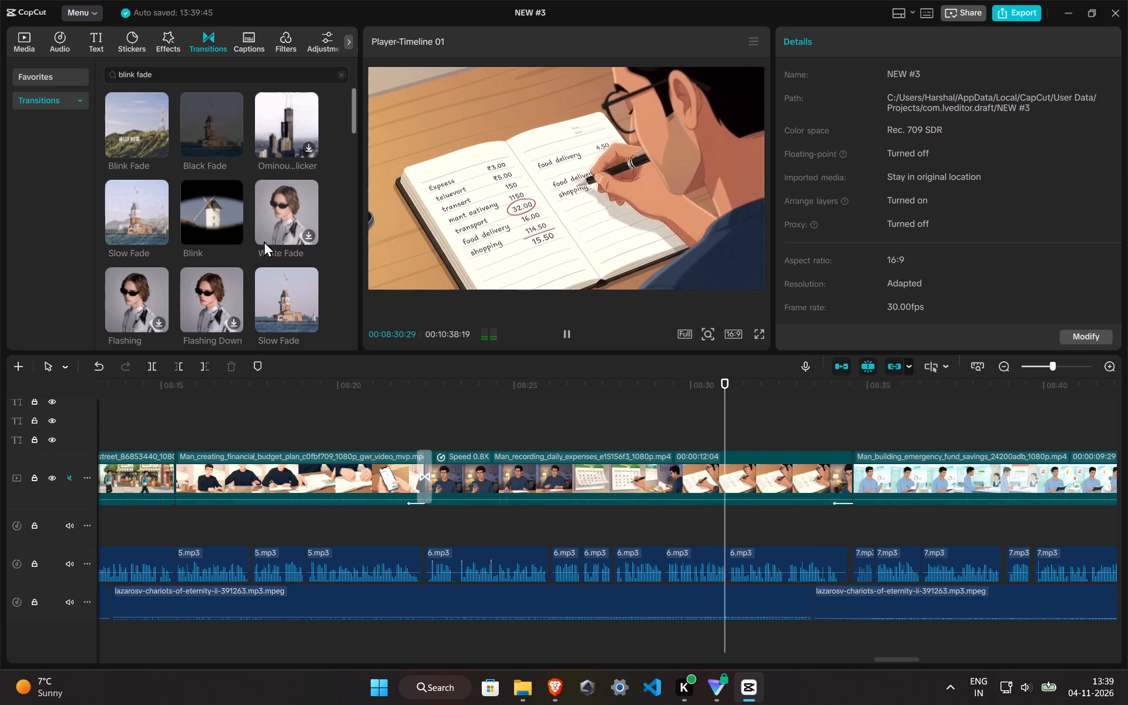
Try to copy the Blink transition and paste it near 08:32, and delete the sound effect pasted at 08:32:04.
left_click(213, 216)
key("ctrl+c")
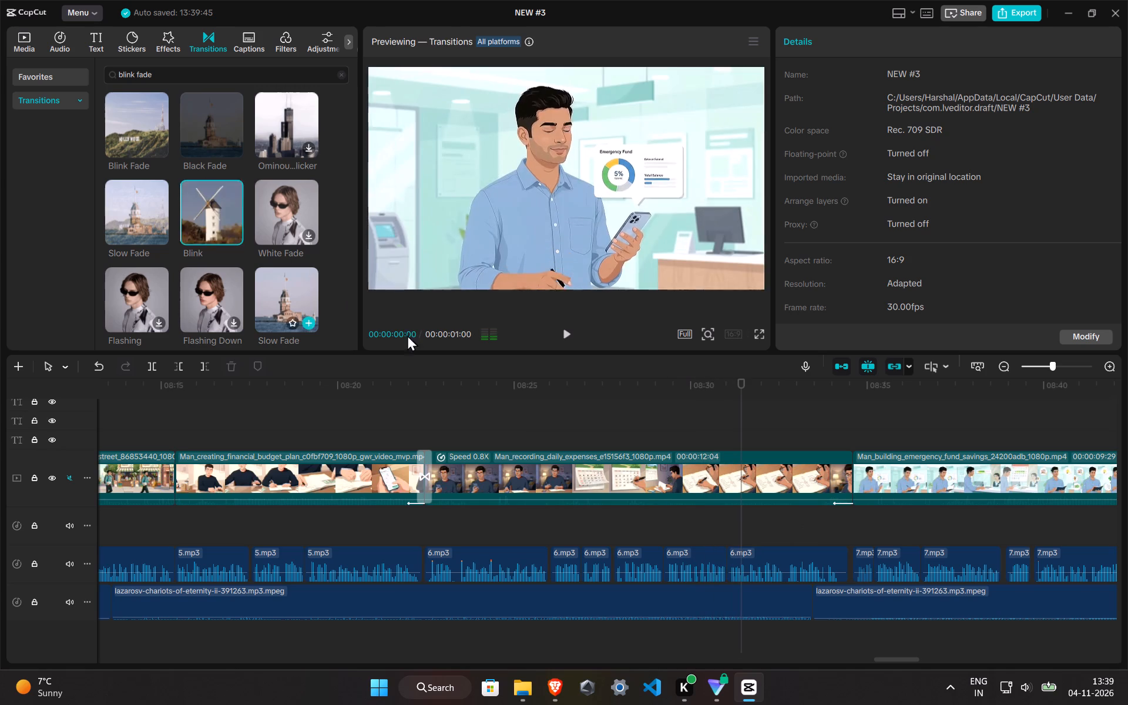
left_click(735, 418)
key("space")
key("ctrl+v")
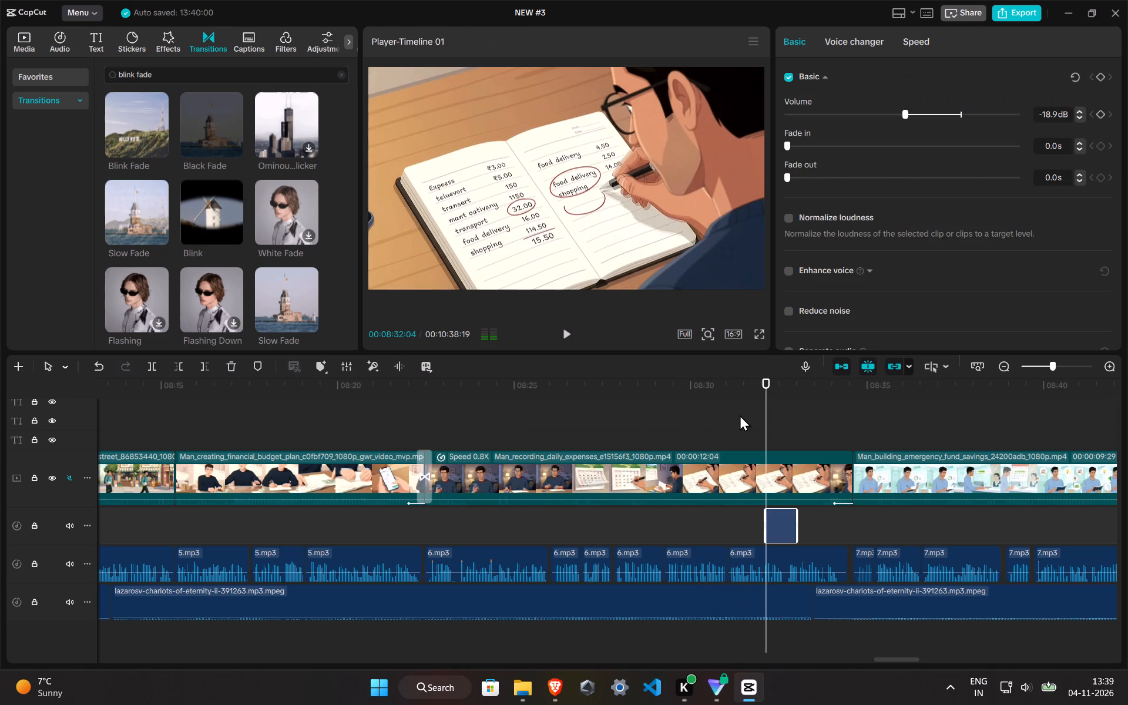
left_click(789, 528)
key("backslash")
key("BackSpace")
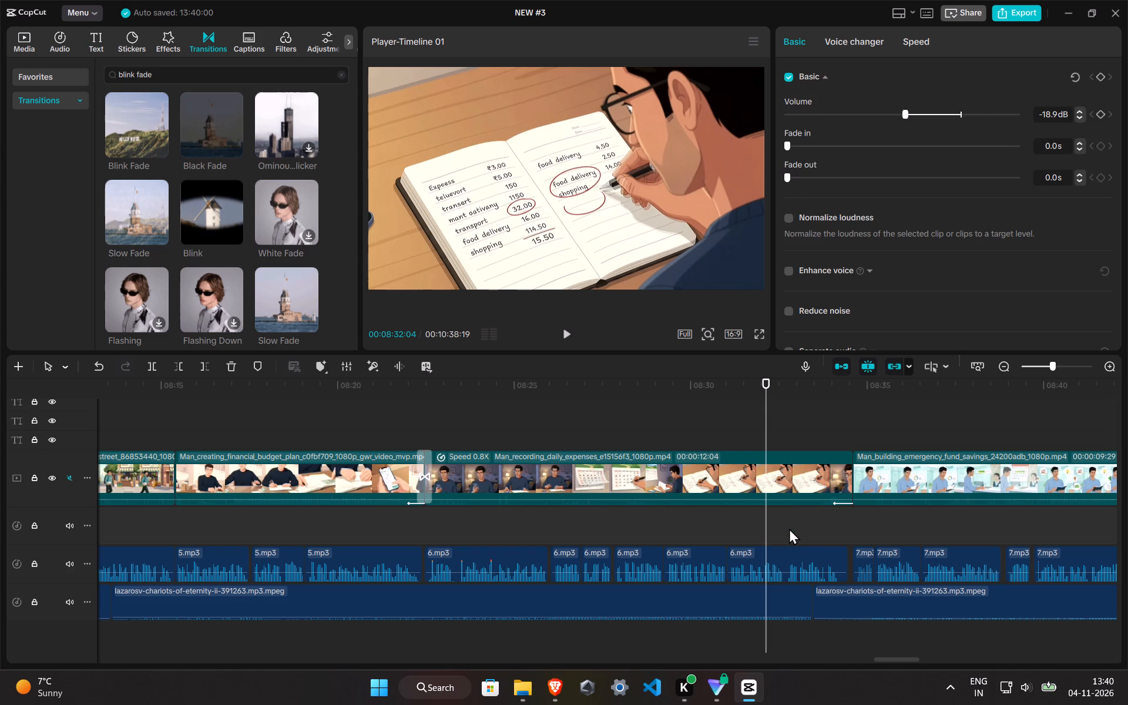
Play on from 08:32:04 to about 08:45 and look over the remaining clips up to the video's end.
key("space")
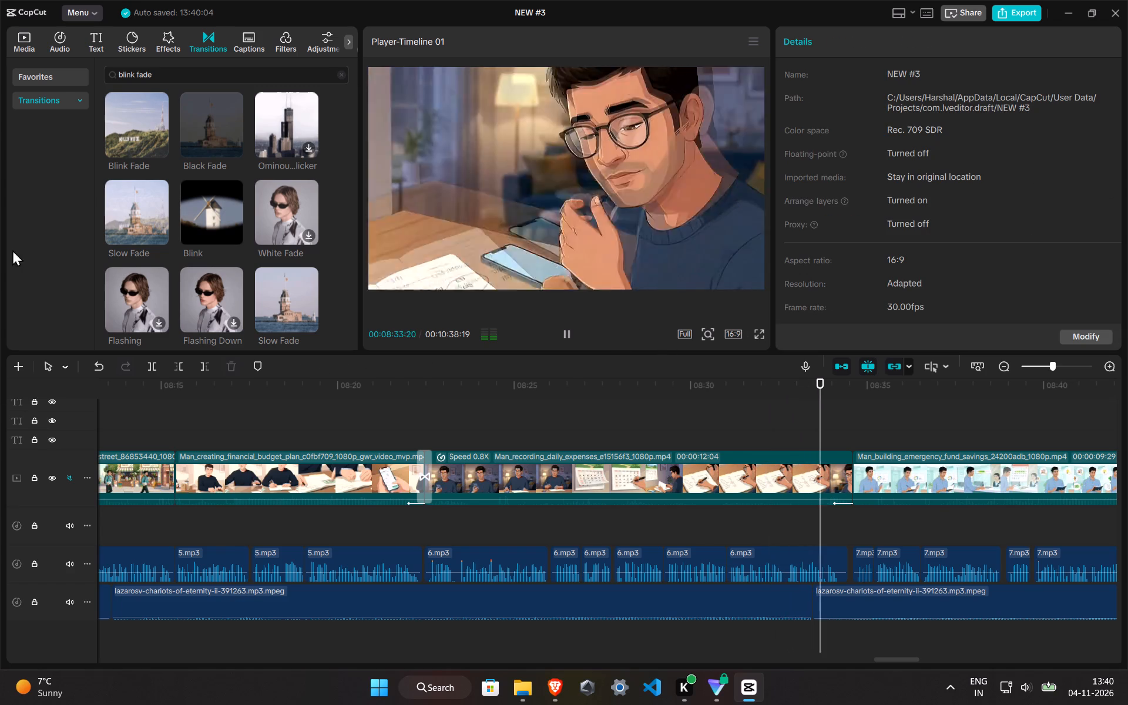
right_click(209, 206)
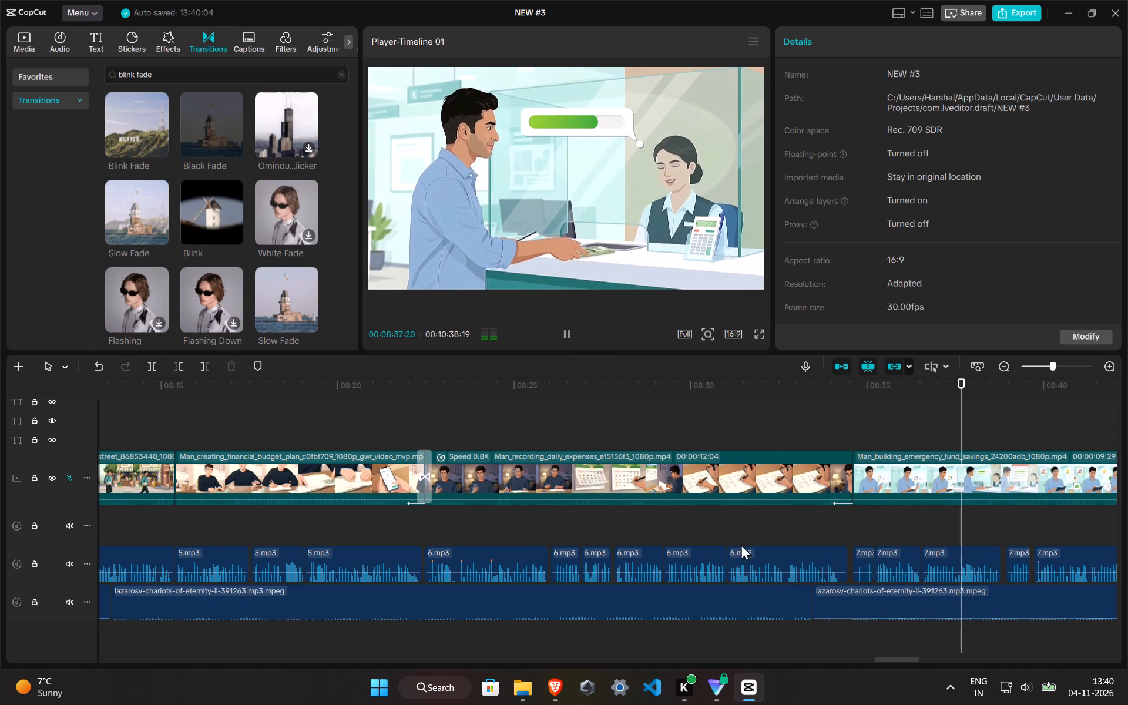
scroll(751, 564, "down", 5, "ctrl")
left_click_drag(902, 659, 987, 652)
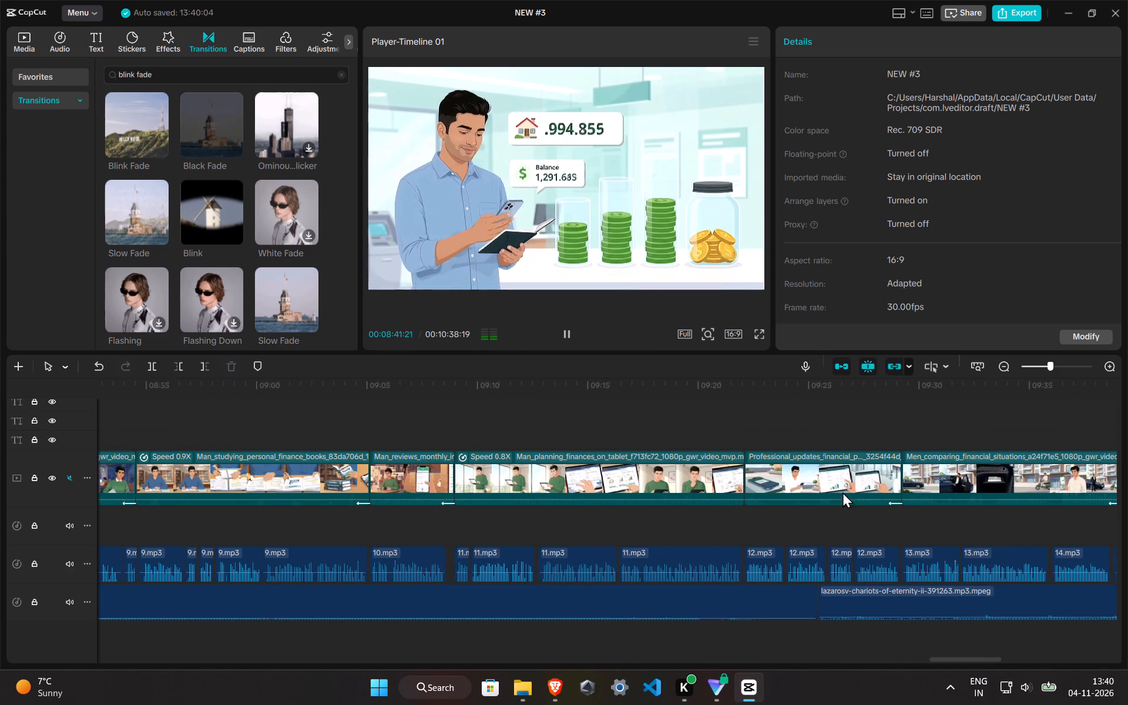
scroll(335, 578, "down", 6, "ctrl")
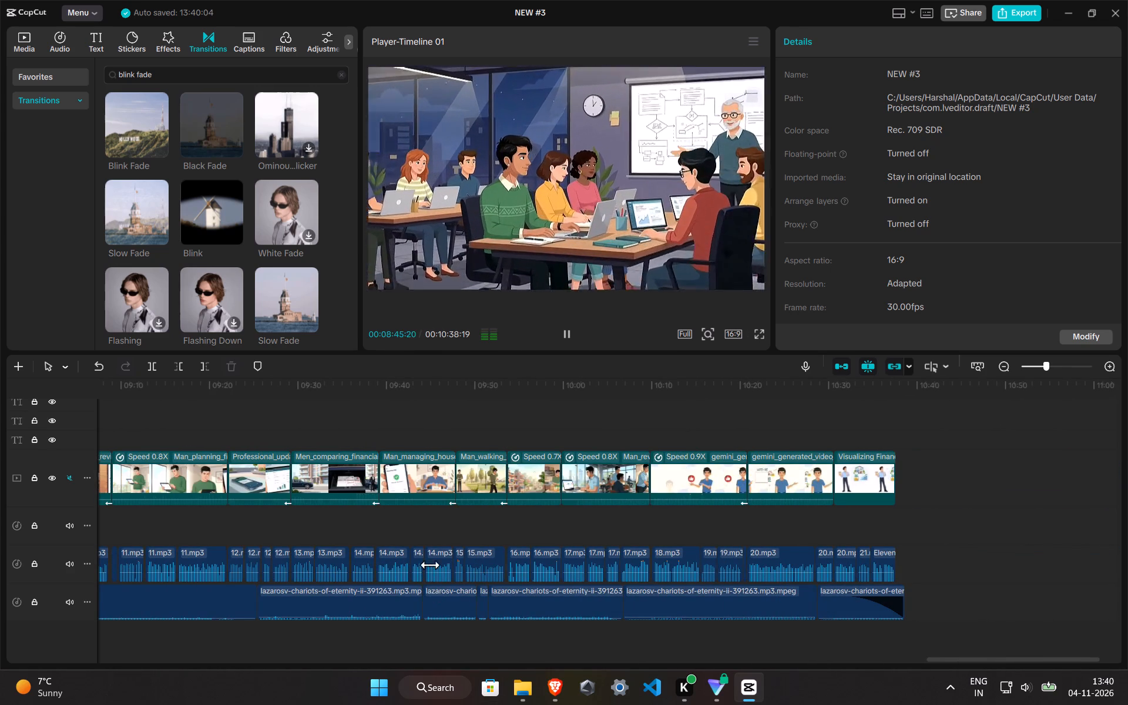
scroll(311, 509, "down", 5, "ctrl")
Paste the copied sound effect near the start of the Professional_2D_flat-vector clip at about 08:44 and preview it from 08:41:01.
left_click(223, 427)
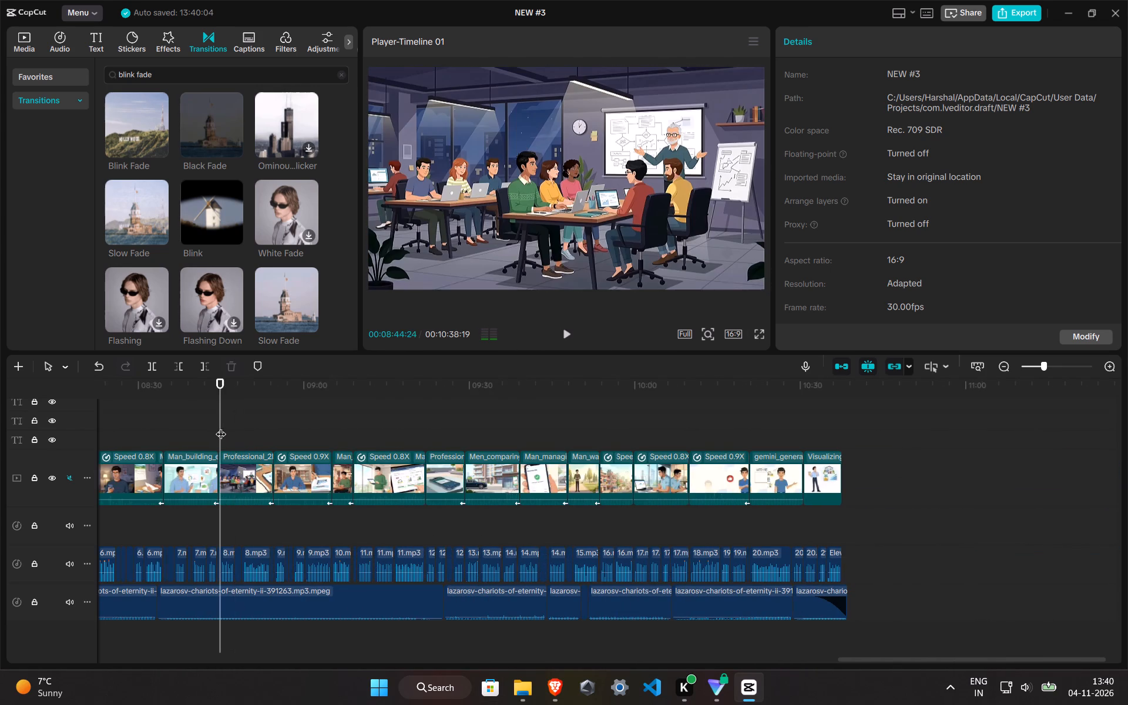
left_click(218, 427)
key("ctrl+v")
left_click(199, 527)
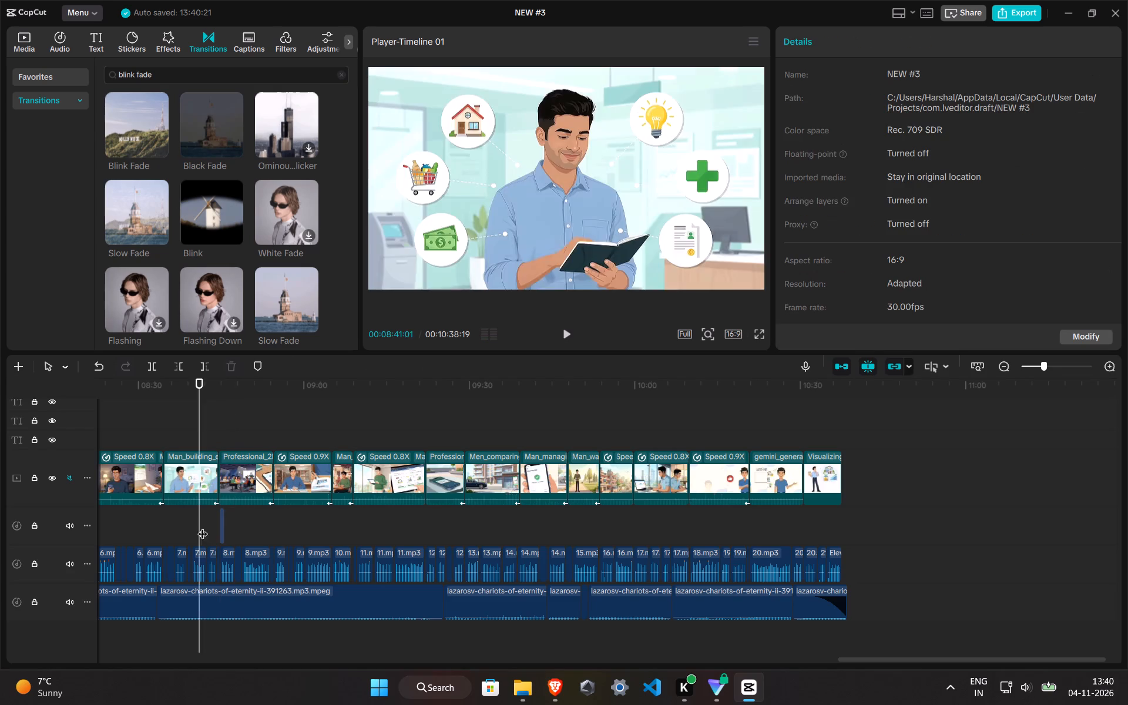
key("space")
scroll(435, 519, "up", 19, "ctrl")
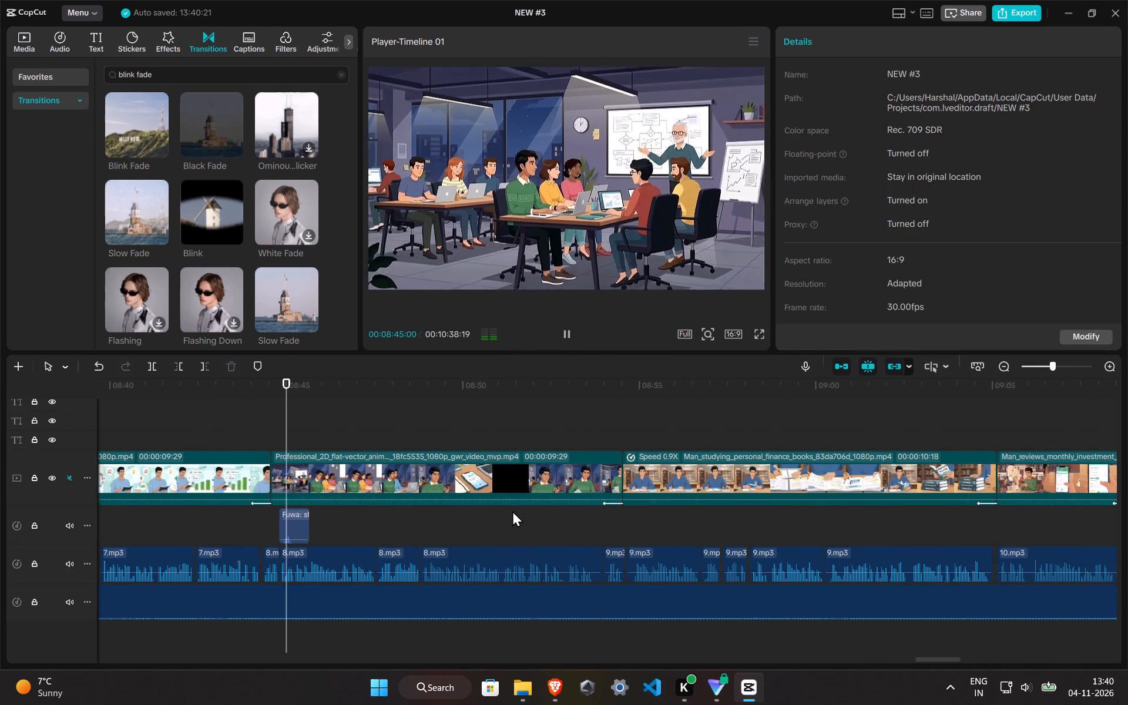
Move the pasted sound effect slightly earlier so it begins just before the Professional_2D_flat-vector clip, and preview it.
left_click_drag(298, 523, 285, 523)
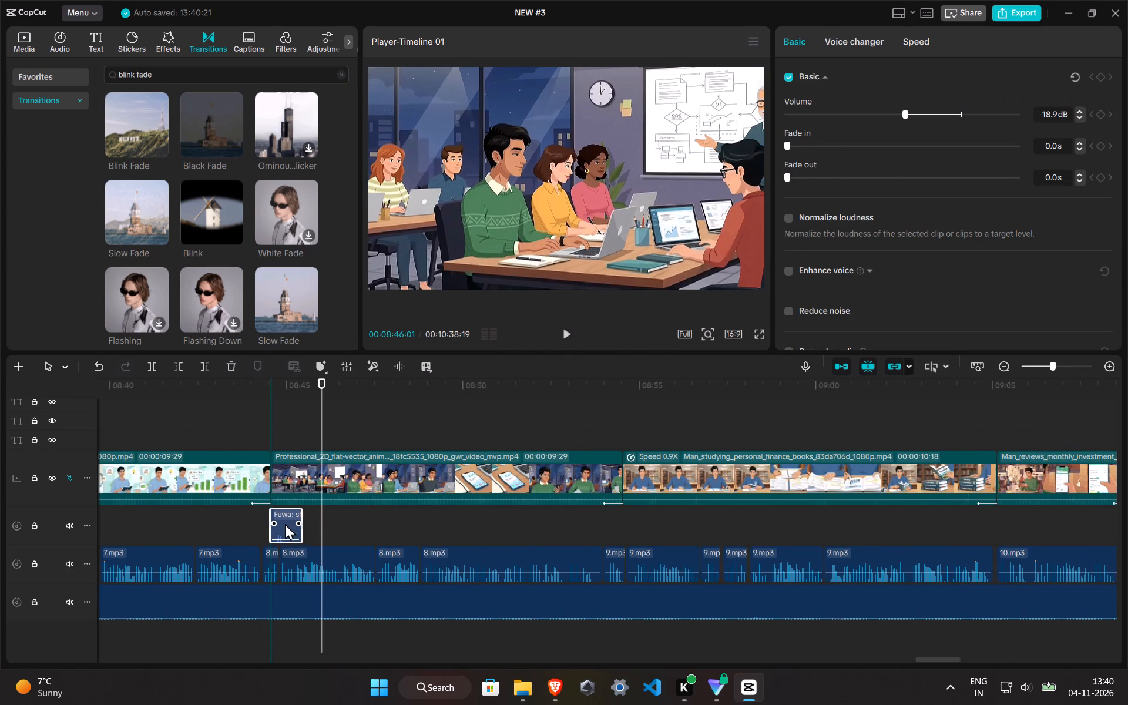
left_click_drag(285, 523, 284, 522)
left_click(231, 424)
key("space")
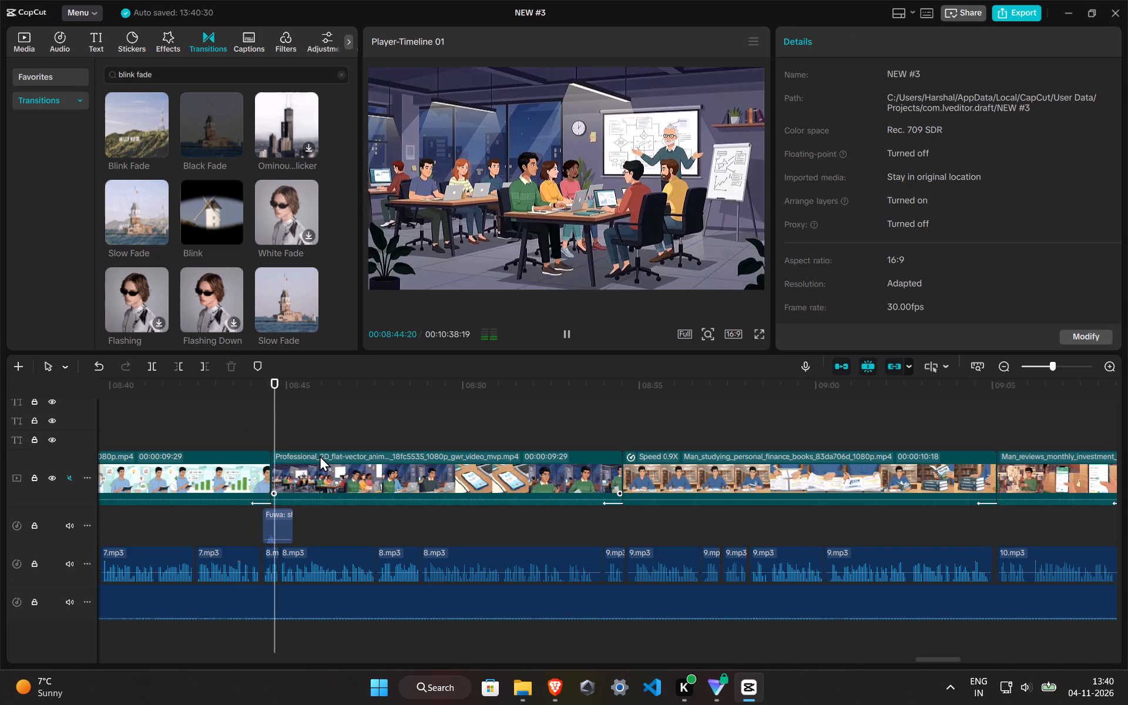
Set the Fuwa sound effect's fade-in to 0.2 s, shift it to start with the Professional_2D_flat-vector clip, and preview it.
left_click_drag(268, 519, 271, 519)
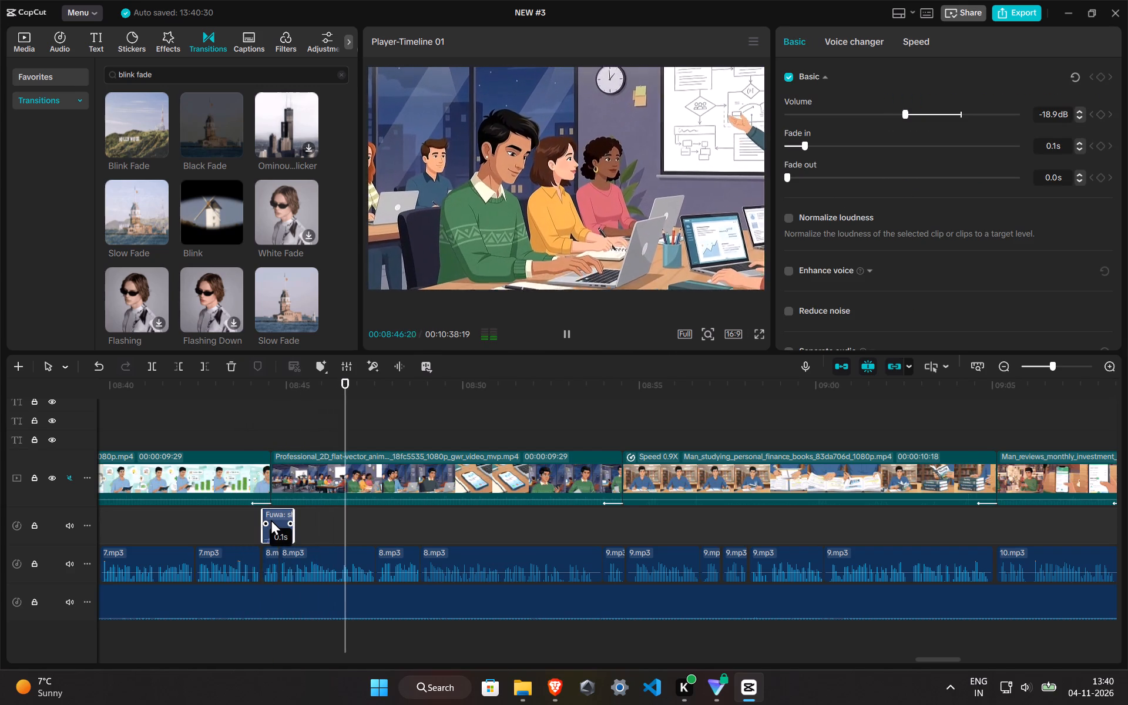
left_click_drag(271, 519, 274, 519)
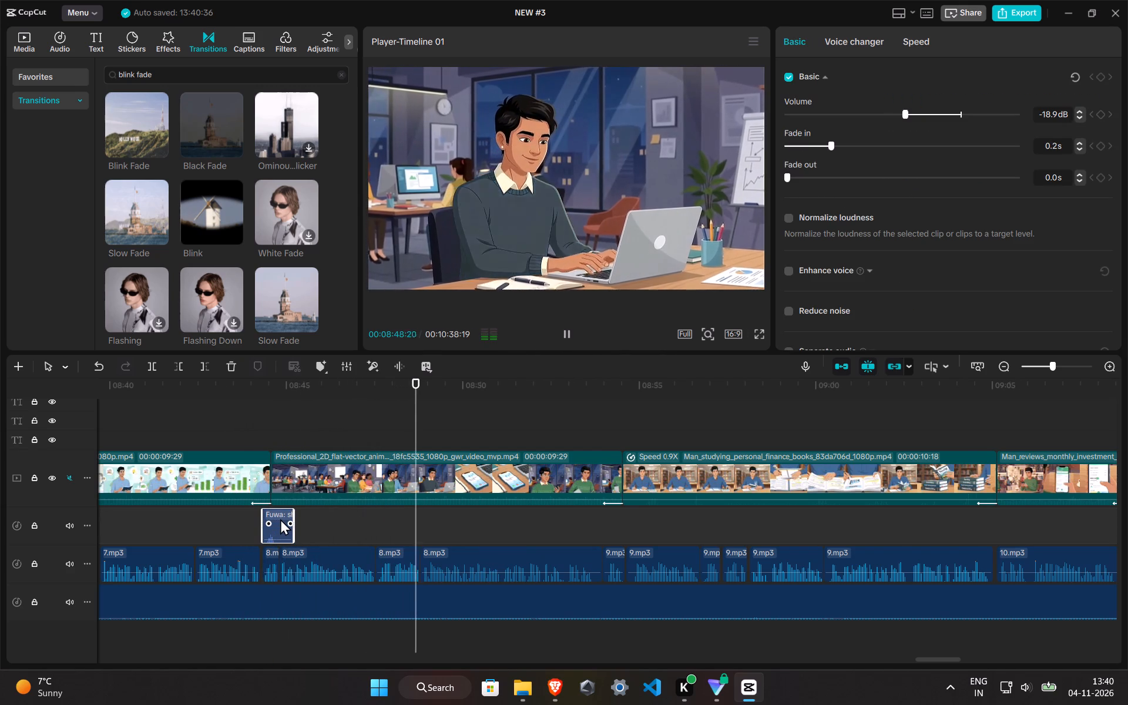
left_click_drag(280, 519, 287, 519)
left_click(241, 429)
key("space")
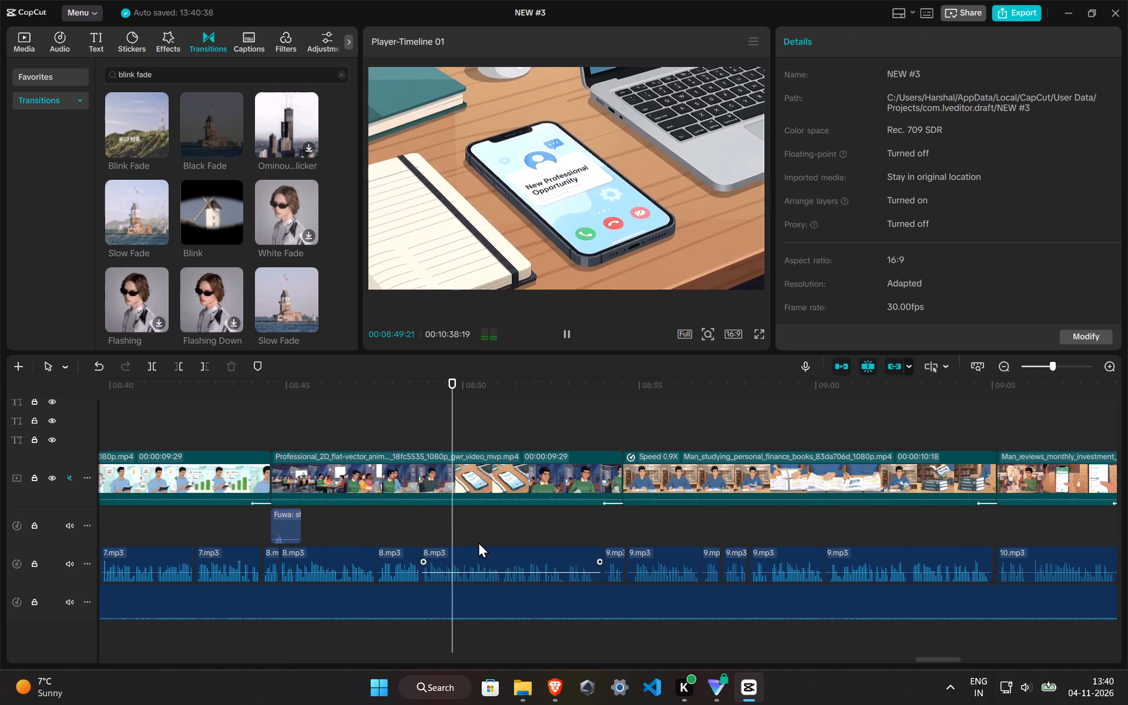
Move the Fuwa sound effect to about 08:47:20, just before the phone shot in the Professional_2D_flat-vector clip, and preview it.
left_click_drag(290, 532, 406, 524)
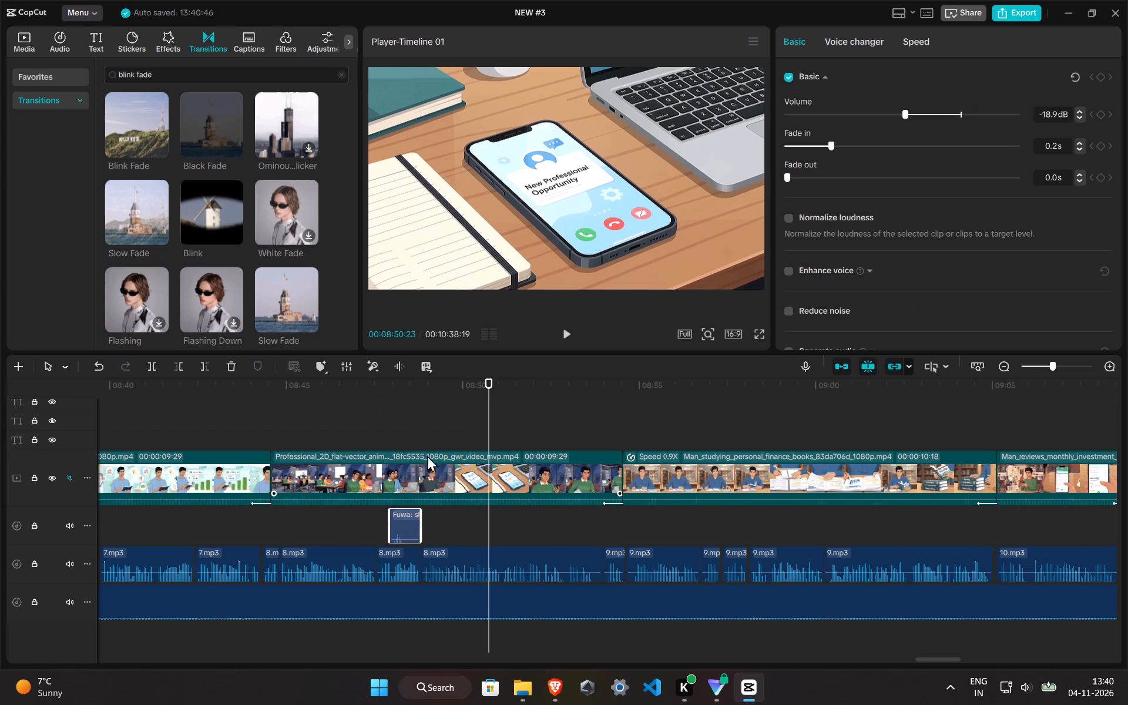
left_click(443, 390)
left_click_drag(441, 402, 364, 407)
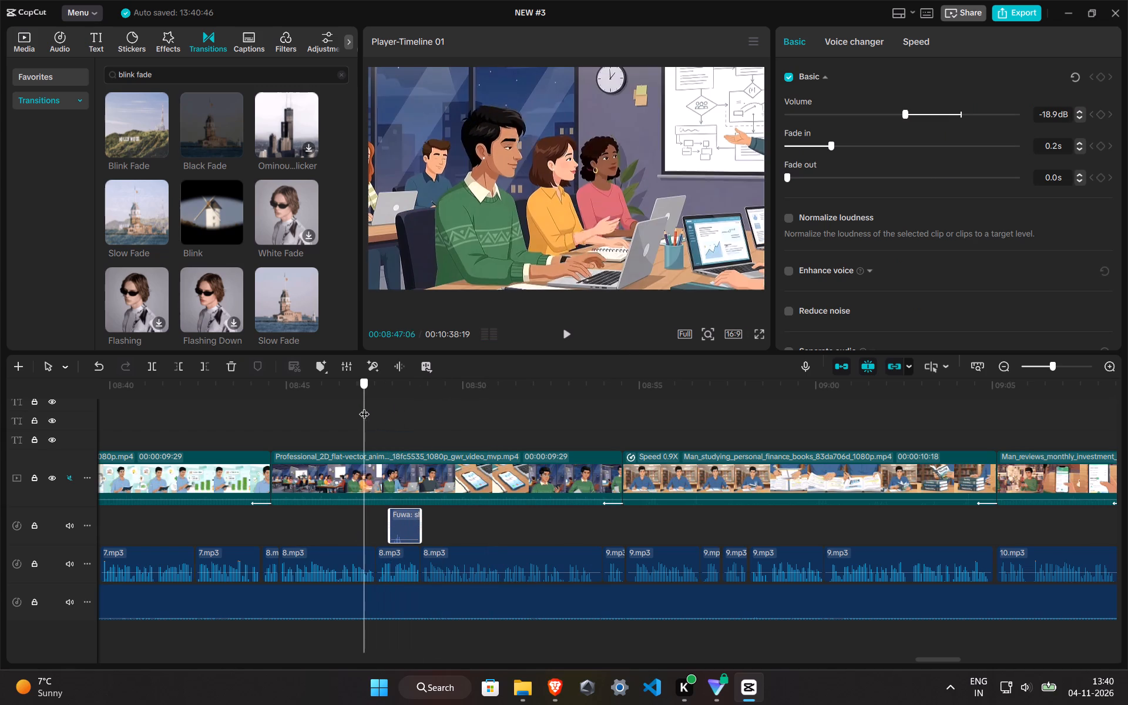
left_click_drag(364, 407, 381, 408)
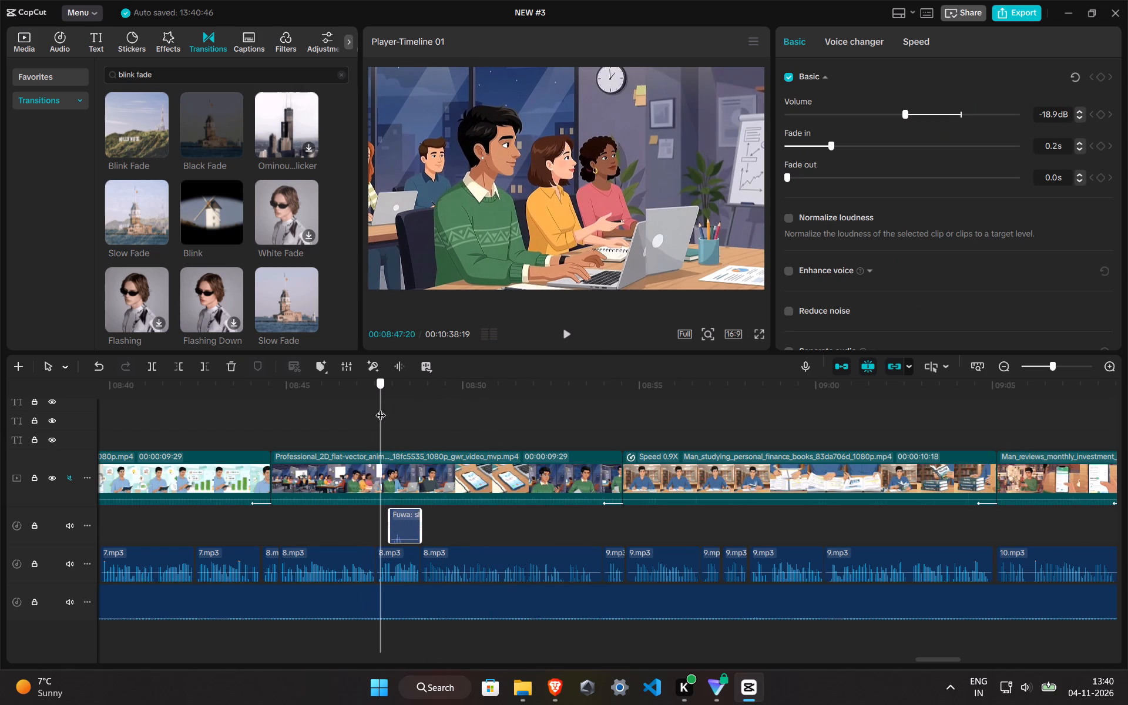
left_click_drag(381, 408, 384, 409)
left_click_drag(405, 520, 394, 521)
left_click(329, 431)
key("space")
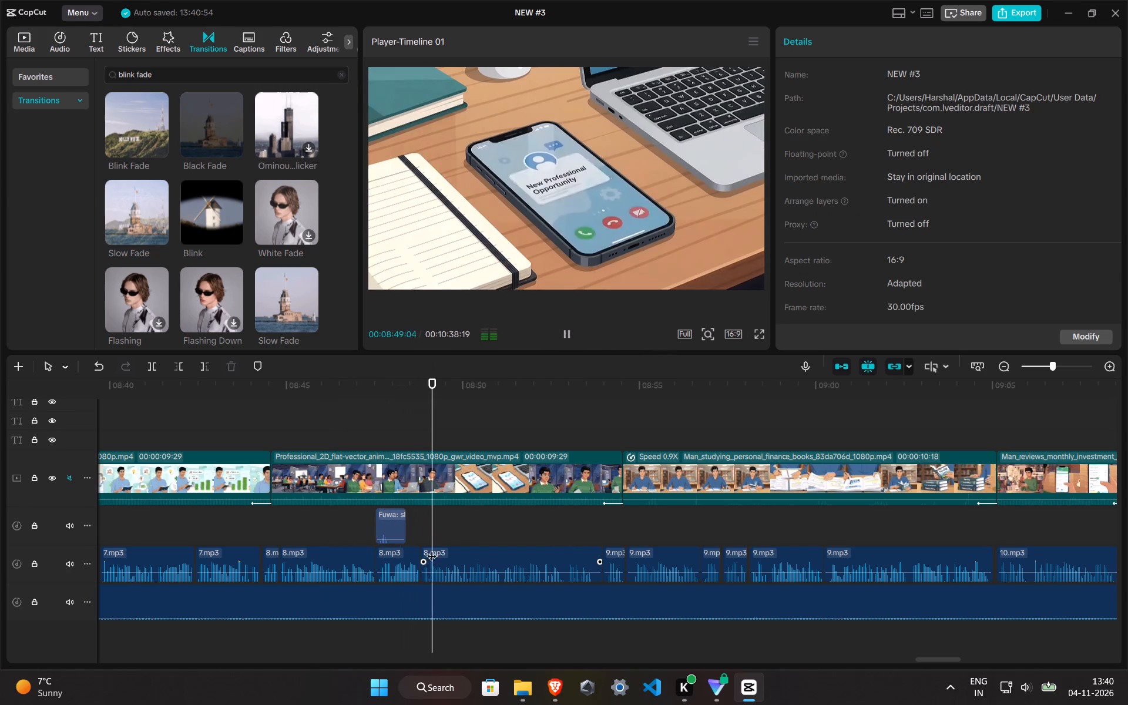
Raise the moved Fuwa sound effect's volume to -14.2 dB and preview it.
left_click(386, 522)
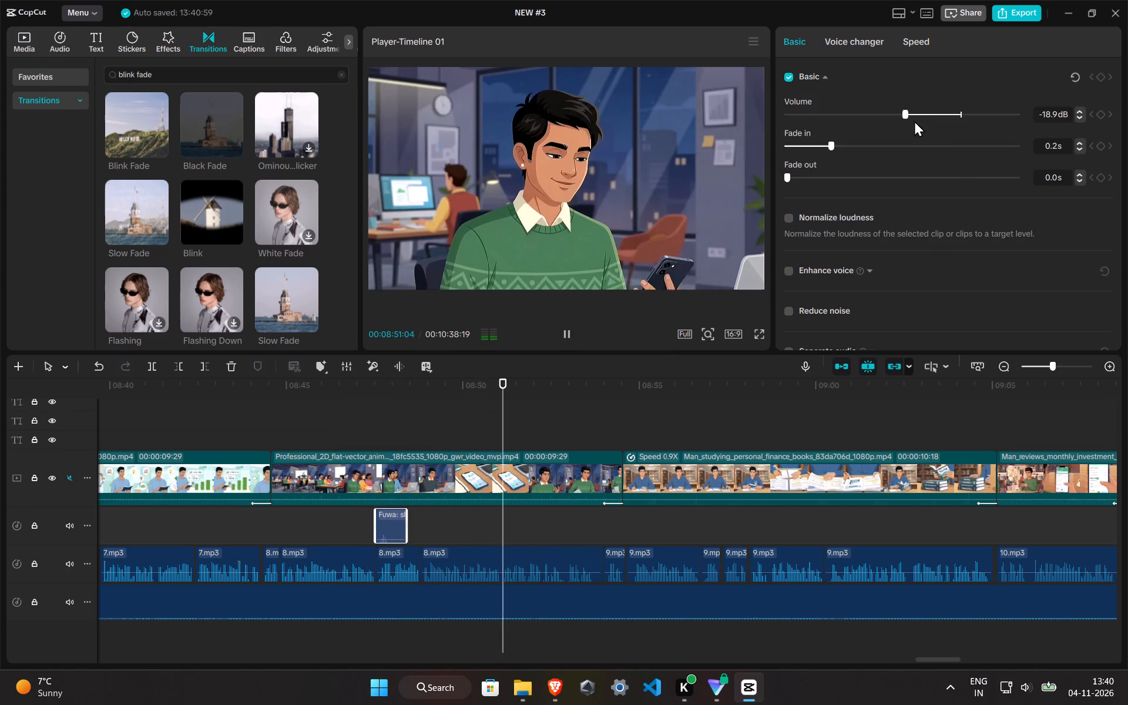
left_click(896, 113)
left_click_drag(917, 111, 927, 111)
left_click_drag(934, 112, 925, 114)
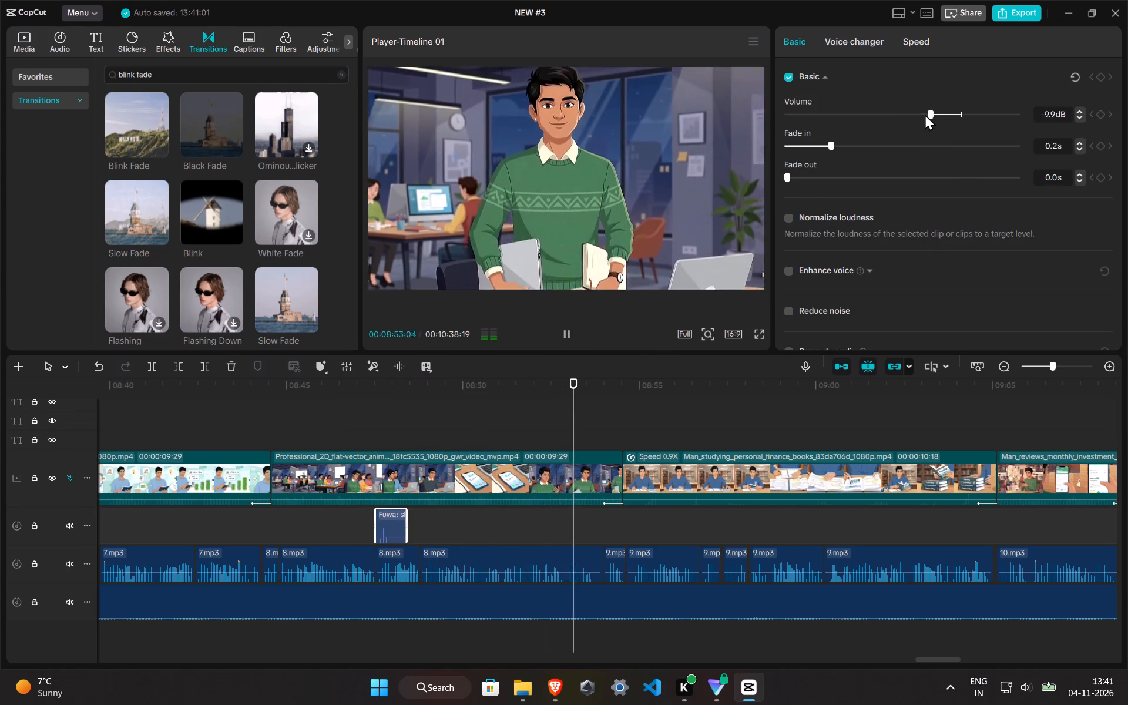
left_click_drag(925, 114, 921, 115)
left_click(916, 118)
left_click(344, 435)
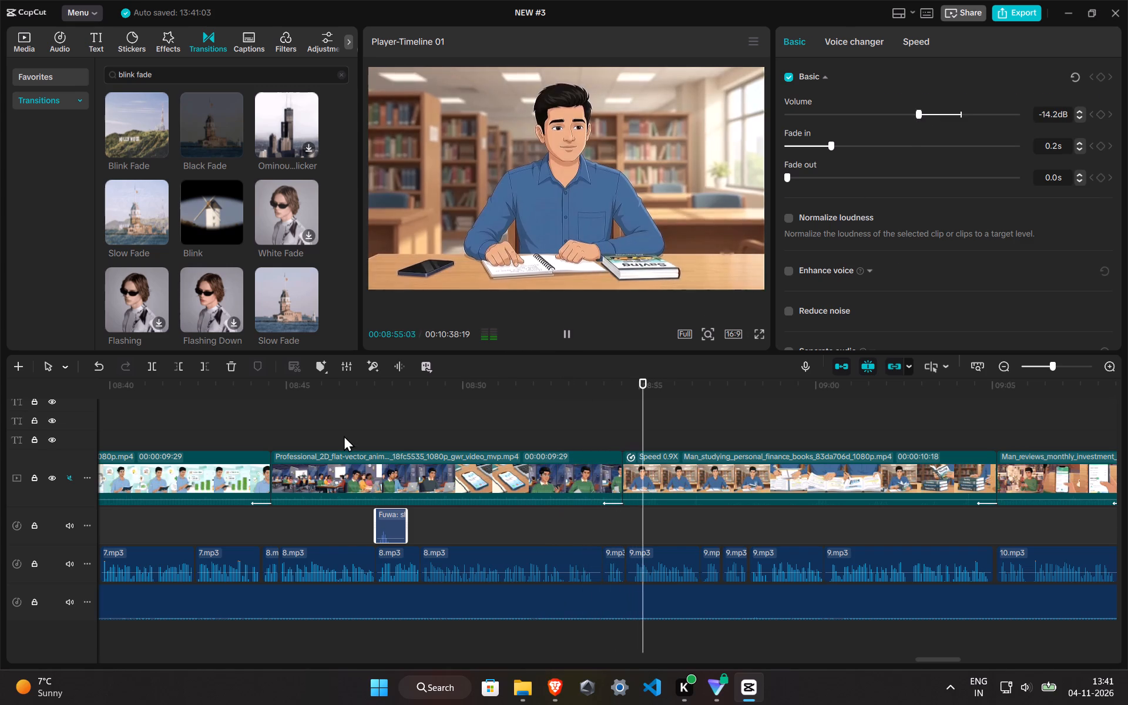
key("space")
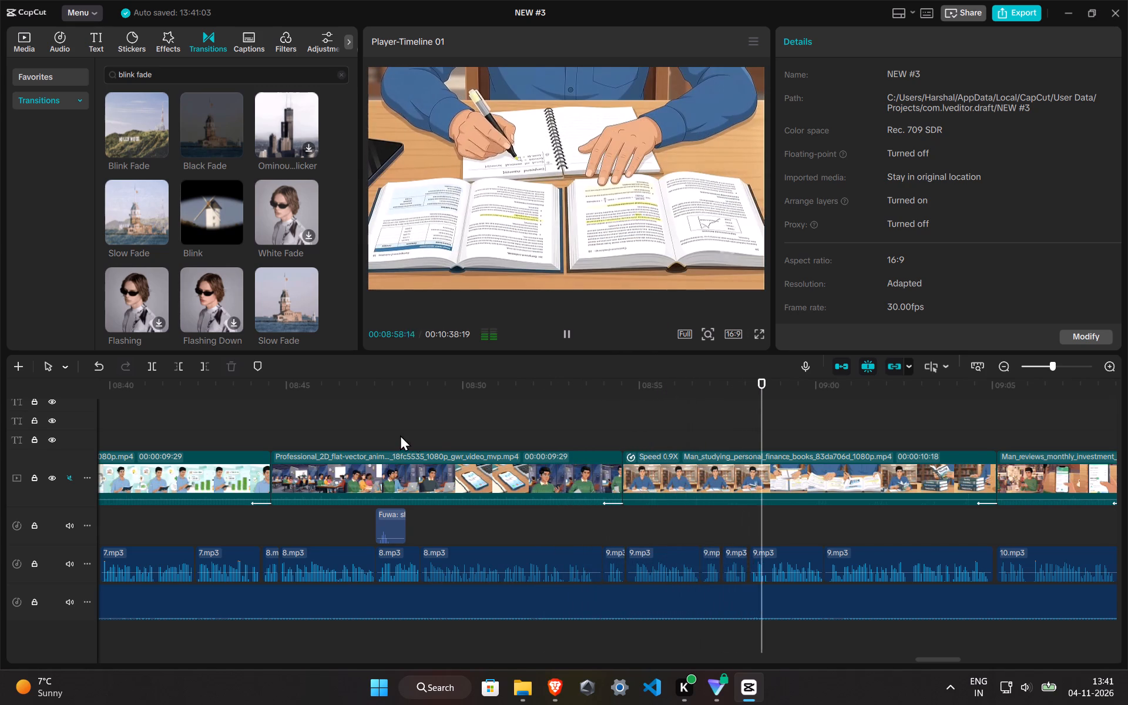
Add the Blink transition between the Professional_2D_flat-vector and Man_studying_personal_finance_books clips, and resume playback.
left_click_drag(221, 207, 616, 478)
left_click(603, 422)
key("space")
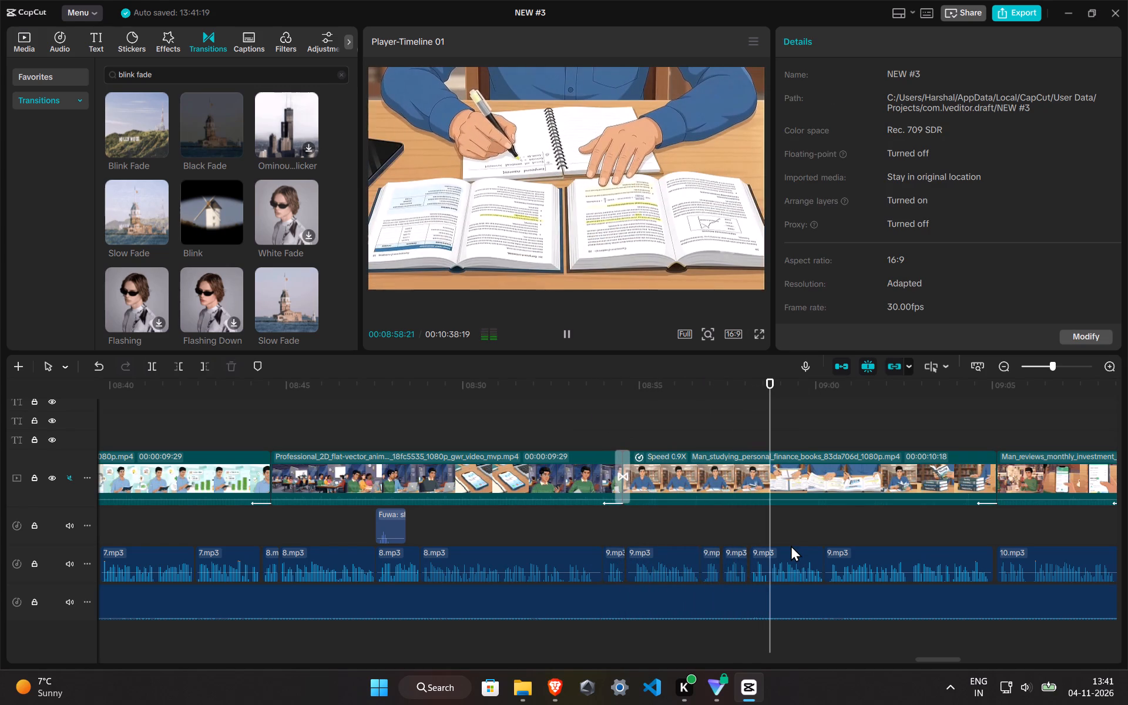
Play on from about 08:58 to 09:14 and look over the remaining clips up to the video's end.
scroll(798, 533, "up", 5, "ctrl")
scroll(757, 471, "up", 4, "ctrl")
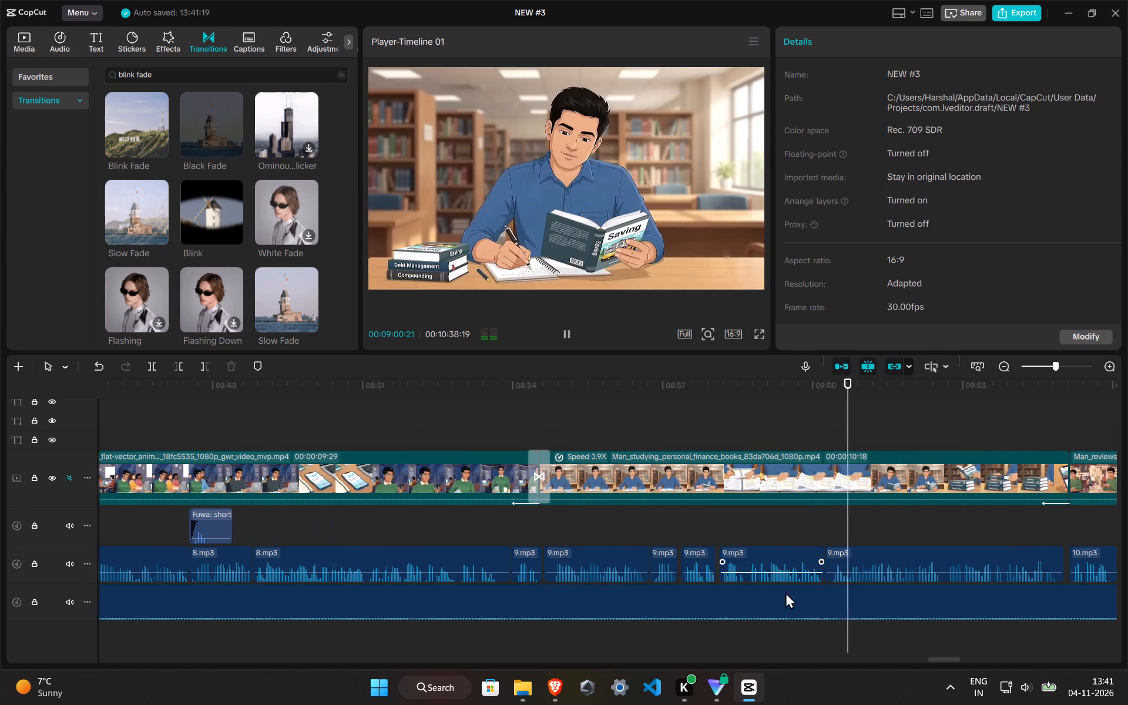
left_click_drag(938, 660, 982, 657)
scroll(676, 560, "down", 7, "ctrl")
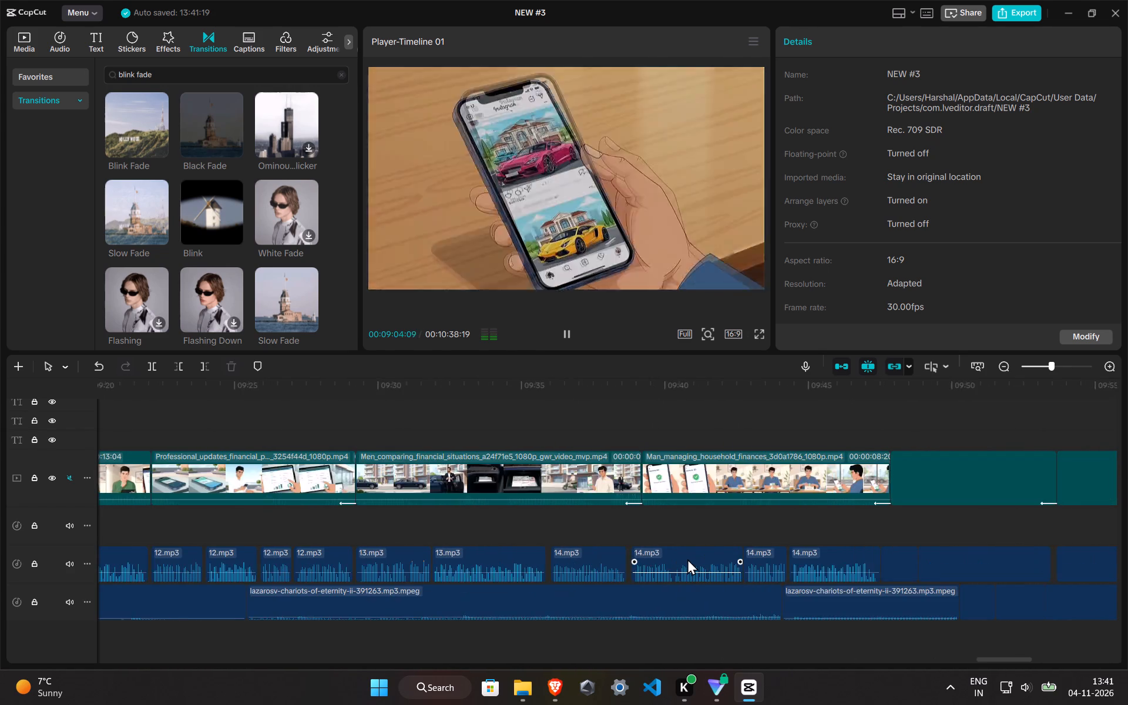
scroll(687, 559, "down", 3, "ctrl")
scroll(594, 525, "down", 3, "ctrl")
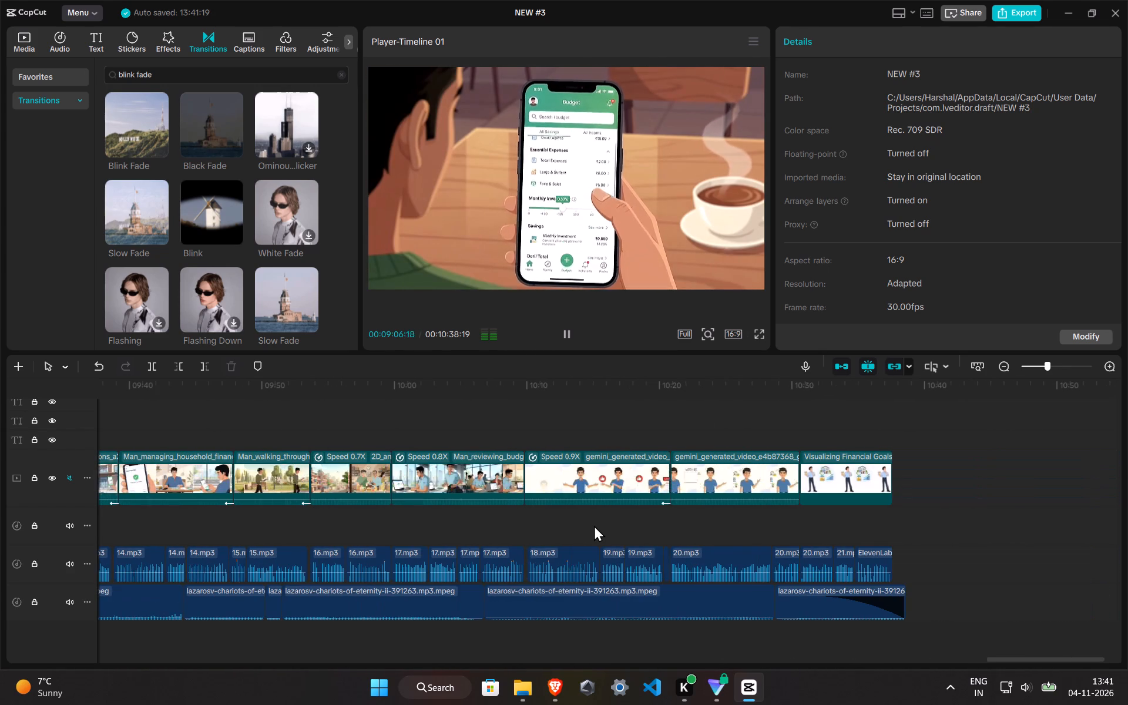
scroll(595, 526, "down", 3)
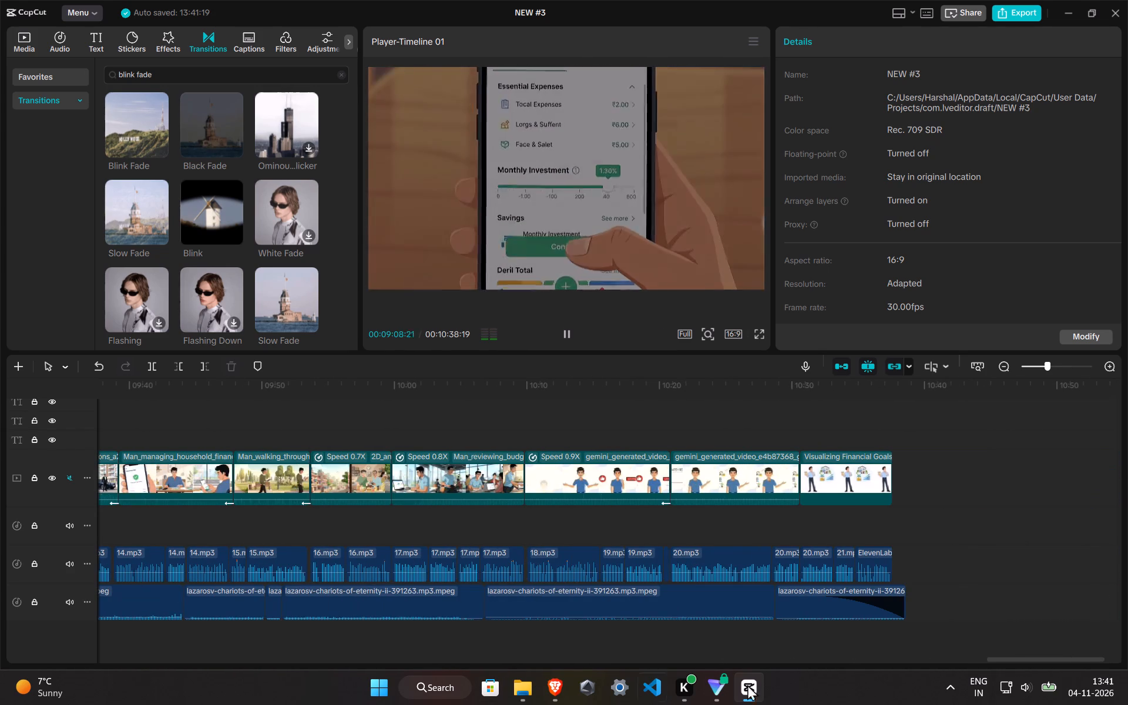
left_click_drag(992, 659, 928, 658)
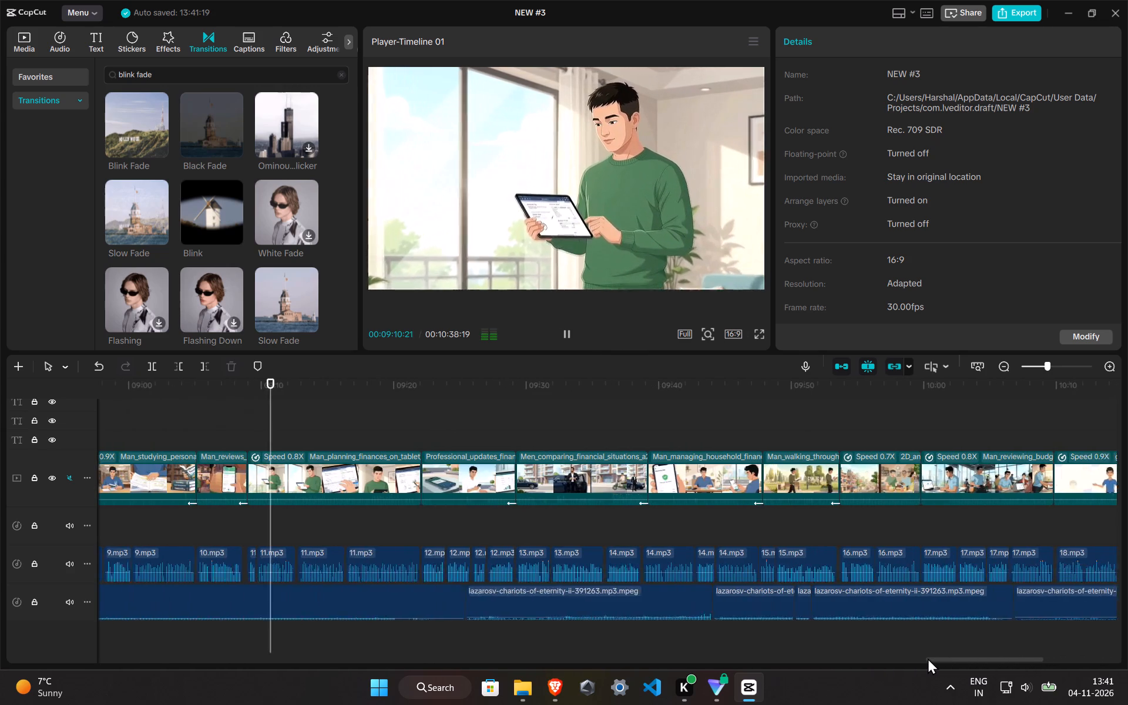
left_click_drag(928, 658, 926, 658)
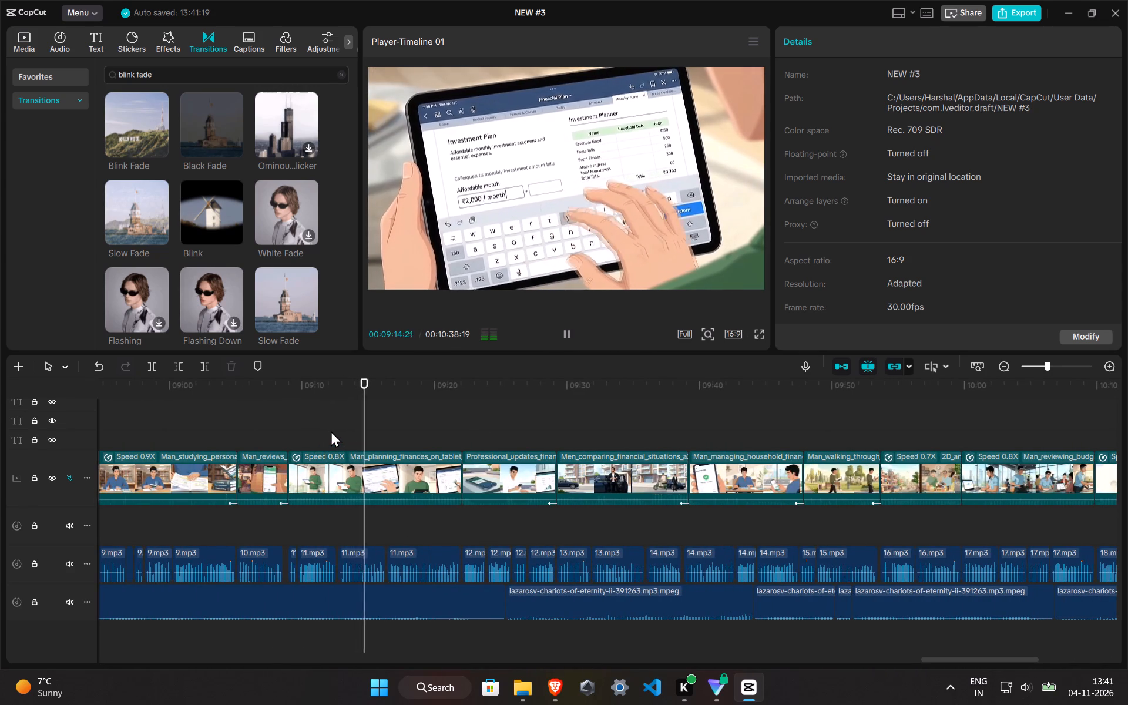
Replay the Man_planning_finances_on_tablet clip around 09:11 to 09:12 to pinpoint the moment the man taps the tablet.
left_click(343, 432)
left_click(340, 432)
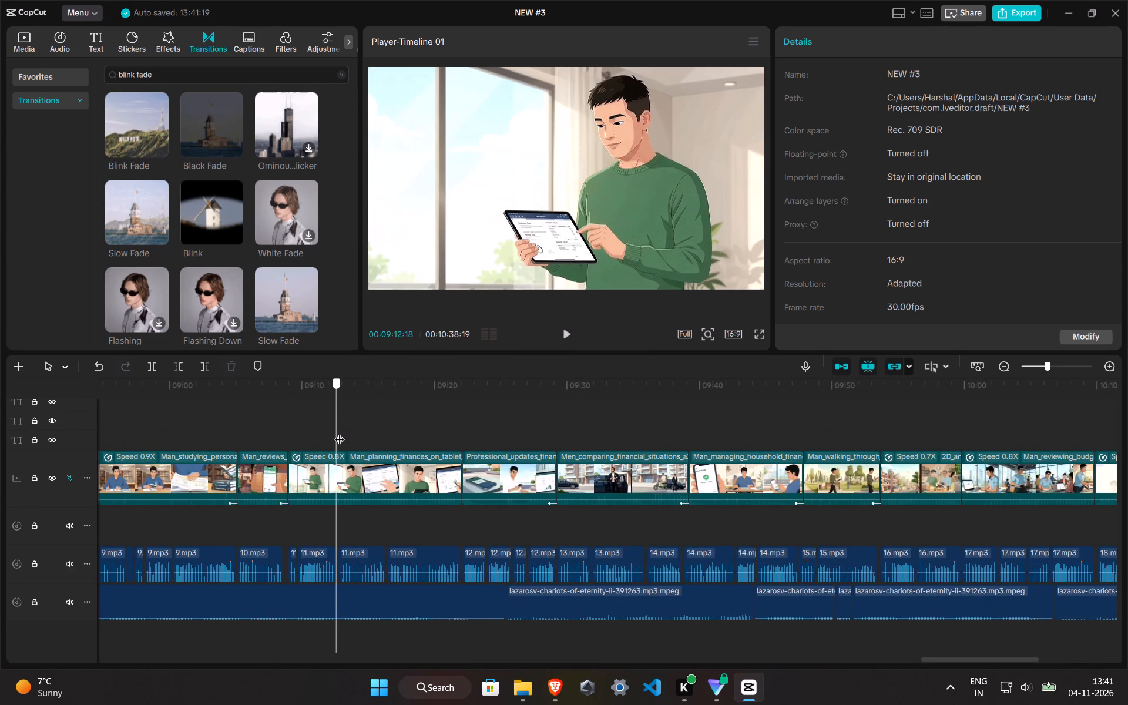
key("space")
left_click_drag(338, 432, 323, 433)
left_click(323, 433)
key("space")
left_click(323, 433)
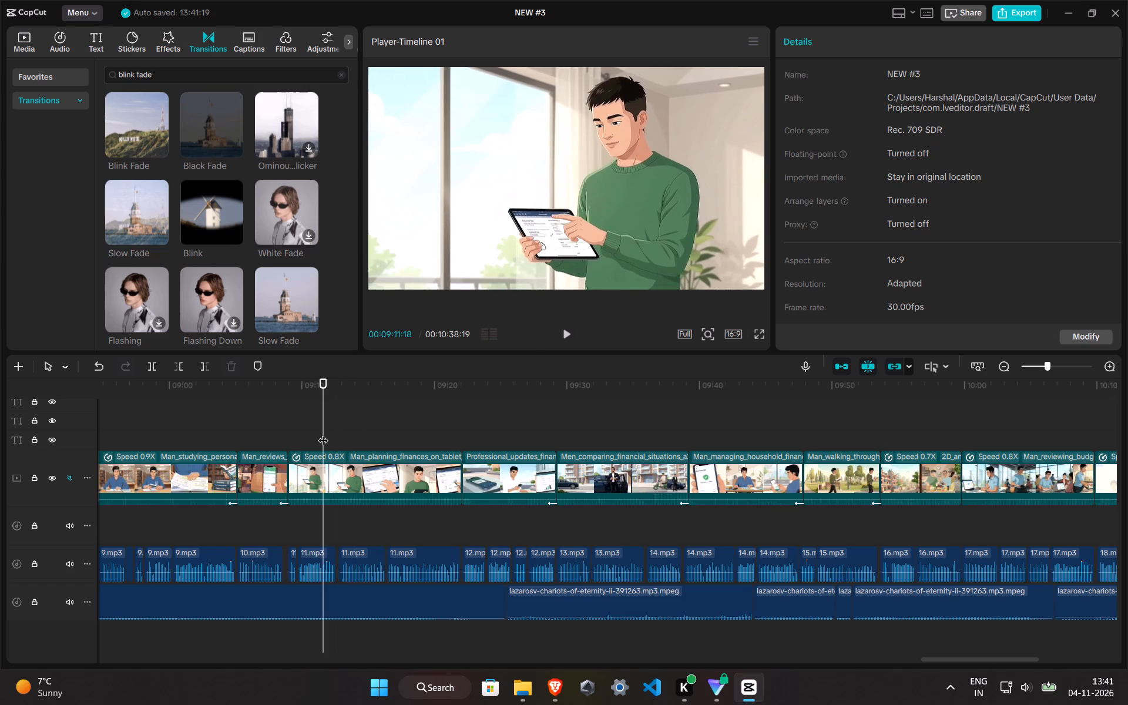
left_click(323, 433)
Add the Mouse click 1 sound effect at 09:11:17 in the Man_planning_finances_on_tablet clip and preview it.
scroll(338, 439, "down", 13, "ctrl")
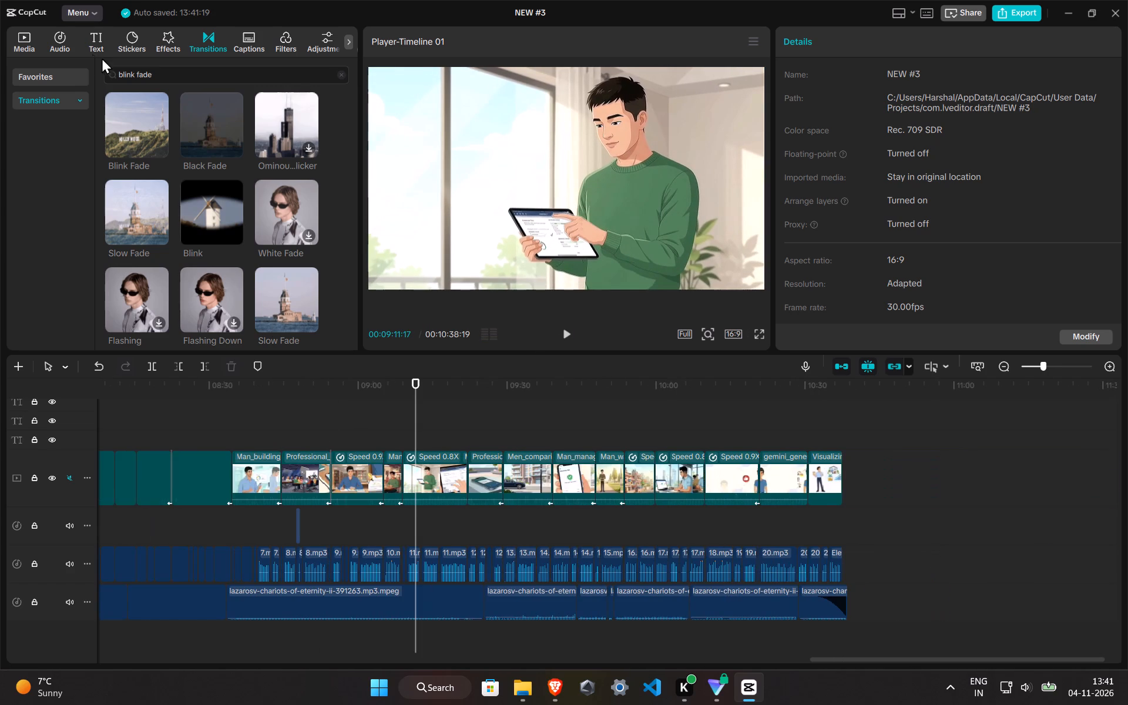
left_click(61, 50)
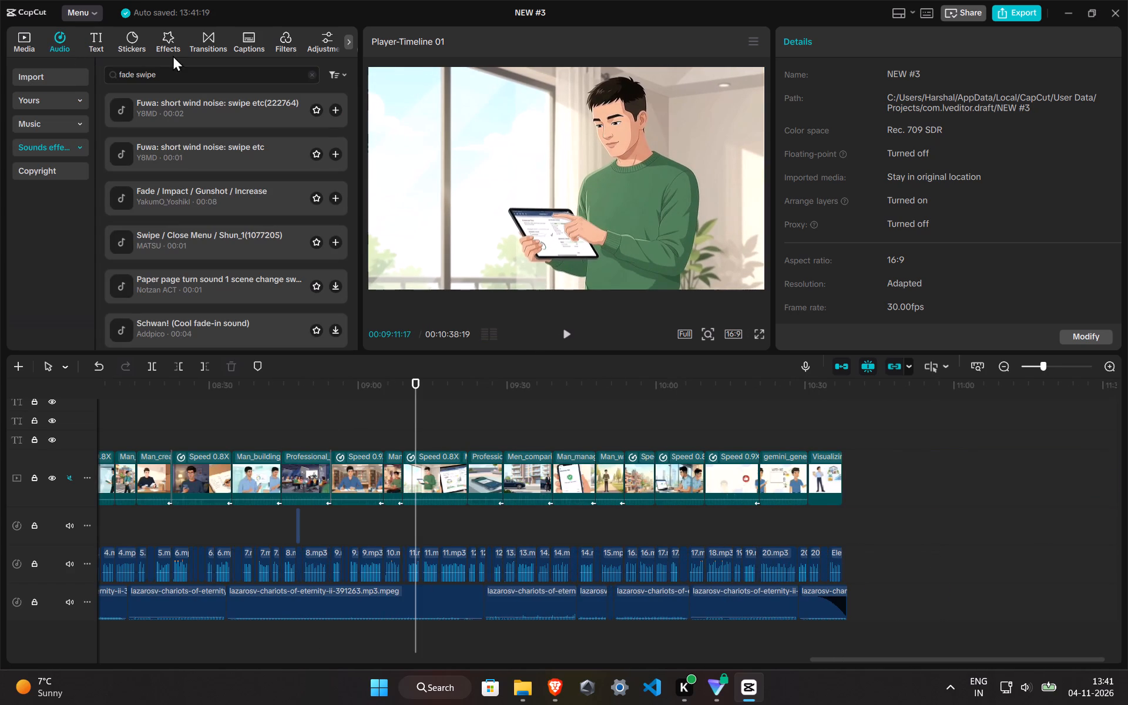
left_click(310, 69)
left_click(310, 79)
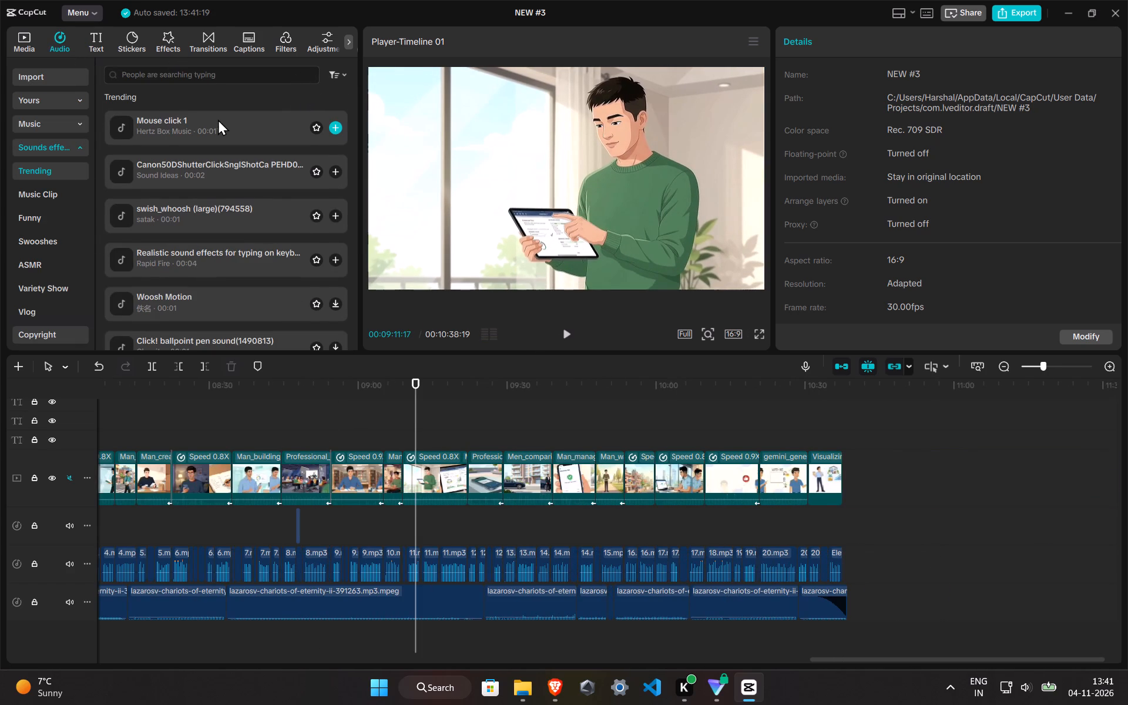
left_click(206, 120)
left_click_drag(206, 123, 413, 520)
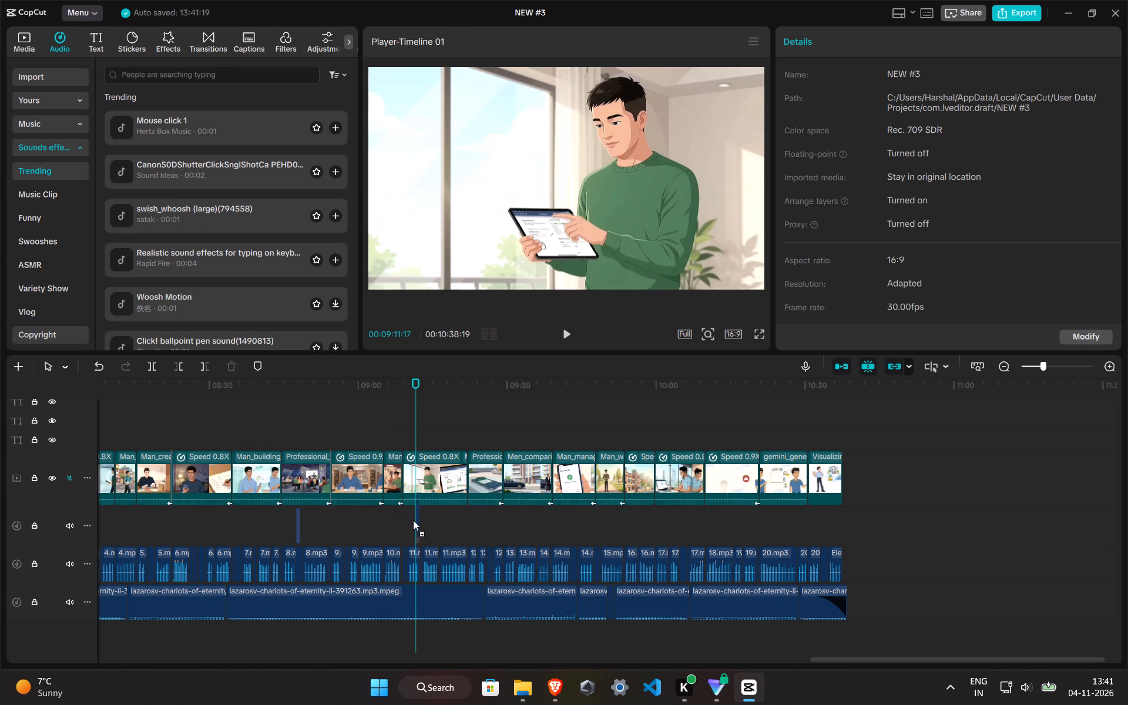
left_click_drag(413, 520, 412, 521)
left_click(391, 429)
key("space")
scroll(481, 448, "up", 2, "ctrl")
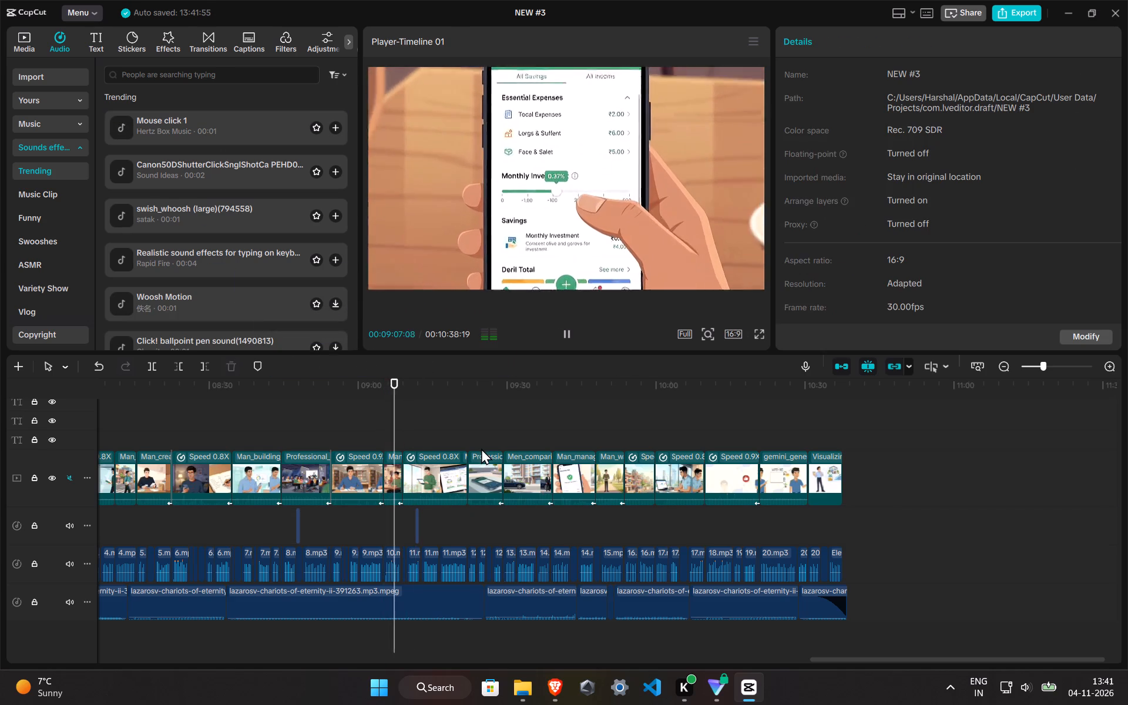
scroll(481, 448, "up", 20, "ctrl")
scroll(481, 448, "up", 6, "ctrl")
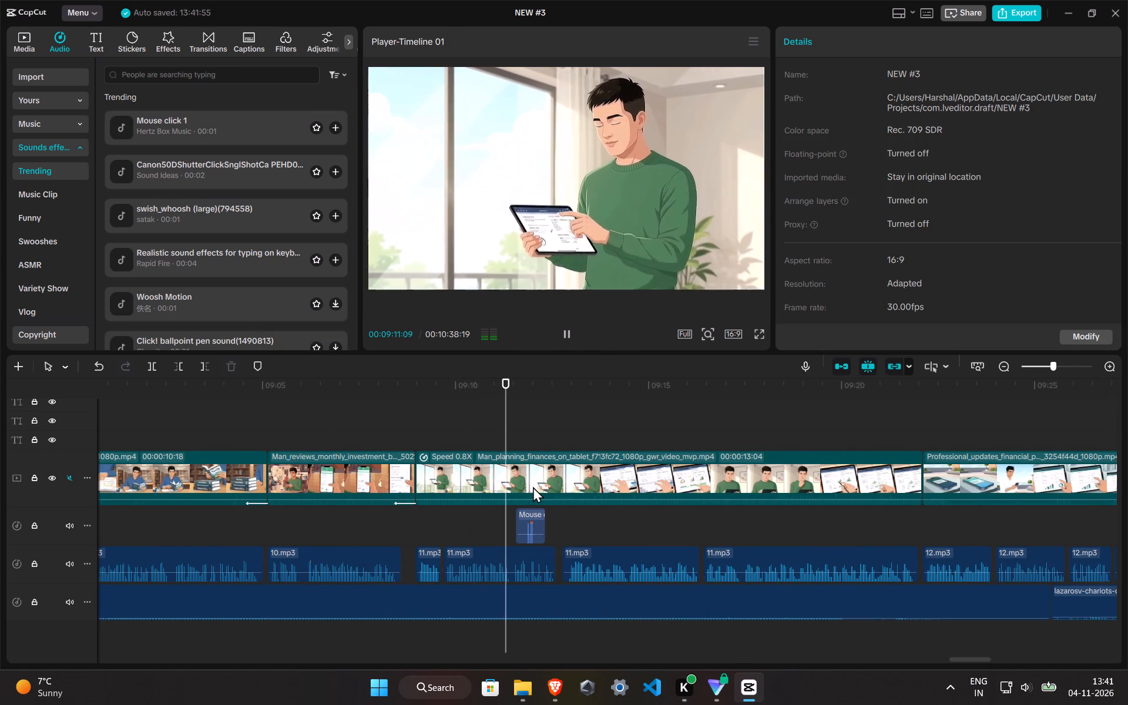
Lower the Mouse click 1 sound effect's volume to -11.5 dB, comparing levels by replaying from about 09:11.
left_click(528, 533)
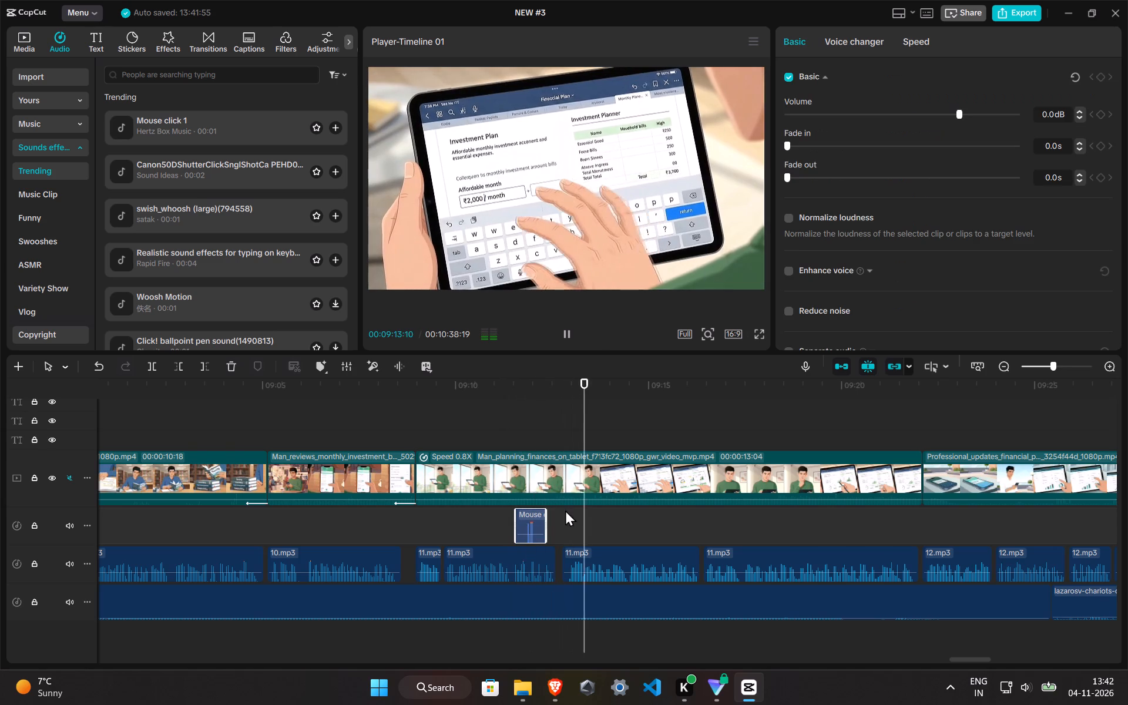
left_click(928, 111)
left_click(522, 425)
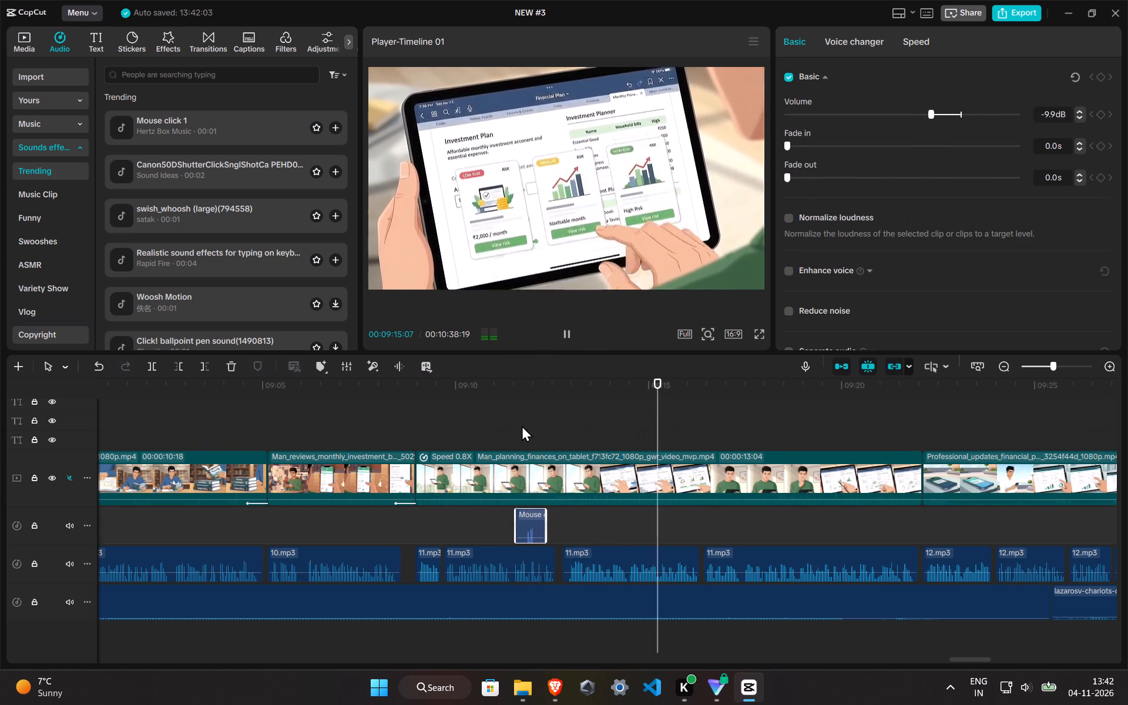
key("space")
left_click(509, 519)
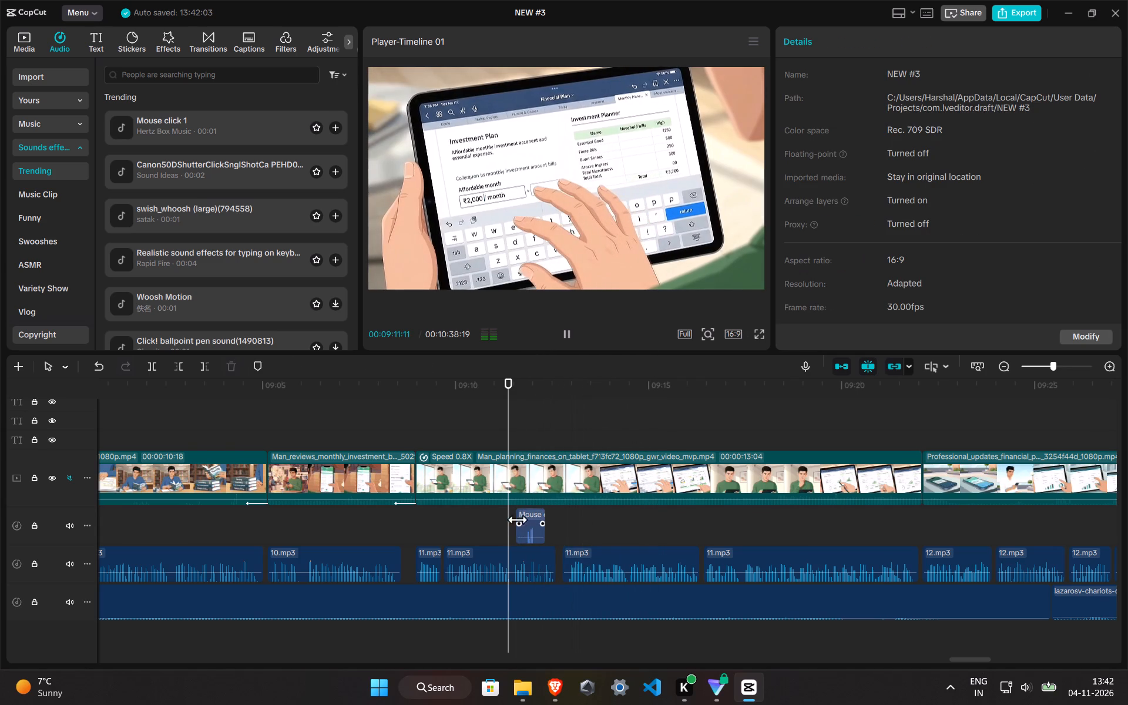
left_click(529, 522)
left_click(924, 116)
key("space")
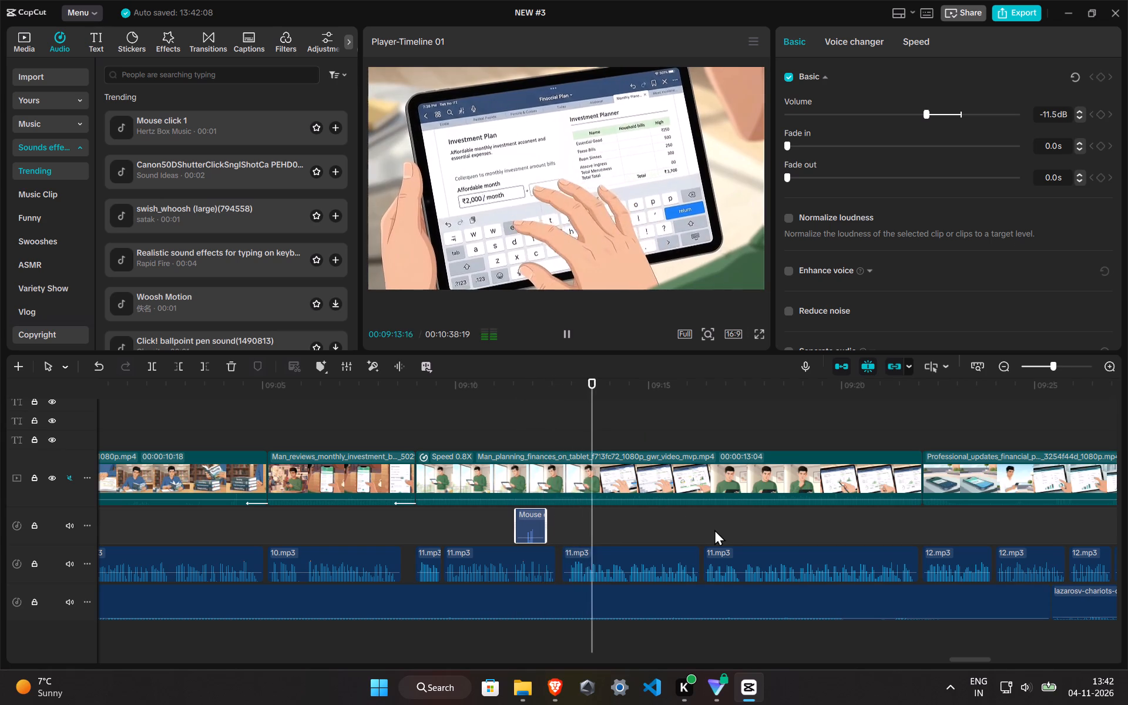
Apply the Fade Out animation to the end of the Man_planning_finances_on_tablet clip.
scroll(714, 530, "down", 14, "ctrl")
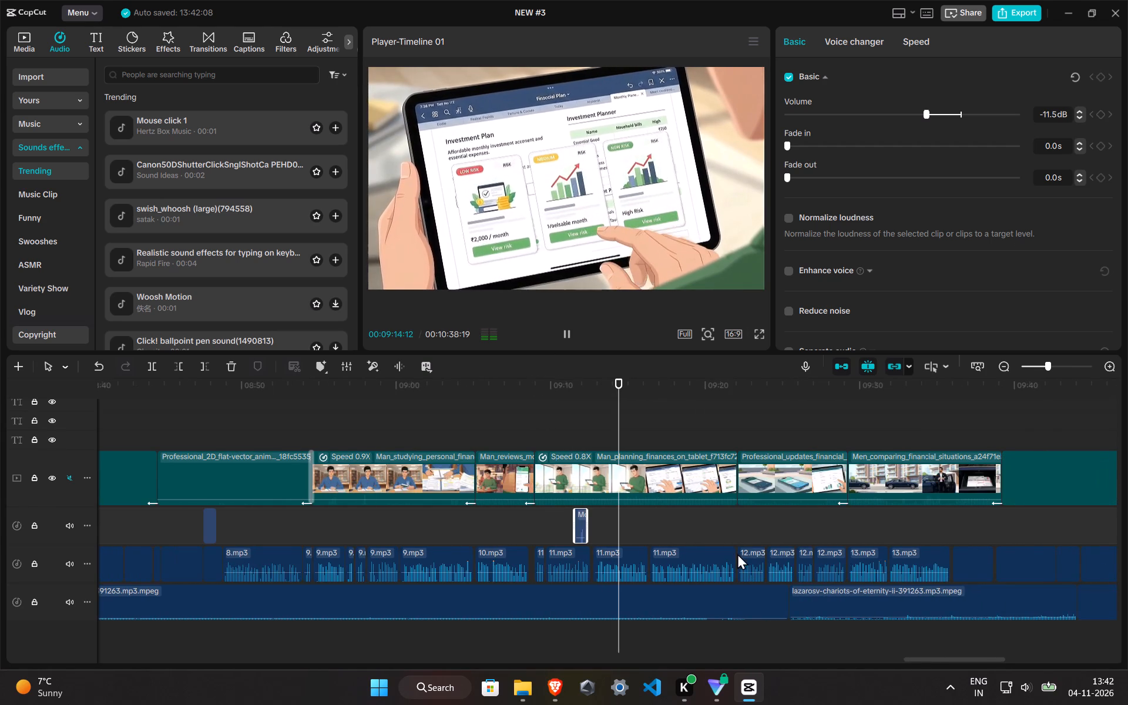
left_click_drag(864, 659, 929, 664)
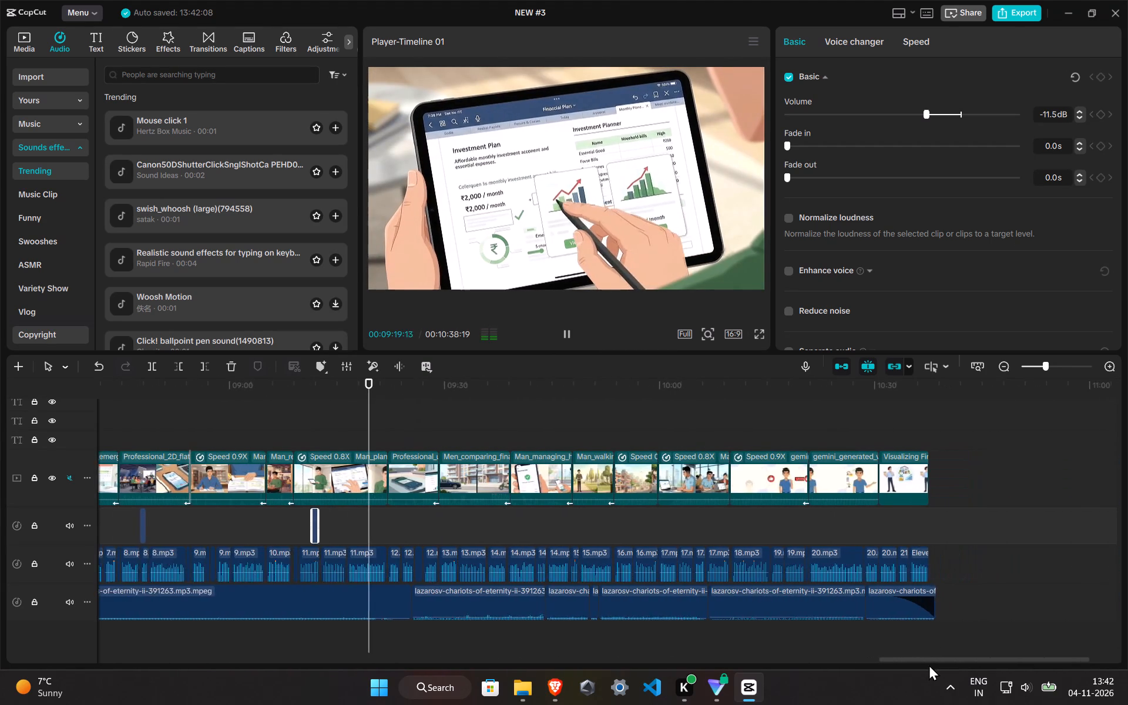
left_click_drag(929, 664, 929, 664)
scroll(417, 510, "up", 3, "ctrl")
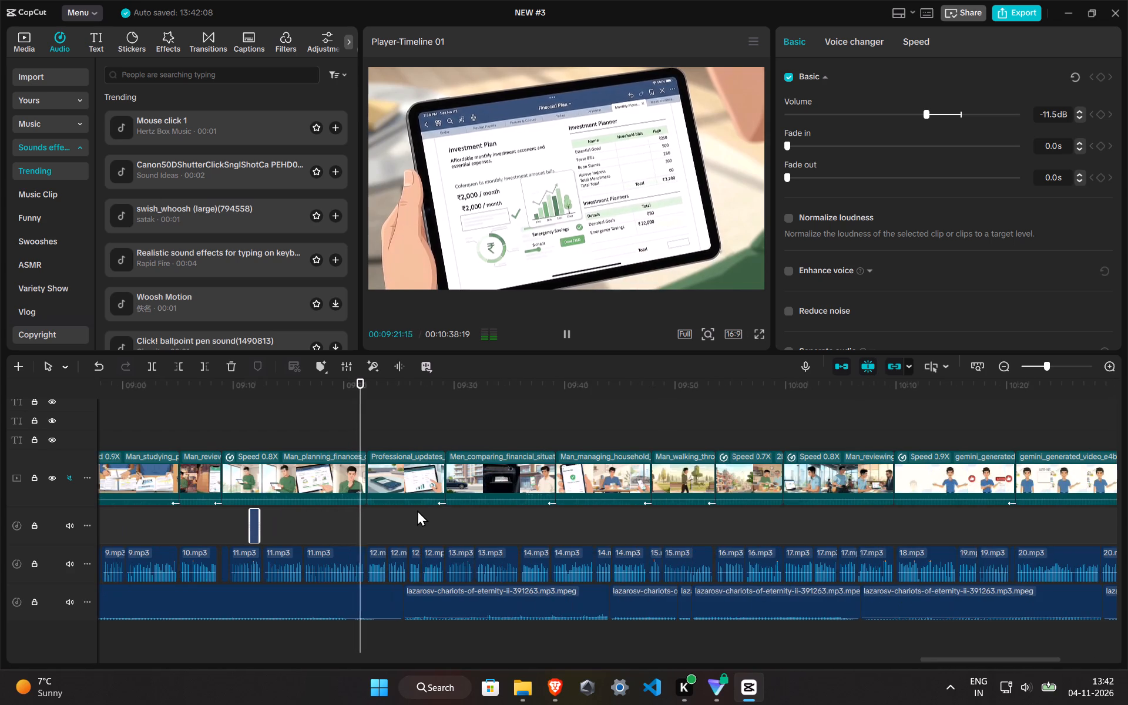
scroll(548, 512, "down", 5)
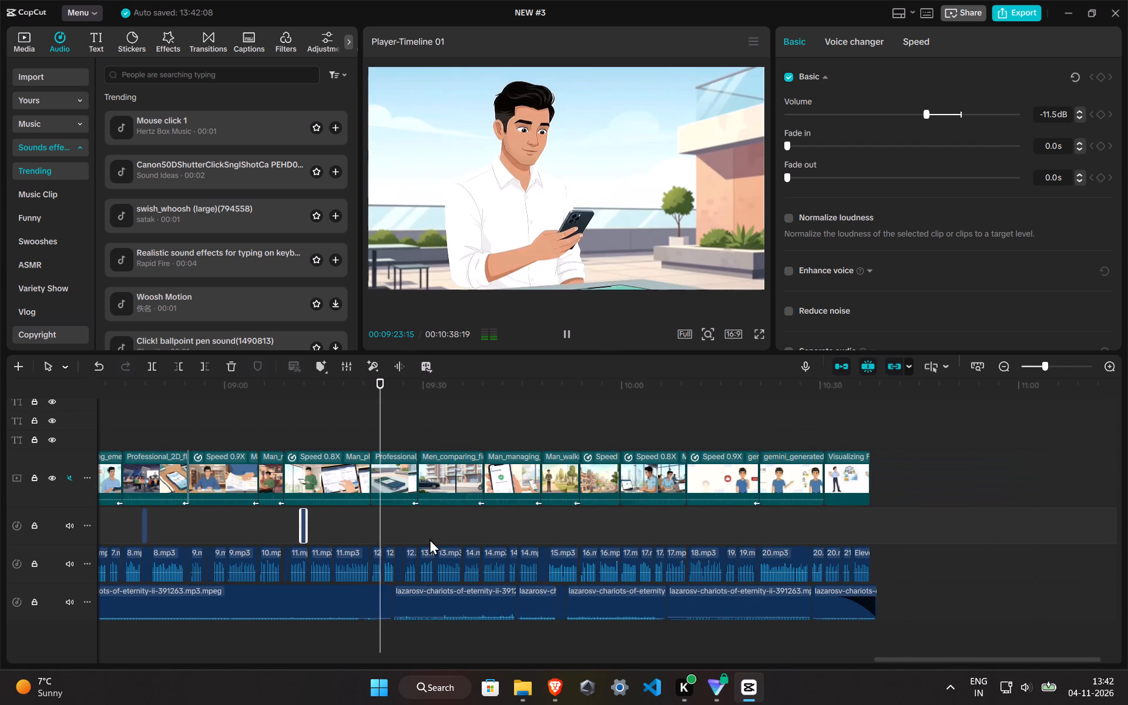
left_click(371, 480)
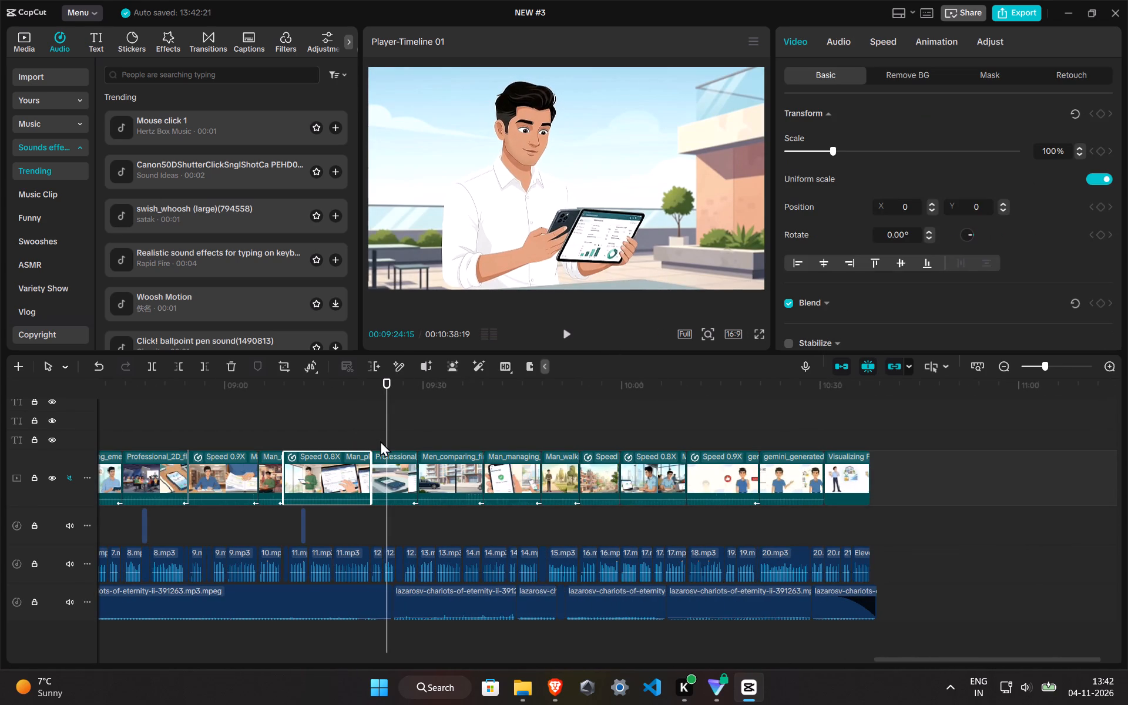
left_click(381, 472)
left_click(355, 473)
left_click(950, 40)
left_click(850, 174)
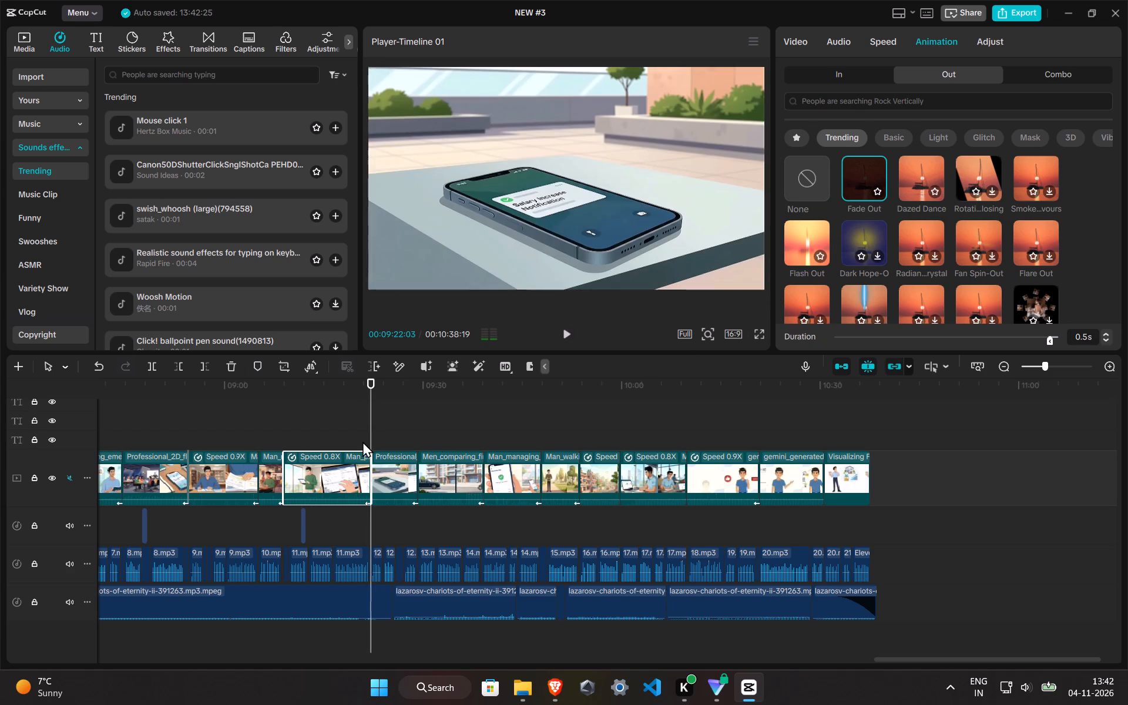
Play on from about 09:22 to 10:11 to check the remaining clips for places needing fades or sound effects.
key("space")
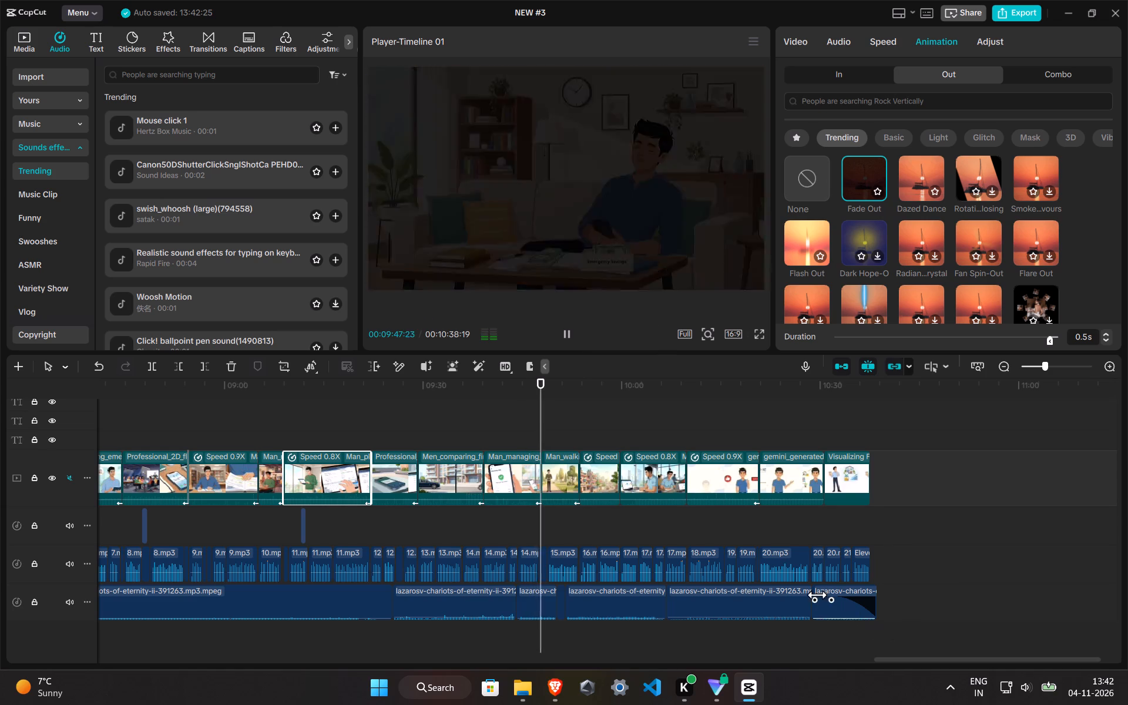
scroll(686, 511, "up", 5, "ctrl")
scroll(600, 513, "down", 2, "ctrl")
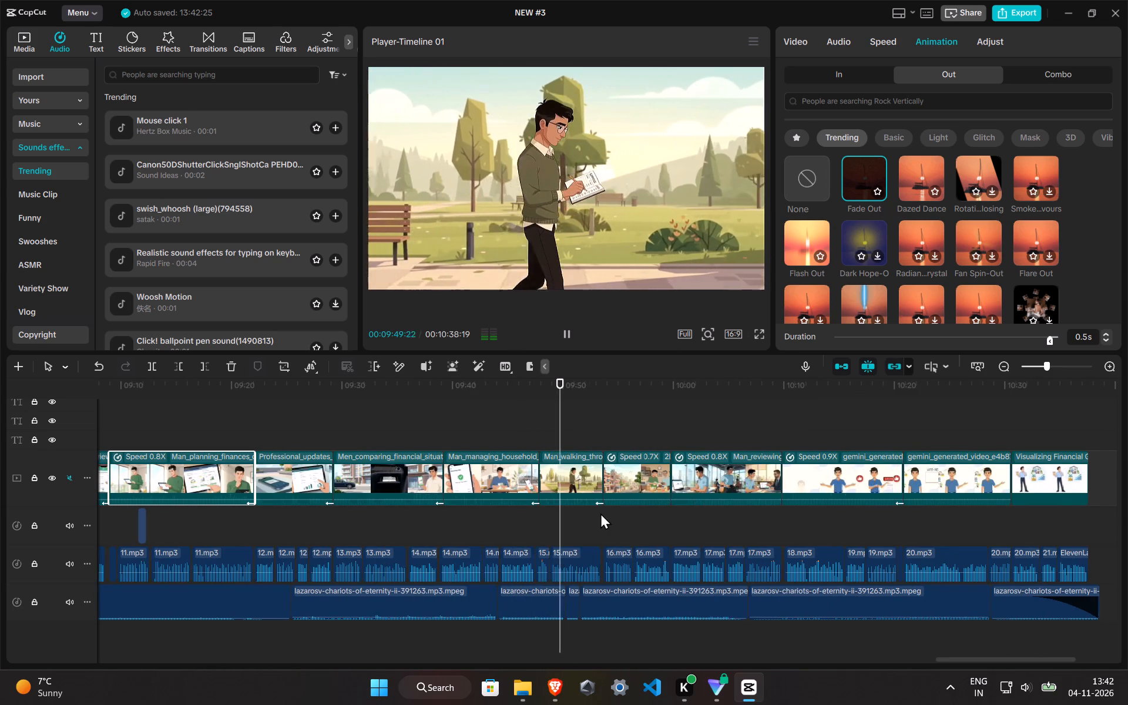
scroll(600, 513, "down", 1, "ctrl")
left_click_drag(941, 658, 949, 657)
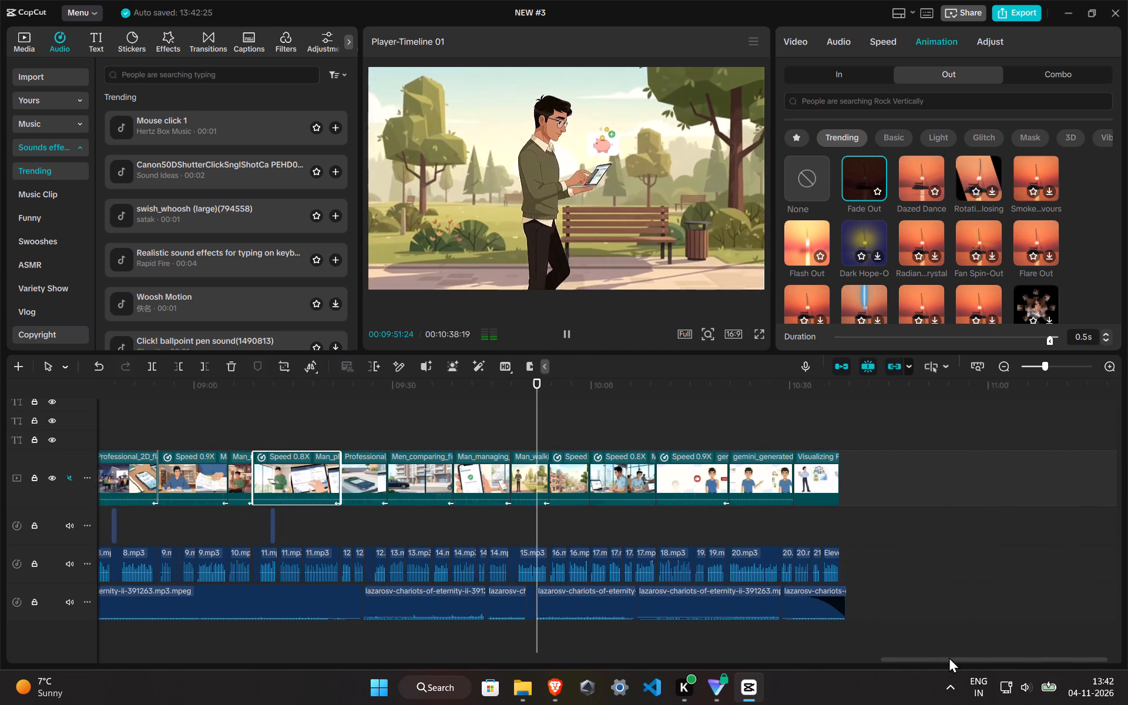
left_click_drag(949, 657, 959, 657)
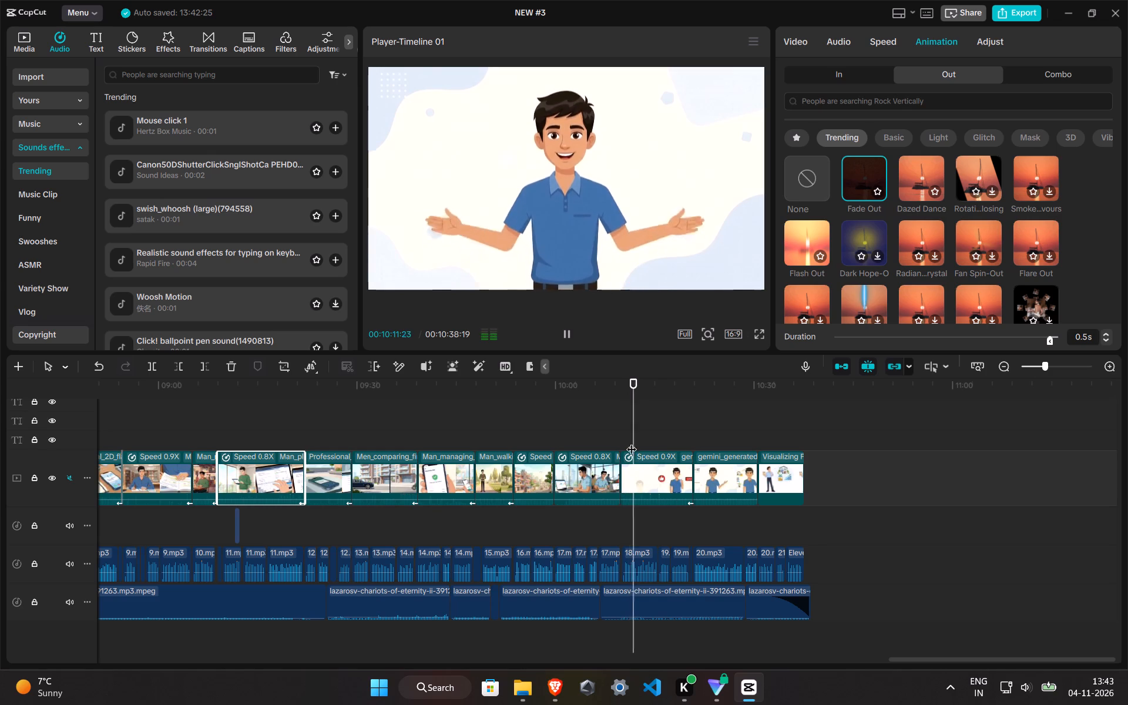
Paste the copied Fuw… sound effect at 10:10:01, where the gemini_generated_video_58dbe82d clip begins, and replay the lead-in.
left_click(626, 430)
left_click(626, 430)
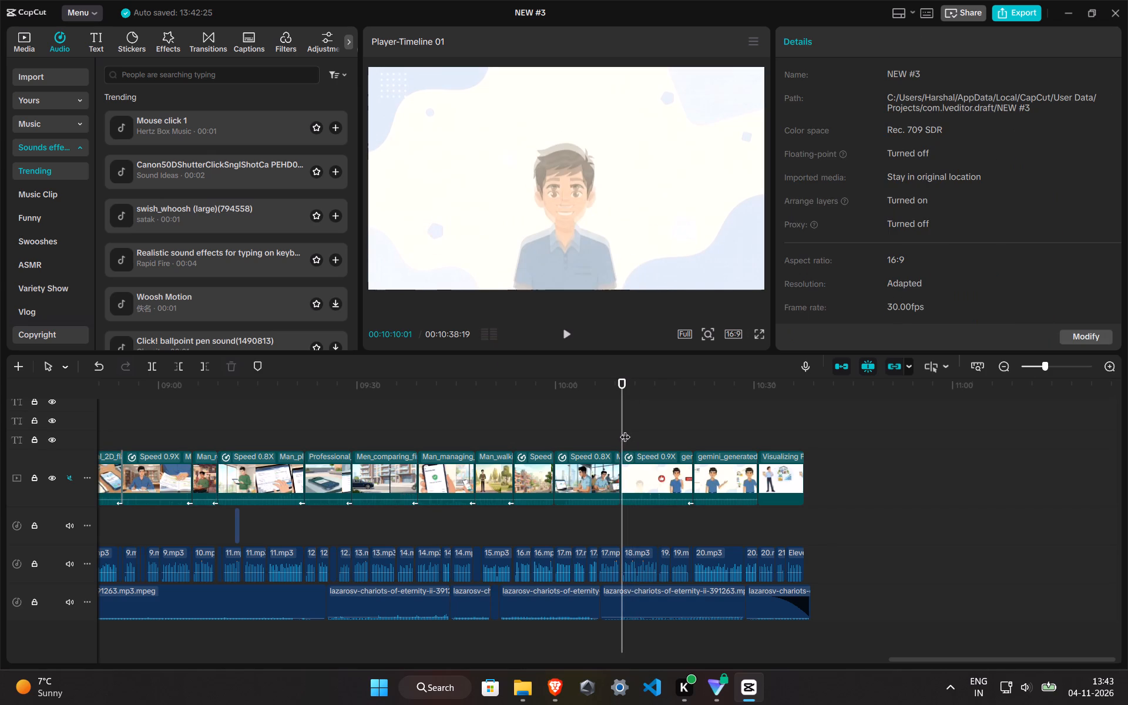
key("ctrl+v")
left_click(619, 429)
key("space")
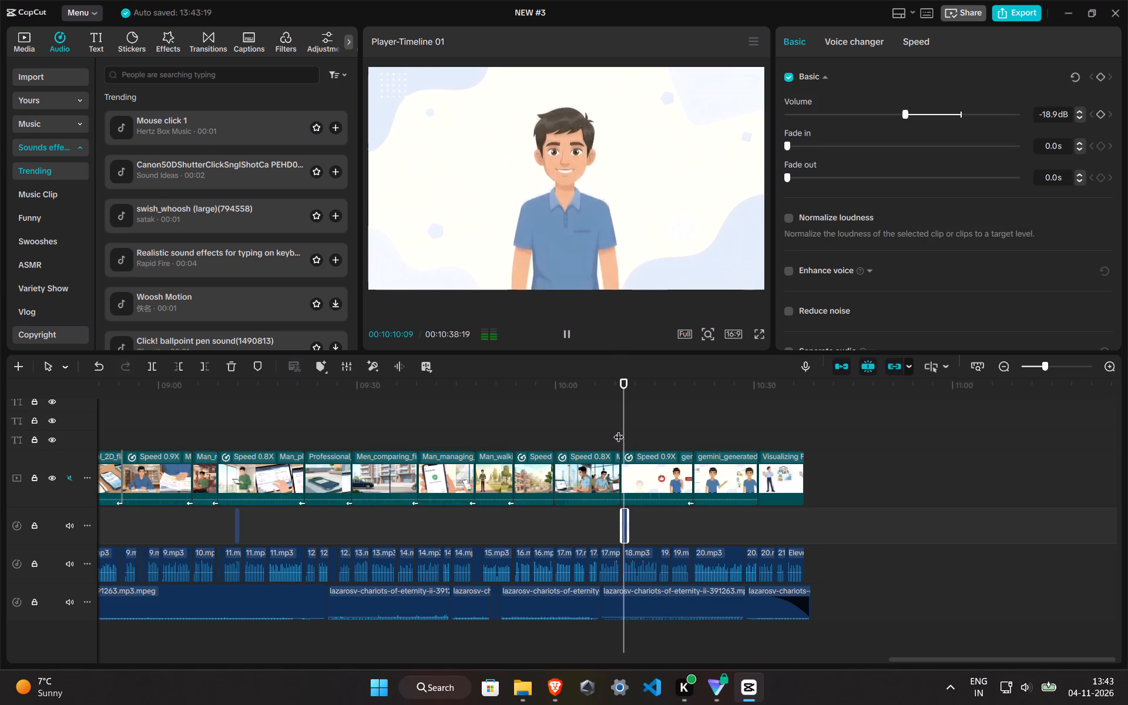
left_click(618, 437)
left_click(603, 433)
key("space")
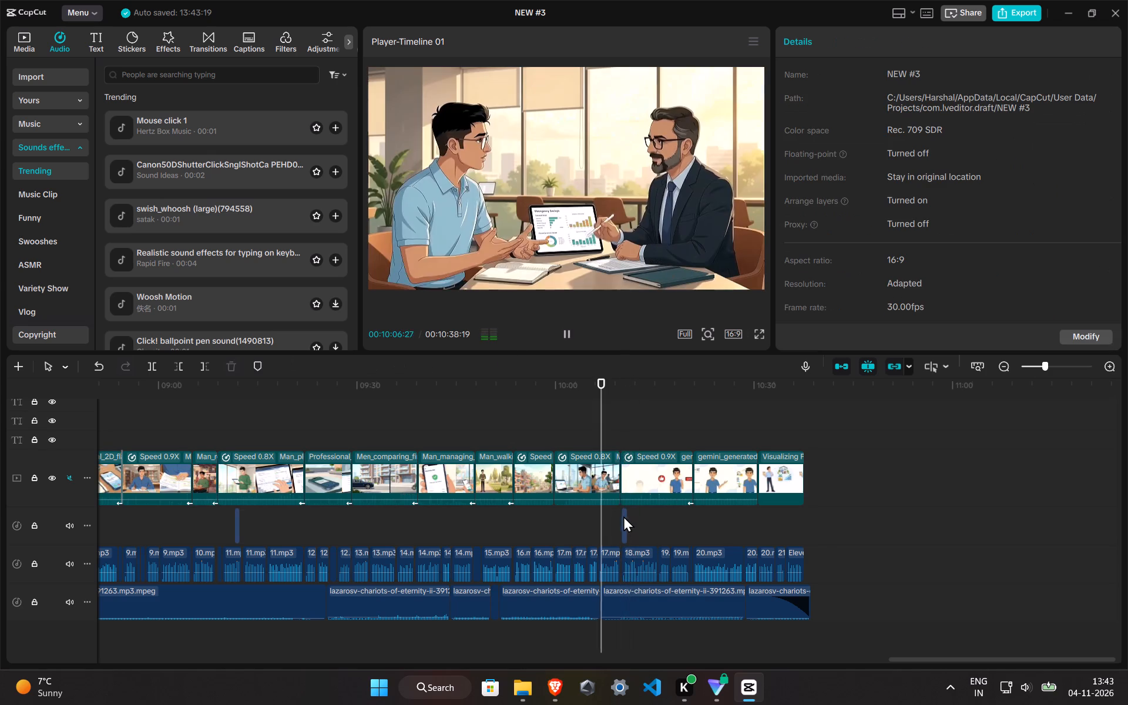
Fine-tune the timing of the pasted Fuw… sound effect, placing it at about 10:10, and replay it.
scroll(632, 520, "up", 7, "ctrl")
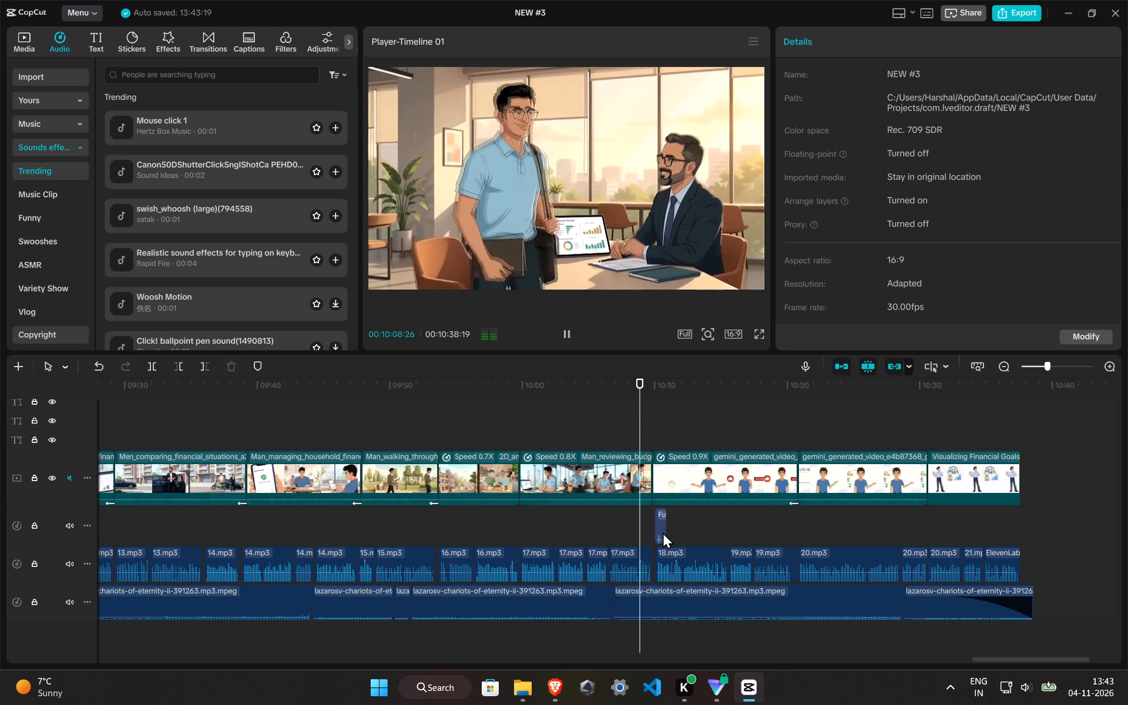
left_click(659, 526)
scroll(659, 526, "up", 5, "ctrl")
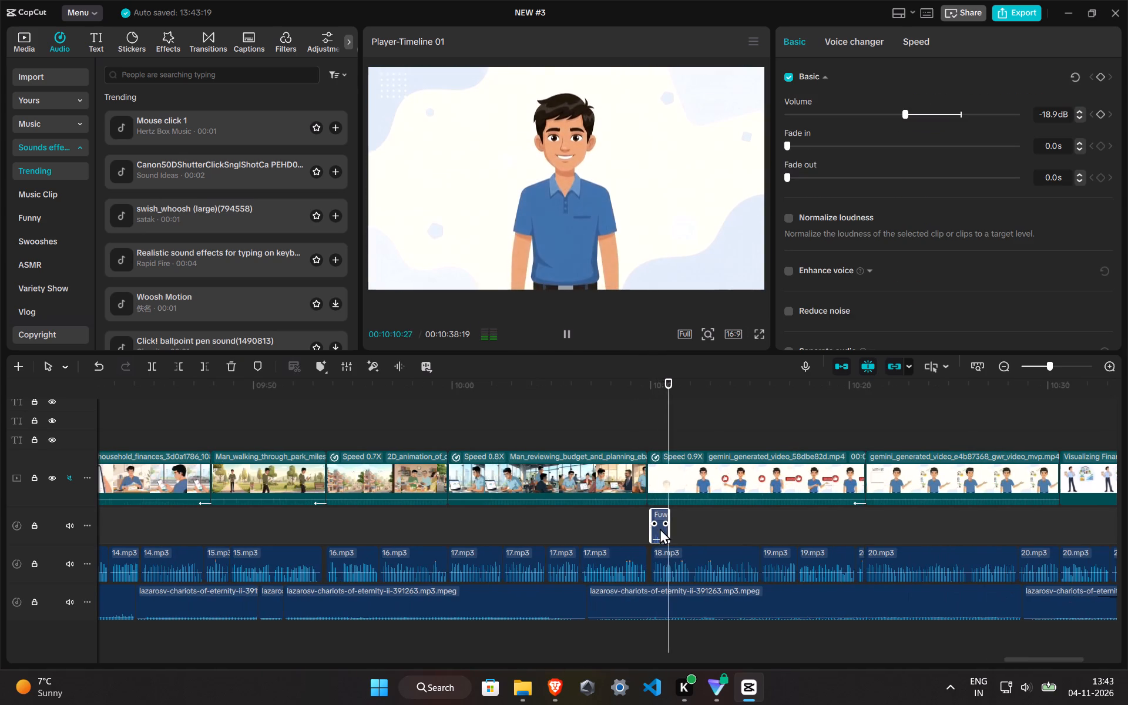
left_click(665, 526)
left_click_drag(662, 516, 669, 515)
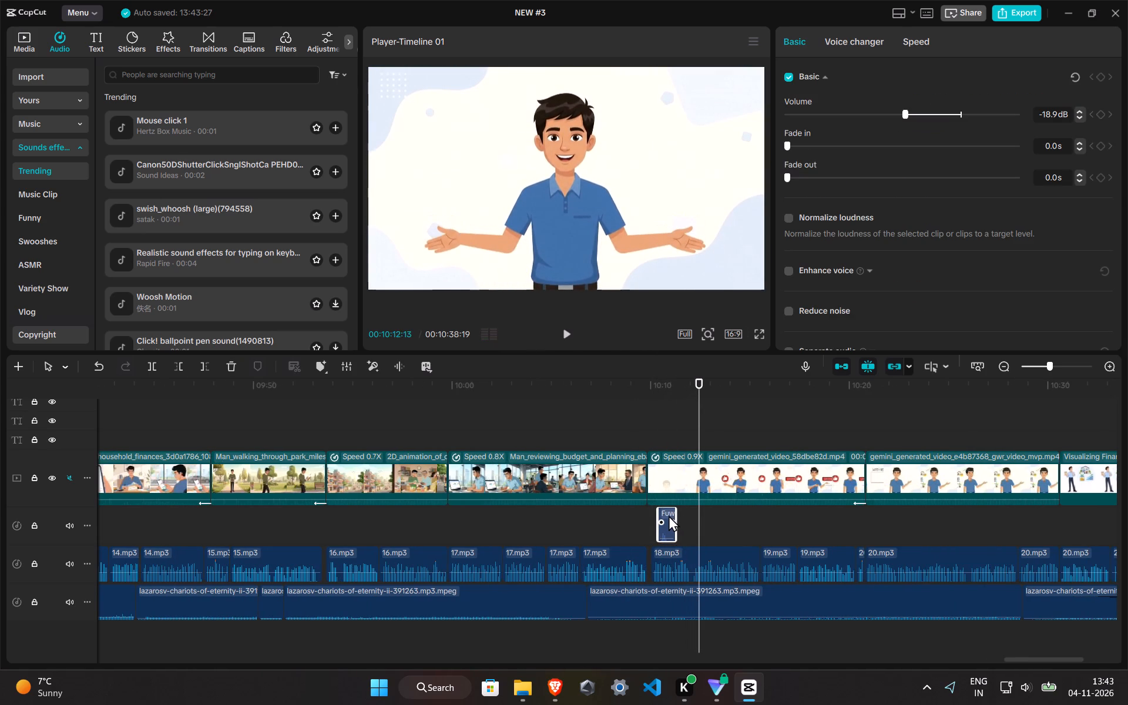
left_click_drag(669, 515, 674, 513)
left_click(633, 411)
key("space")
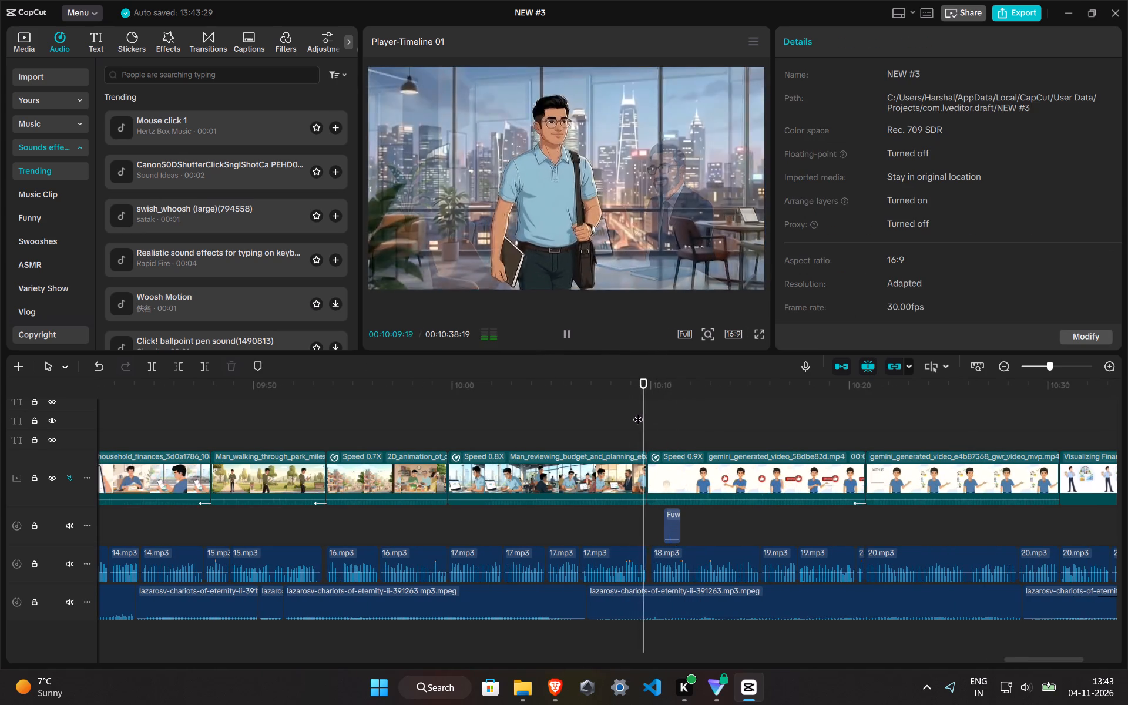
left_click_drag(674, 521, 666, 521)
left_click(649, 445)
key("space")
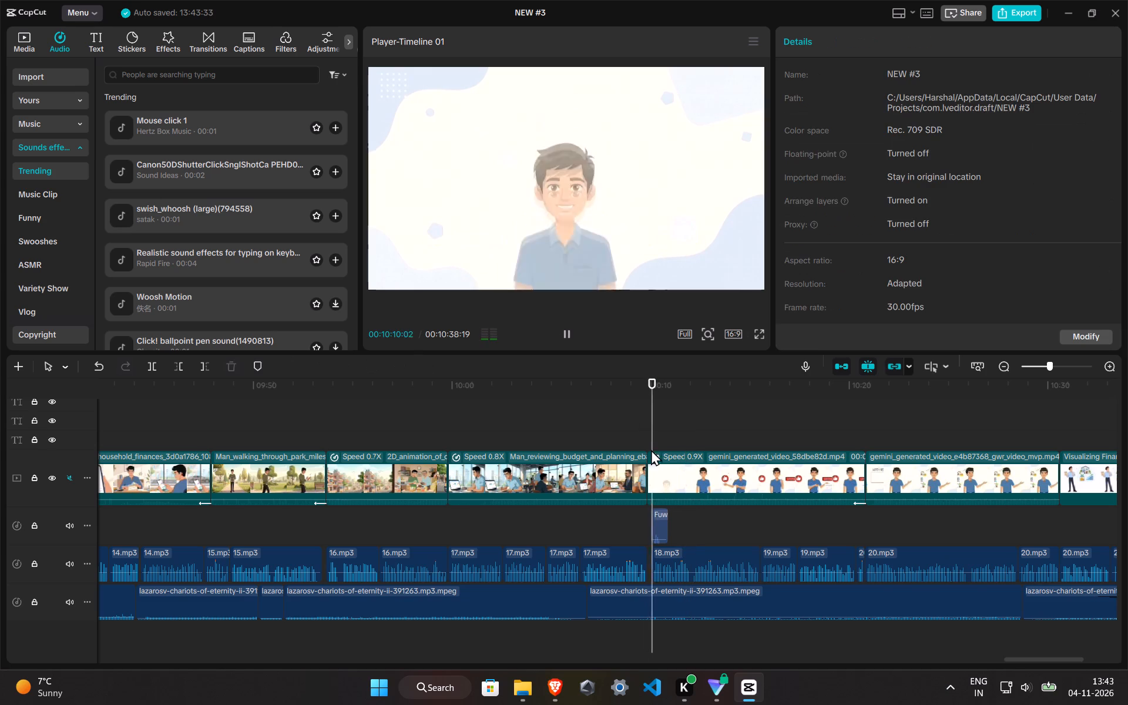
Set the volume of the Fuw… sound effect at 10:10 to -16.0 dB.
scroll(716, 511, "down", 5, "ctrl")
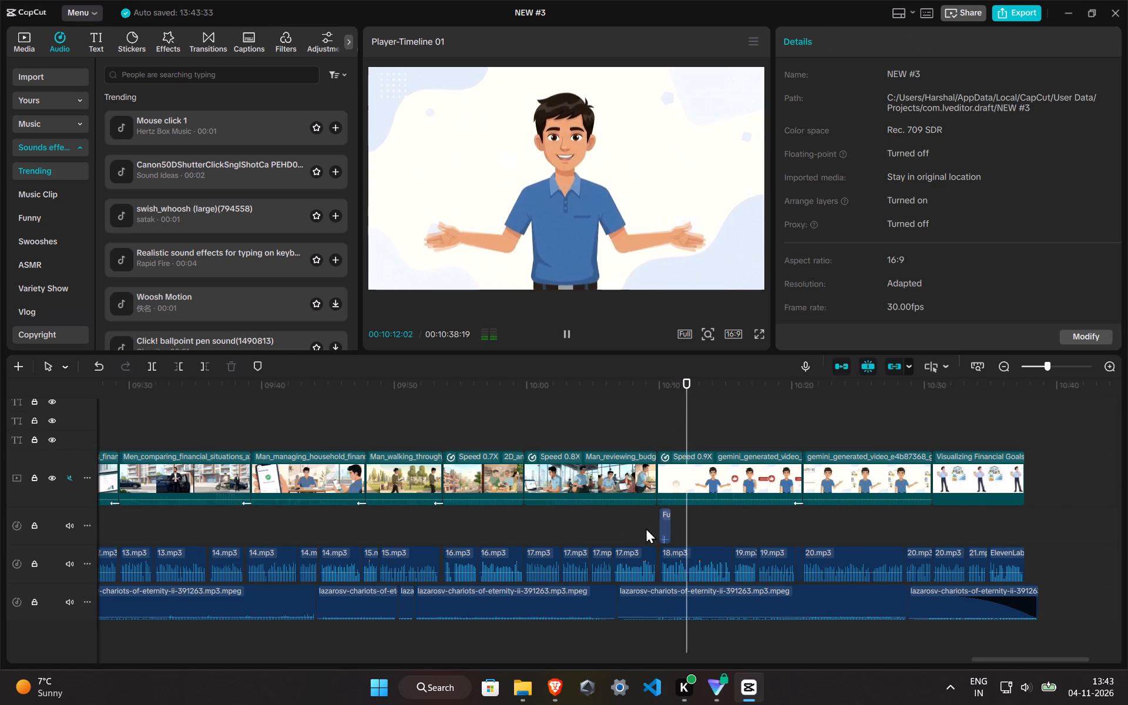
left_click(668, 524)
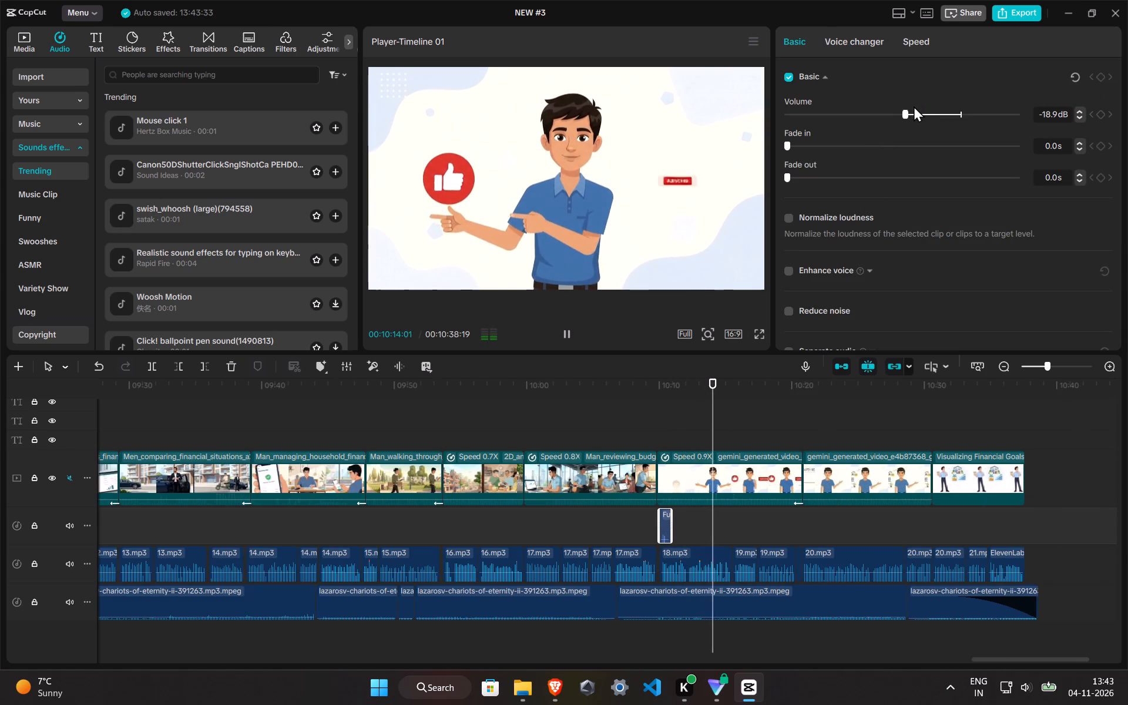
left_click(911, 107)
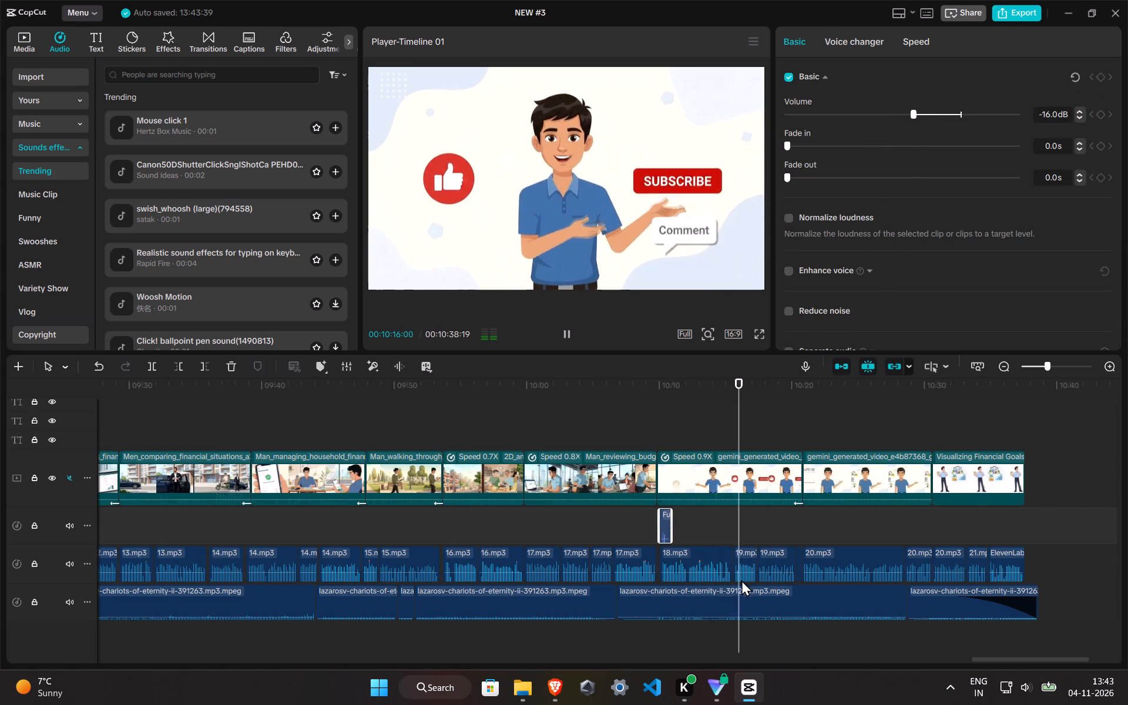
Replay the gemini_generated_video_58dbe82d clip from about 10:11 to pinpoint the like icon's appearance, stopping at 10:12:24.
left_click_drag(754, 449, 754, 443)
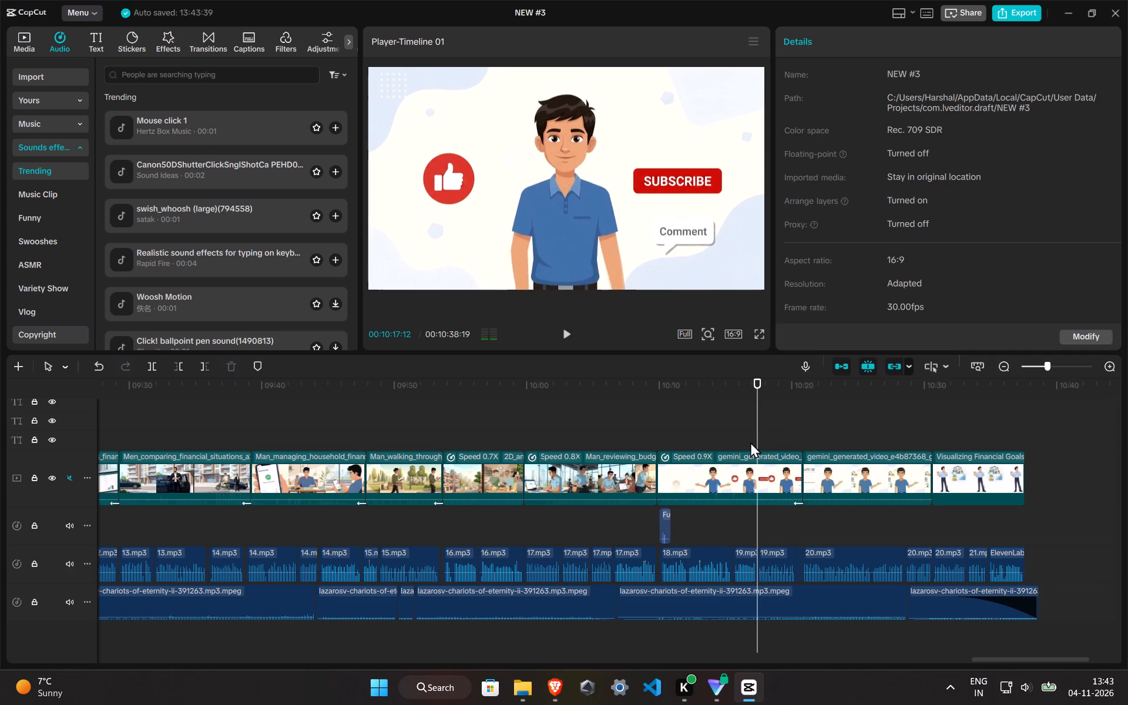
left_click(739, 437)
double_click(719, 426)
left_click(678, 420)
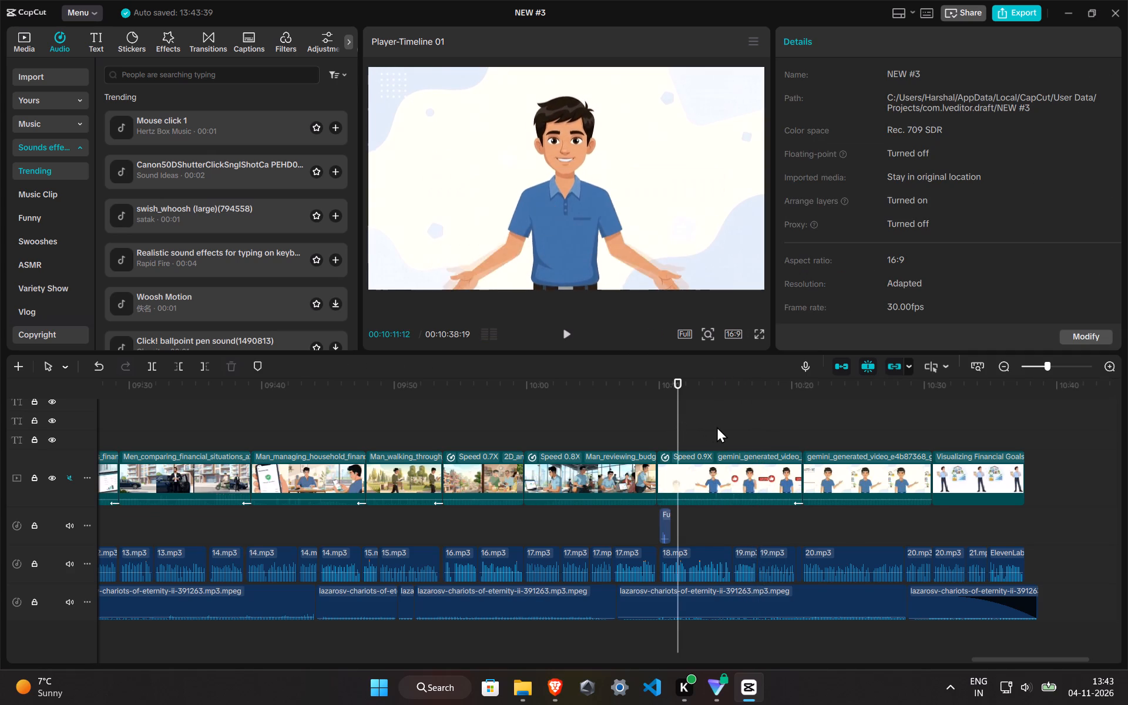
key("space")
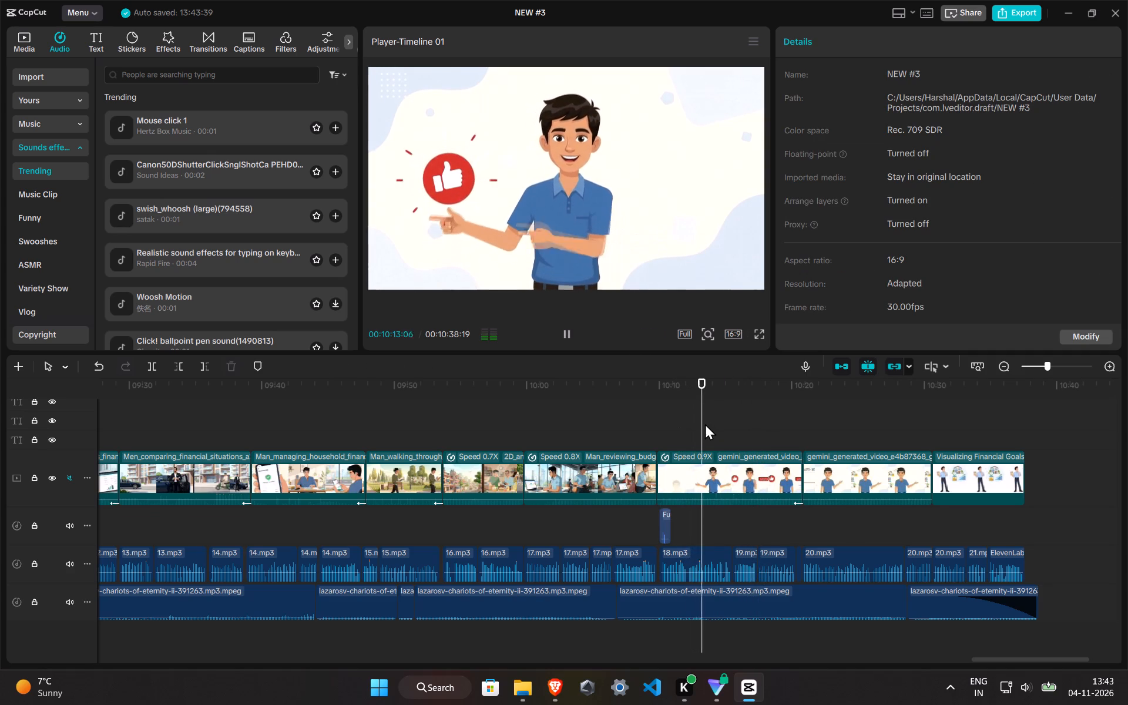
key("space")
left_click(699, 424)
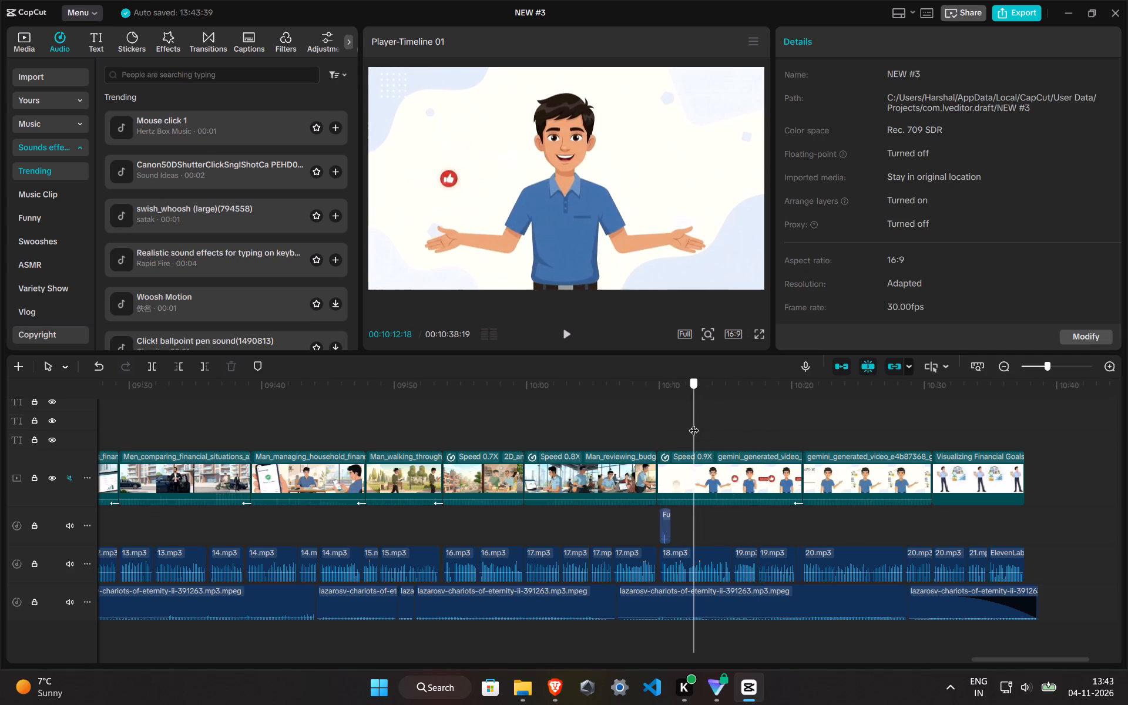
Look for a sound for the like icon by entering "like" in the audio search and auditioning Mouse click 1.
left_click(144, 74)
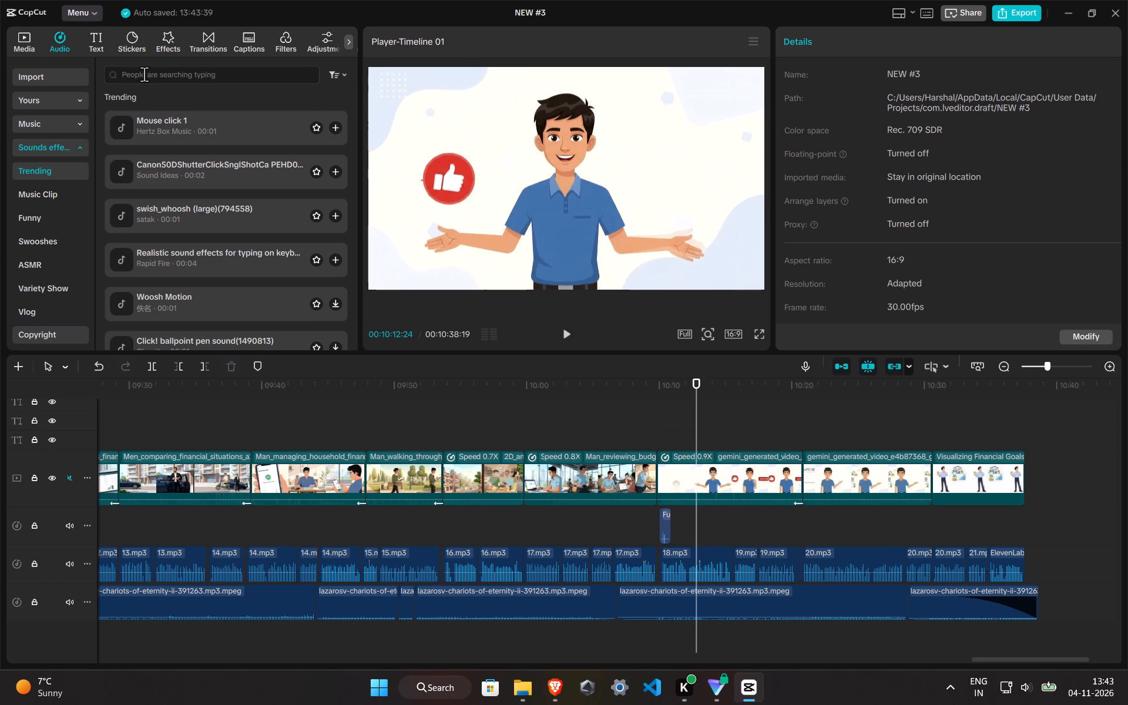
type("like")
left_click(197, 136)
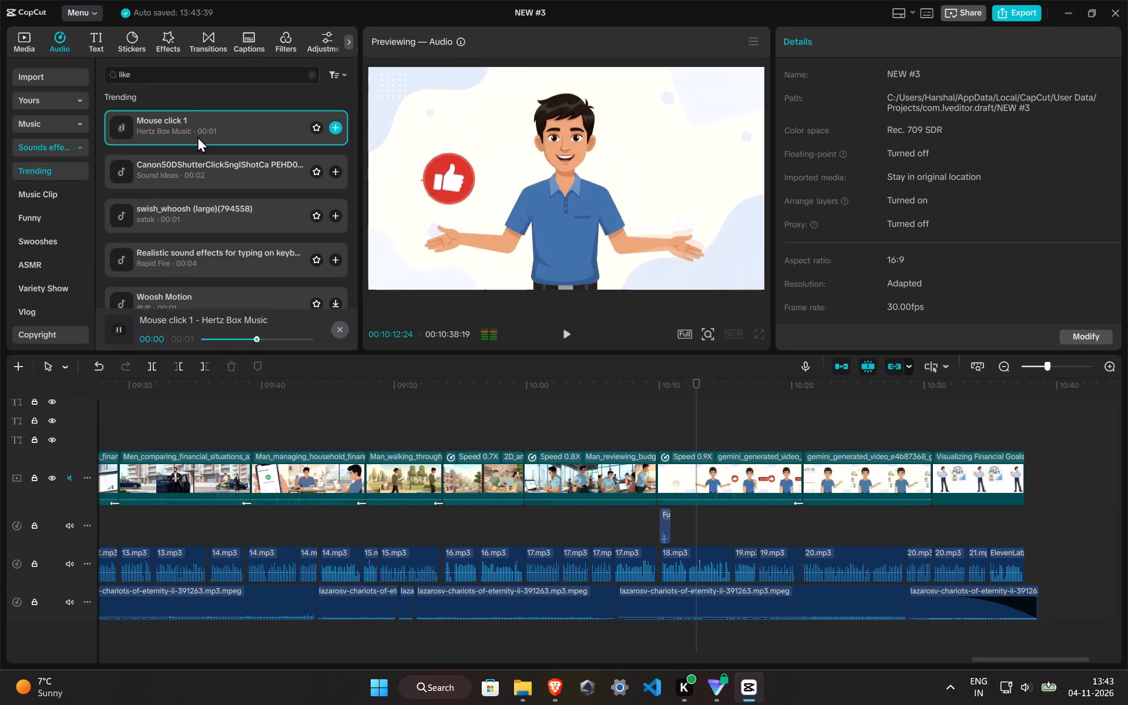
left_click(137, 53)
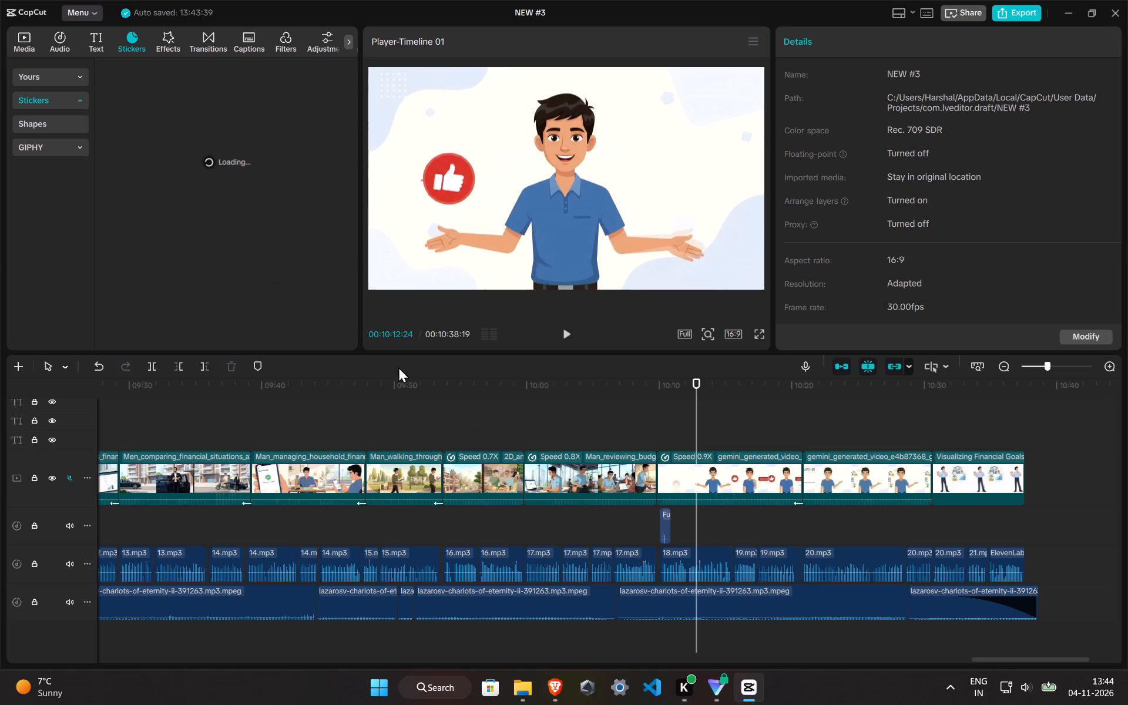
left_click(65, 36)
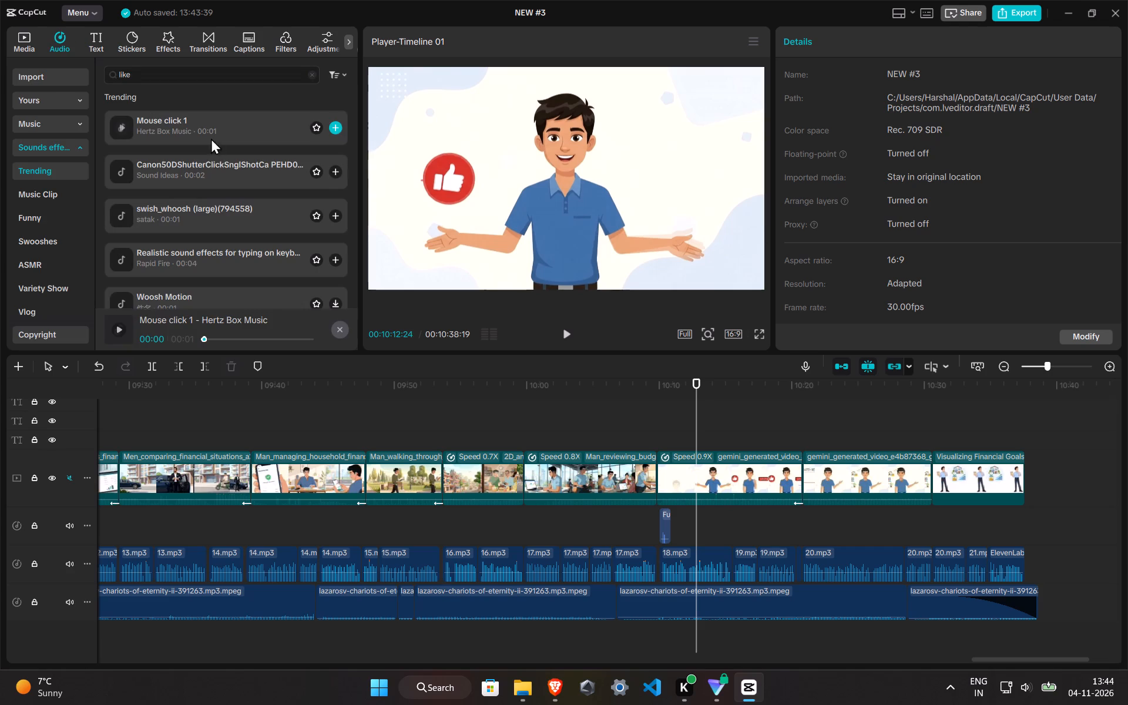
Add the Mouse click 1 sound effect at 10:12:24, where the like icon appears, and preview it.
left_click_drag(211, 136, 694, 519)
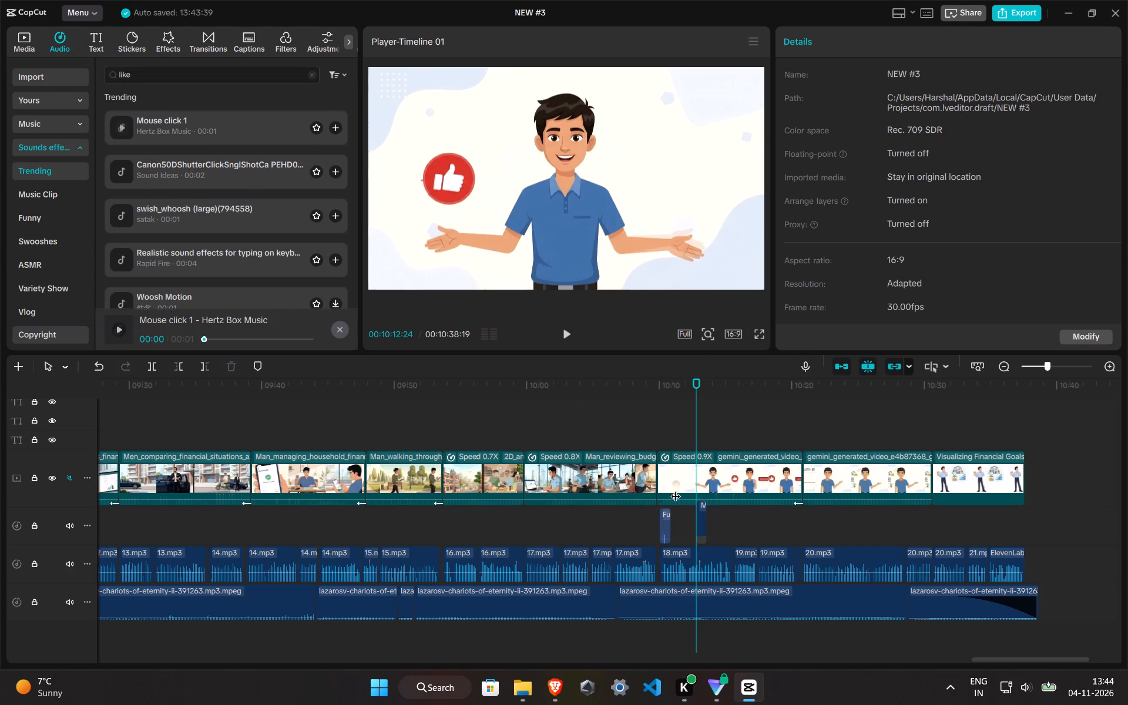
left_click(678, 432)
key("space")
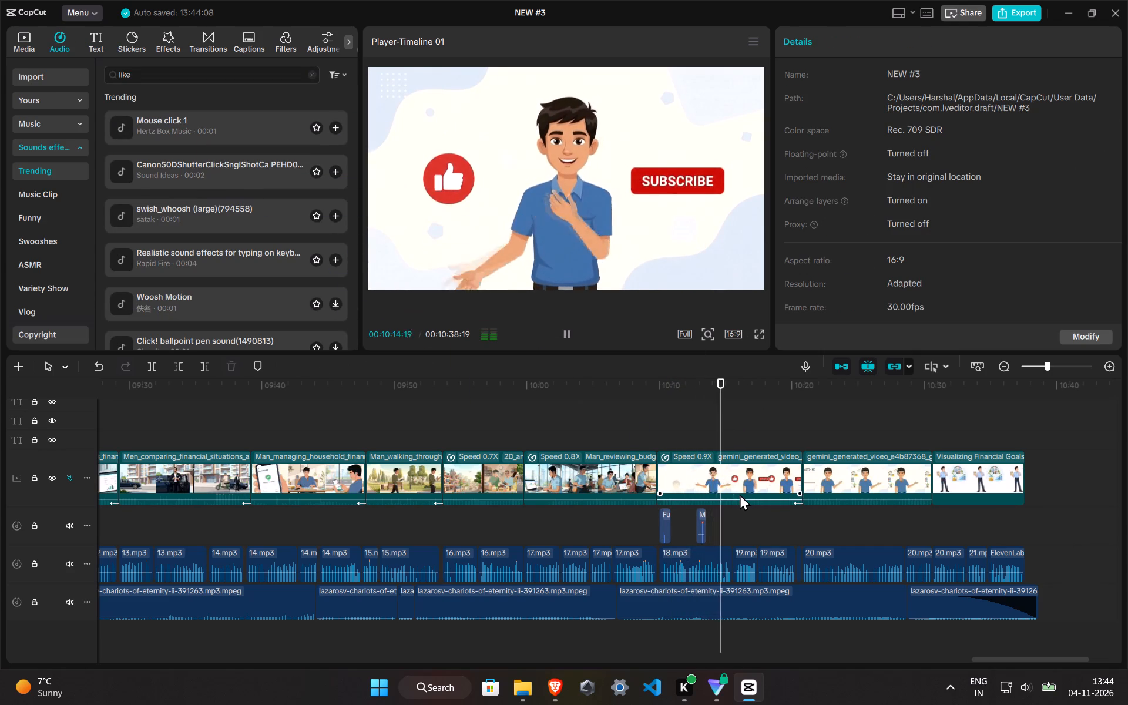
Move the Mouse click 1 sound effect about half a second earlier, to about 10:12, and replay the like icon's appearance.
left_click(702, 528)
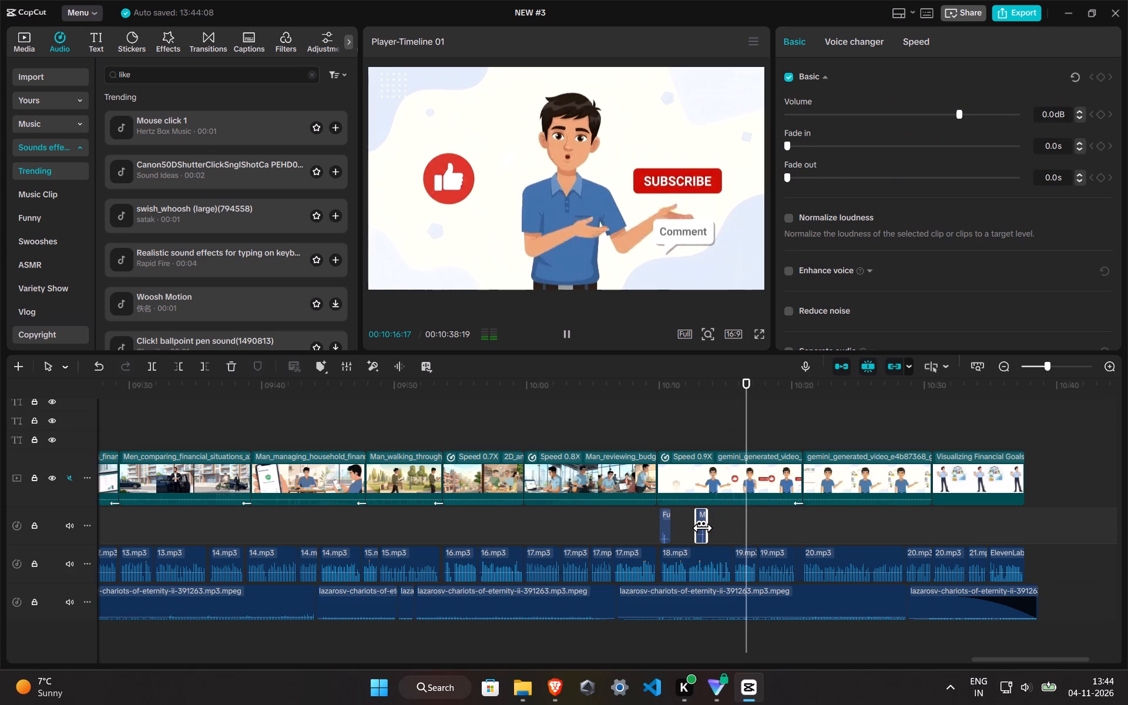
scroll(700, 531, "up", 9, "ctrl")
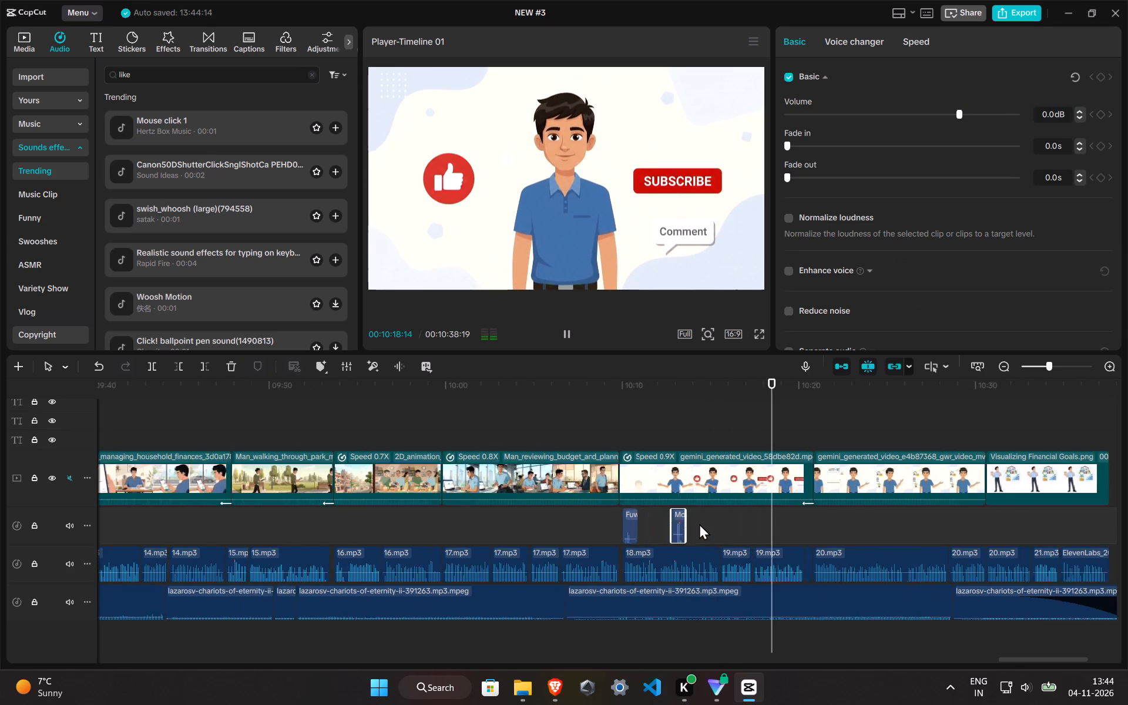
scroll(699, 523, "up", 1, "ctrl")
left_click_drag(655, 526, 644, 525)
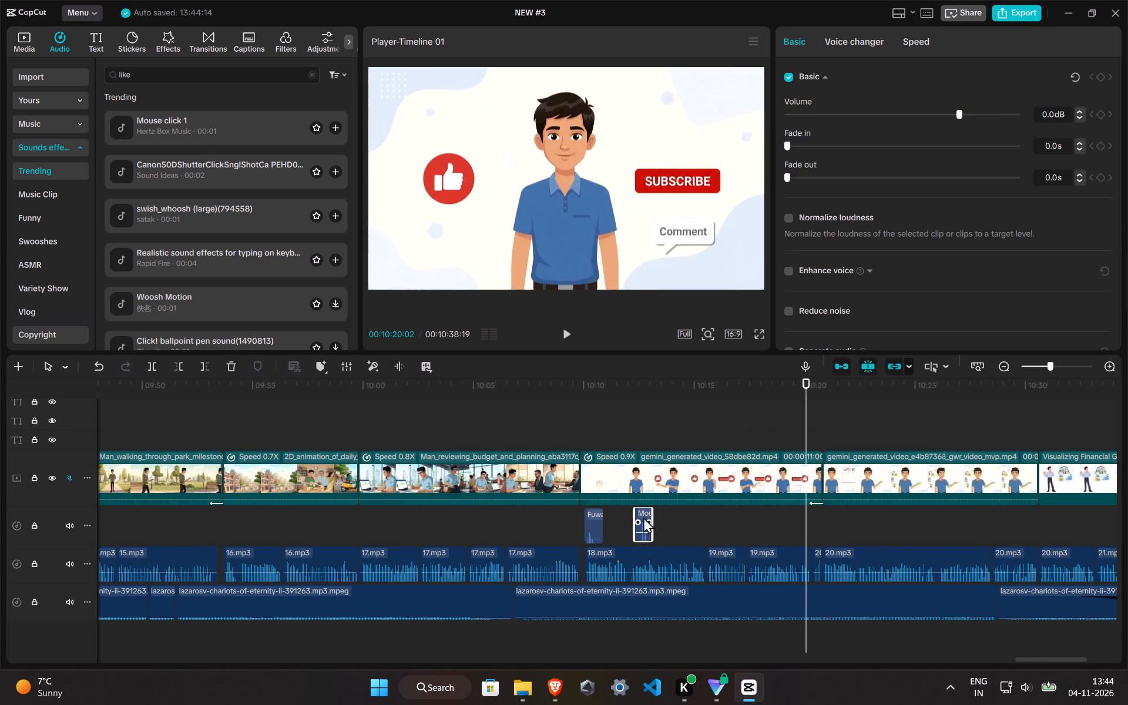
left_click(598, 398)
key("space")
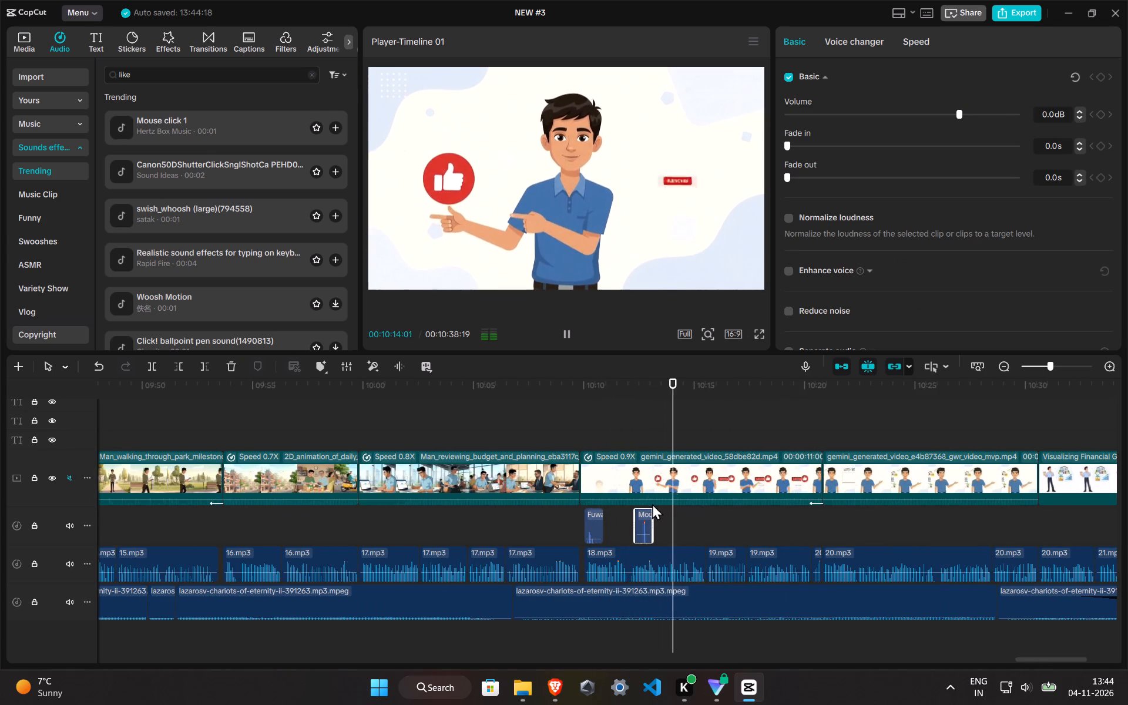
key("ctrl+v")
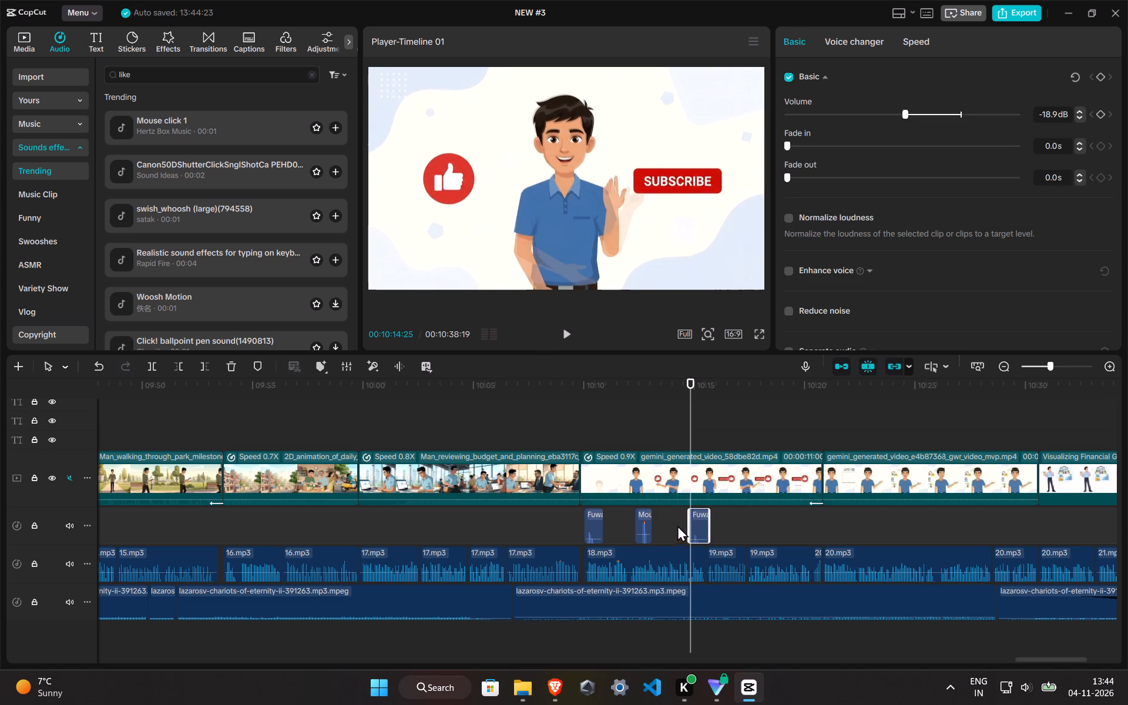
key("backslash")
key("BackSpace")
Duplicate the Mouse click 1 sound effect at about 10:14:04, where the SUBSCRIBE button appears, and preview both click sounds.
scroll(710, 523, "up", 1)
left_click(645, 540)
key("ctrl+c")
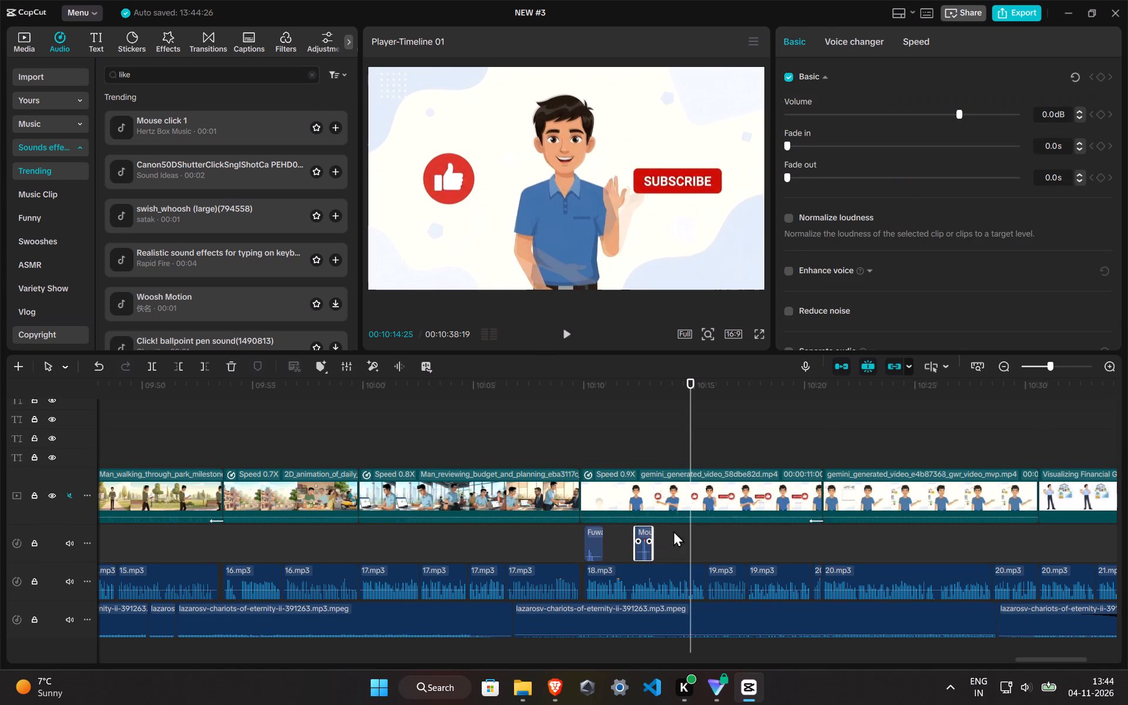
left_click_drag(694, 434, 684, 434)
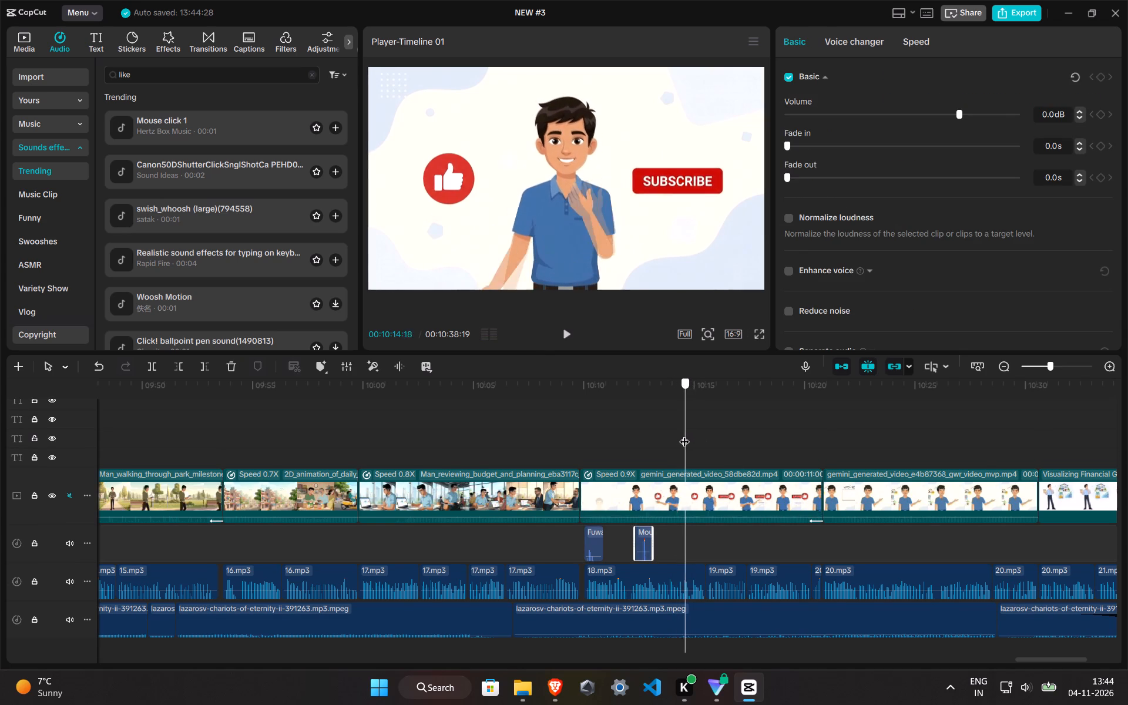
left_click_drag(684, 434, 675, 437)
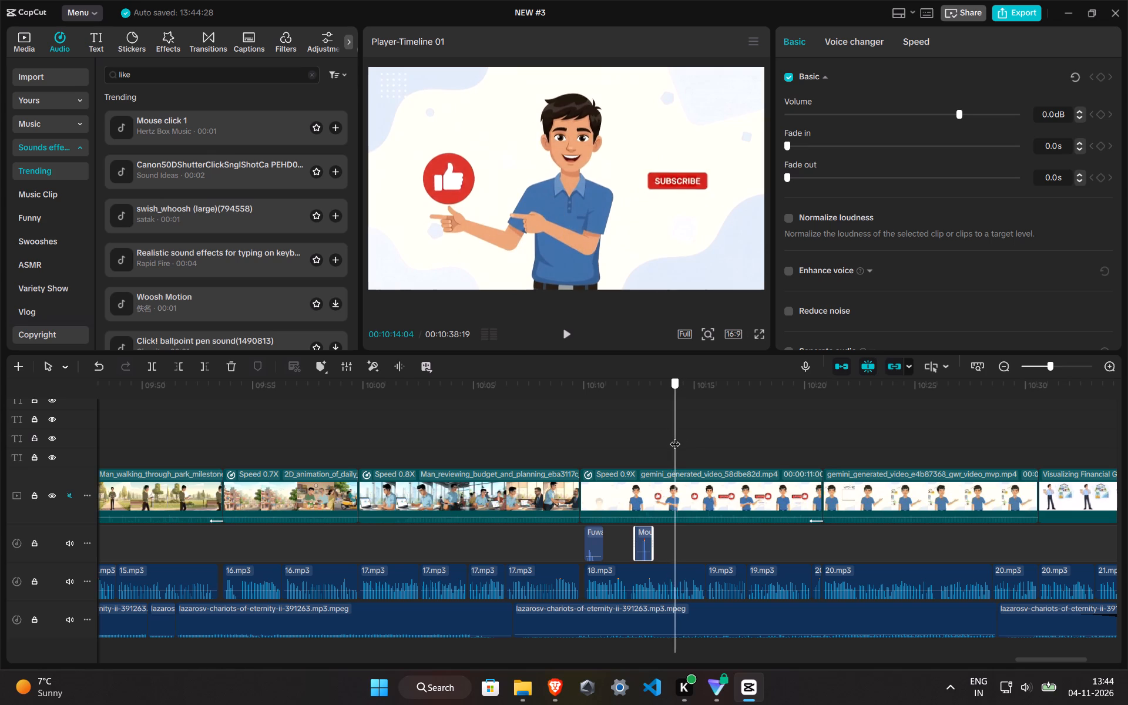
left_click_drag(675, 437, 676, 437)
key("ctrl+v")
left_click(653, 445)
key("space")
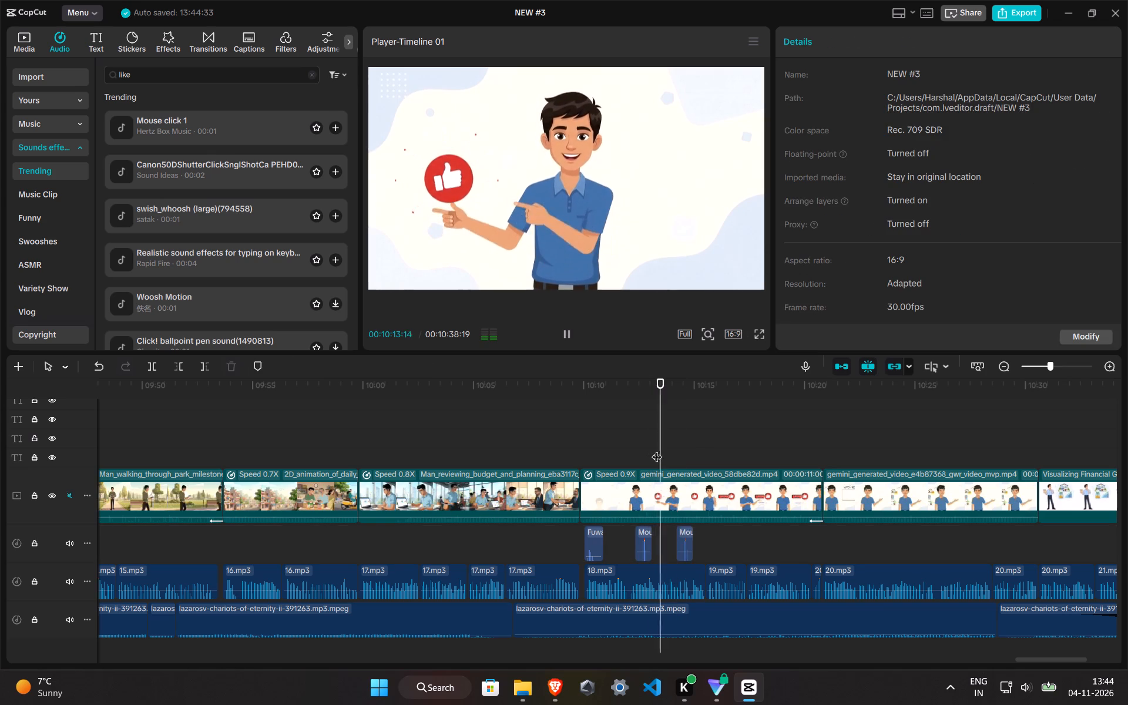
left_click(608, 457)
key("space")
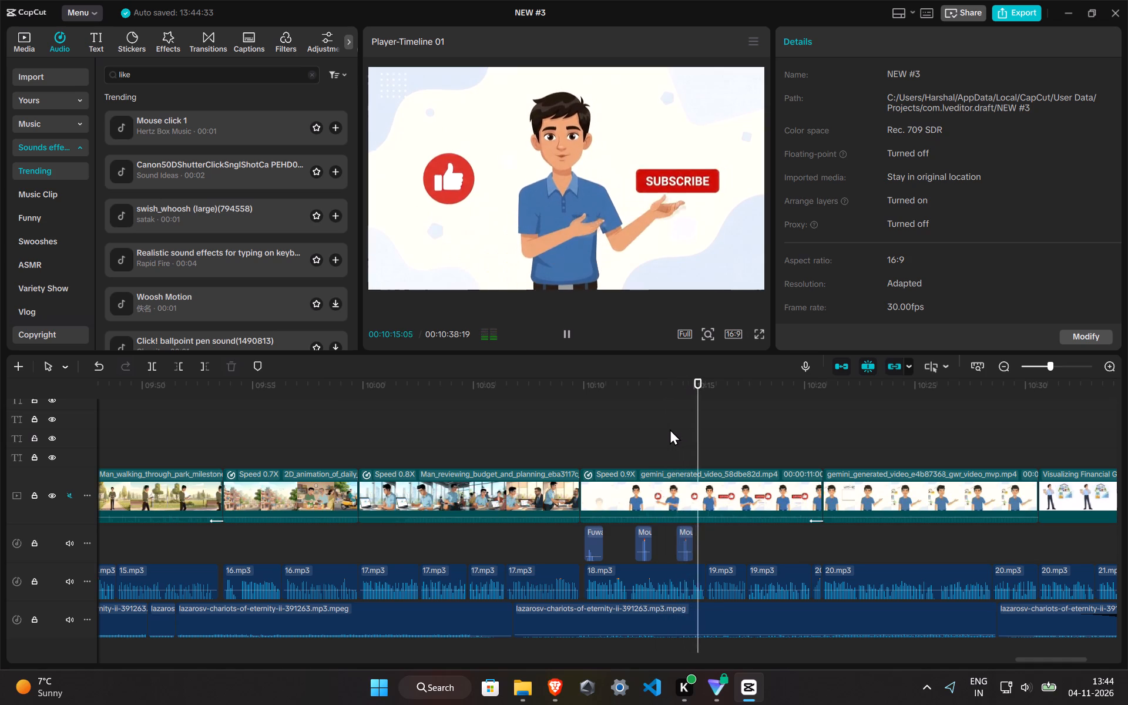
Play the closing clips from the like and subscribe section through the end of the video, reviewing the final Visualizing Financial Goals image.
scroll(740, 513, "down", 2, "ctrl")
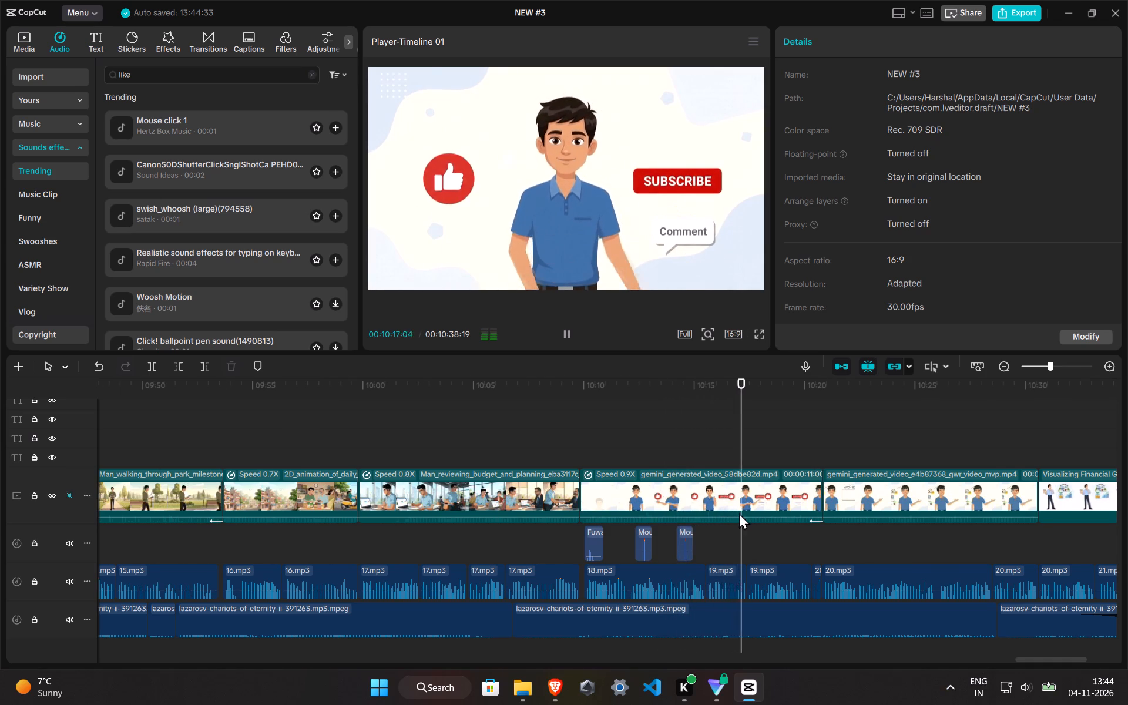
scroll(739, 513, "down", 3, "ctrl")
scroll(739, 516, "down", 2)
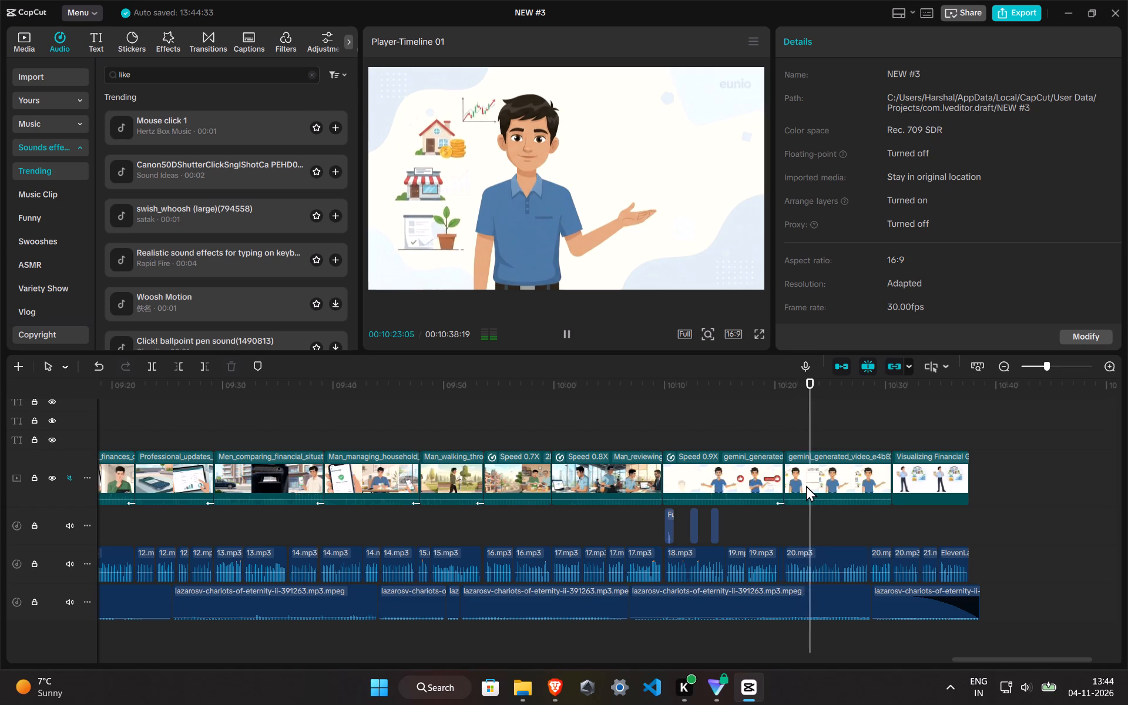
scroll(808, 483, "down", 1, "ctrl")
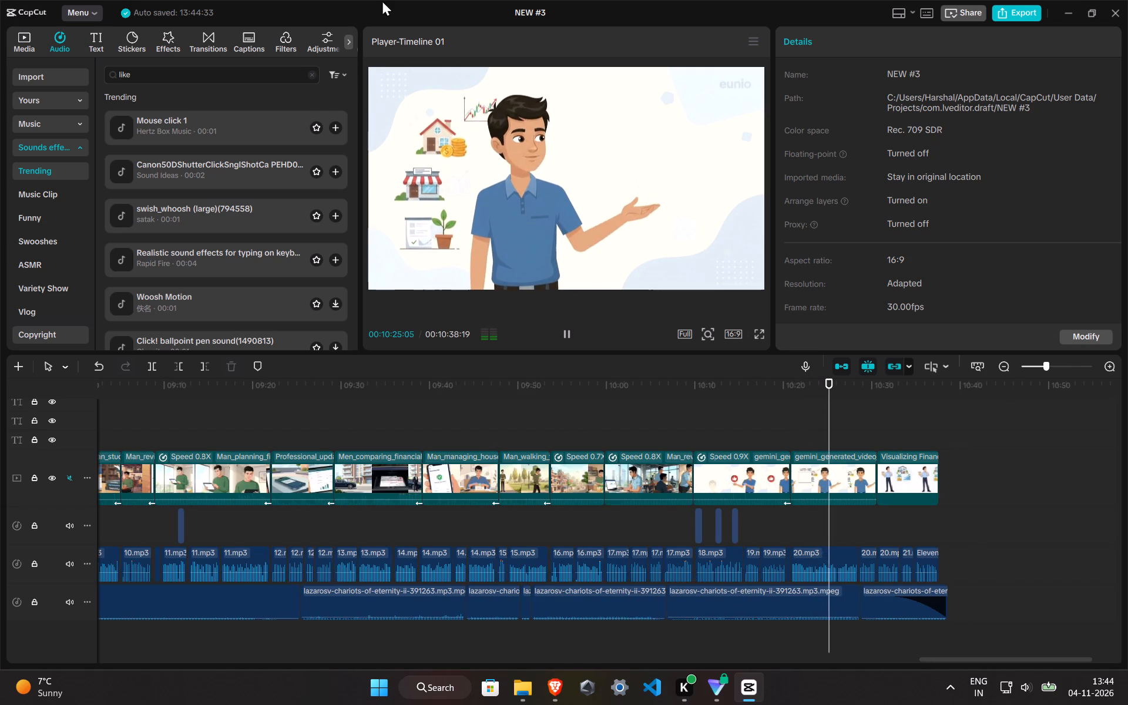
scroll(792, 410, "down", 1)
scroll(814, 478, "down", 1, "ctrl")
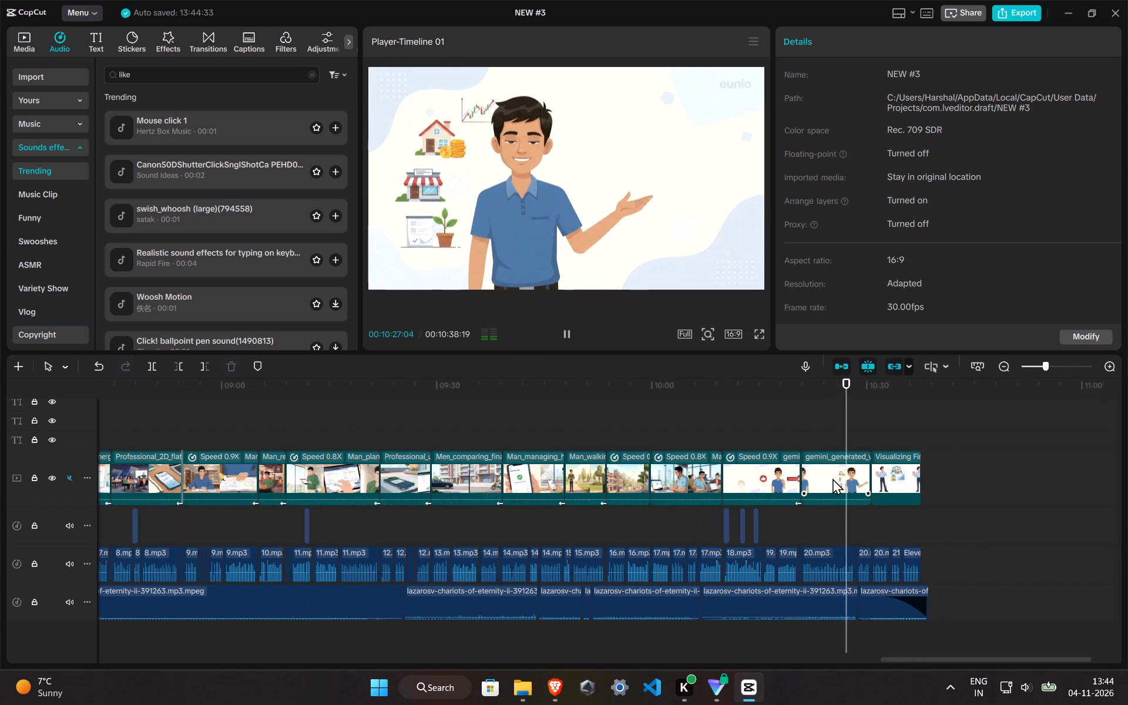
scroll(907, 425, "up", 4, "ctrl")
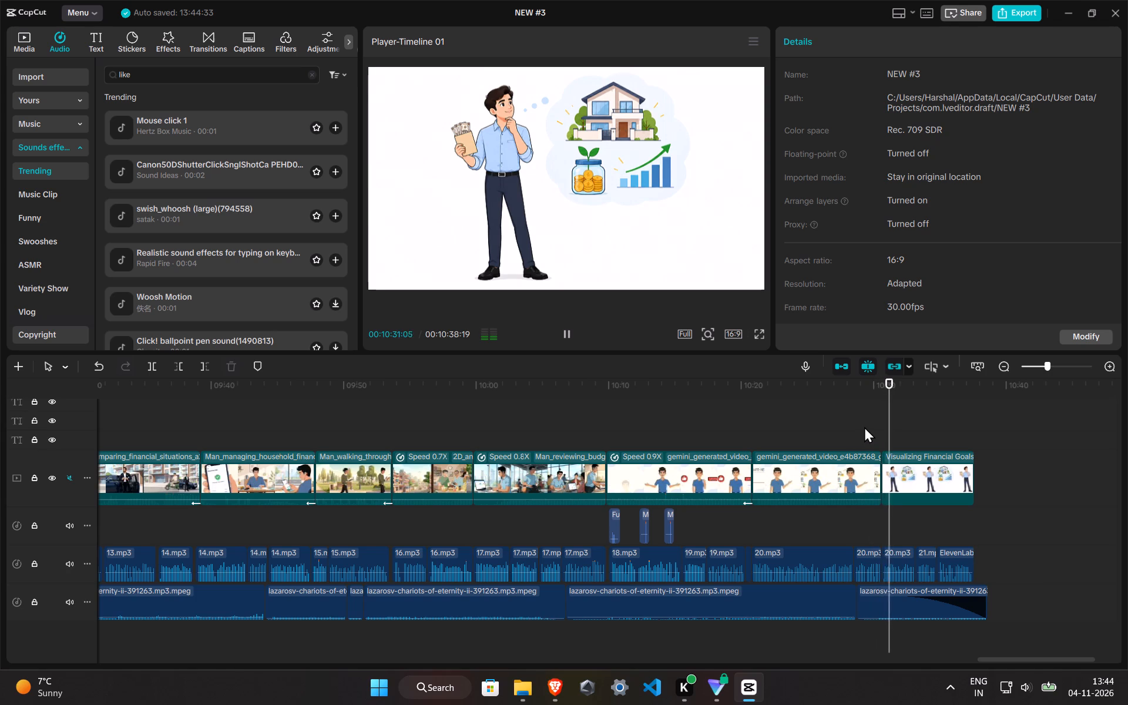
left_click(797, 432)
left_click(771, 427)
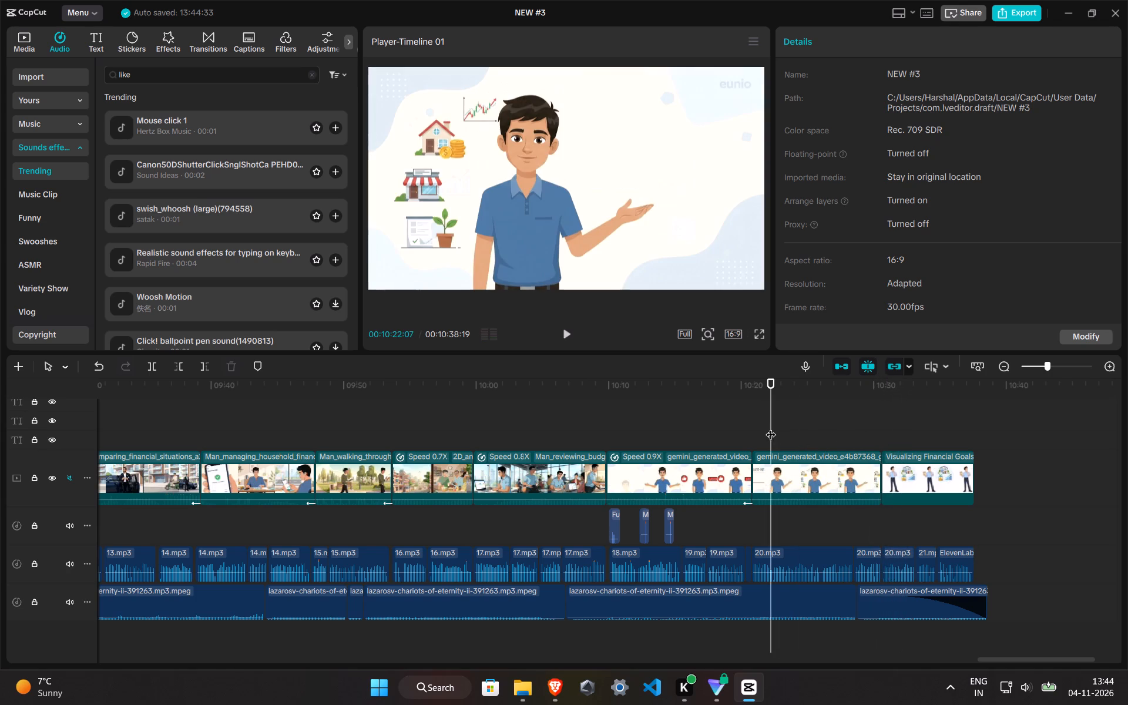
key("space")
scroll(821, 434, "down", 4, "ctrl")
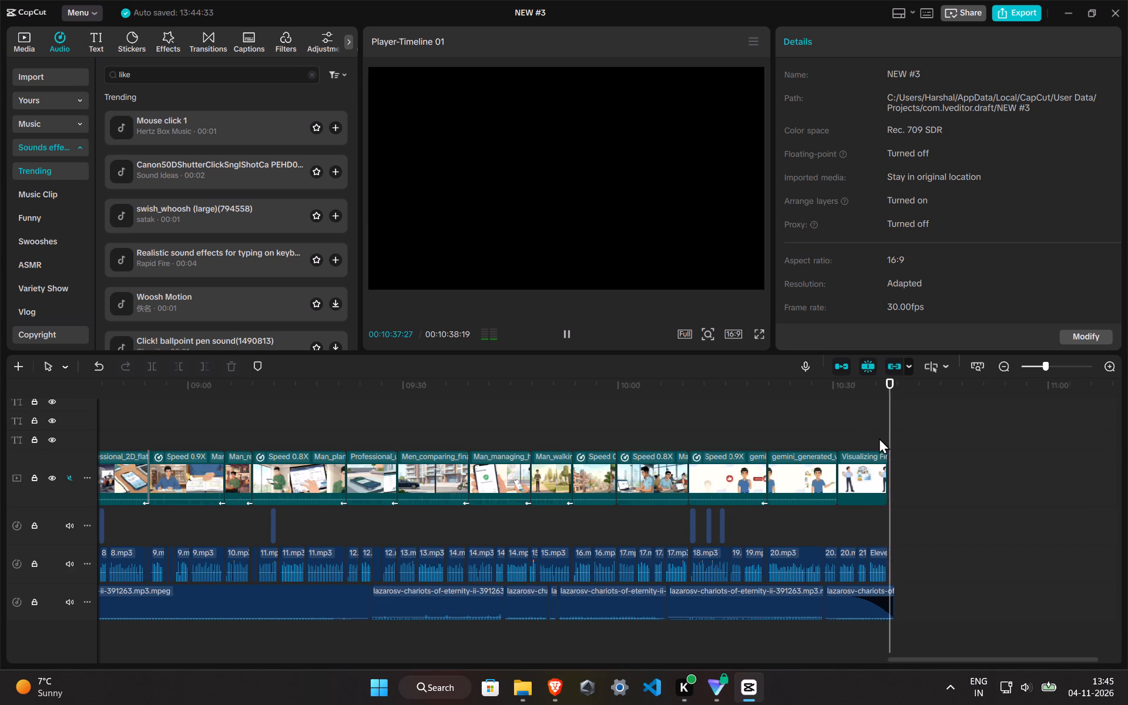
left_click(864, 429)
left_click_drag(868, 441, 867, 441)
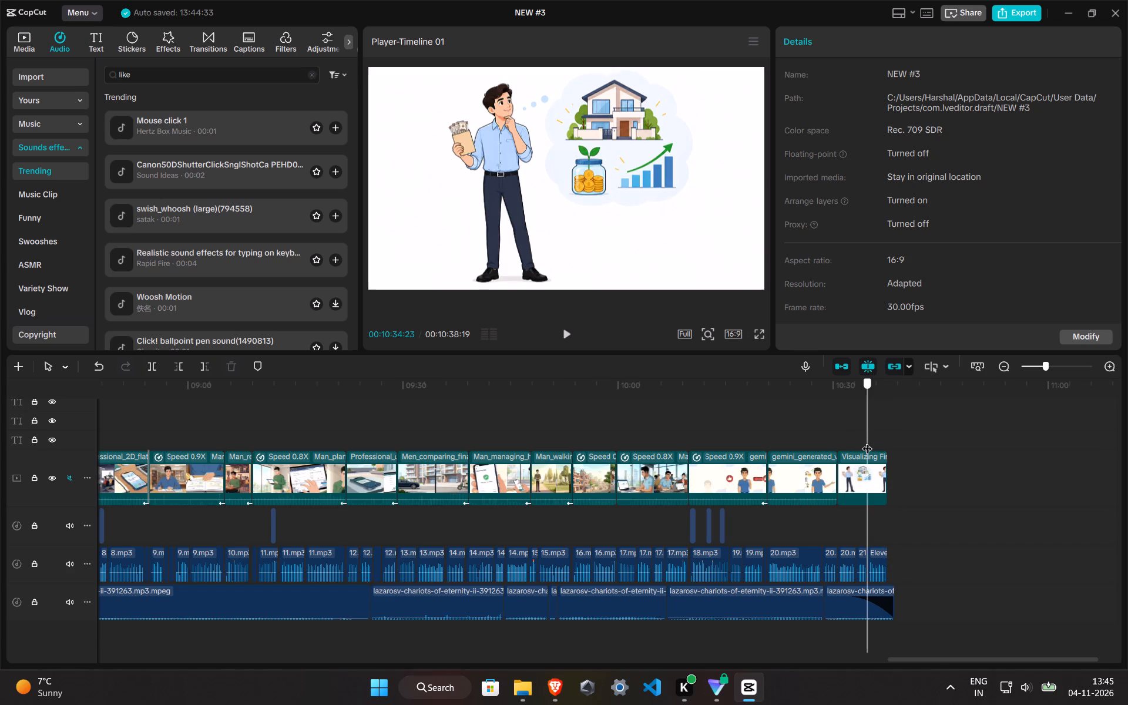
left_click_drag(867, 441, 846, 439)
Find the FINANCIAL FUTURE title over the earlier Visualizing Financial Goals image at about 1:21 and copy it.
left_click(723, 412)
scroll(723, 417, "down", 13, "ctrl")
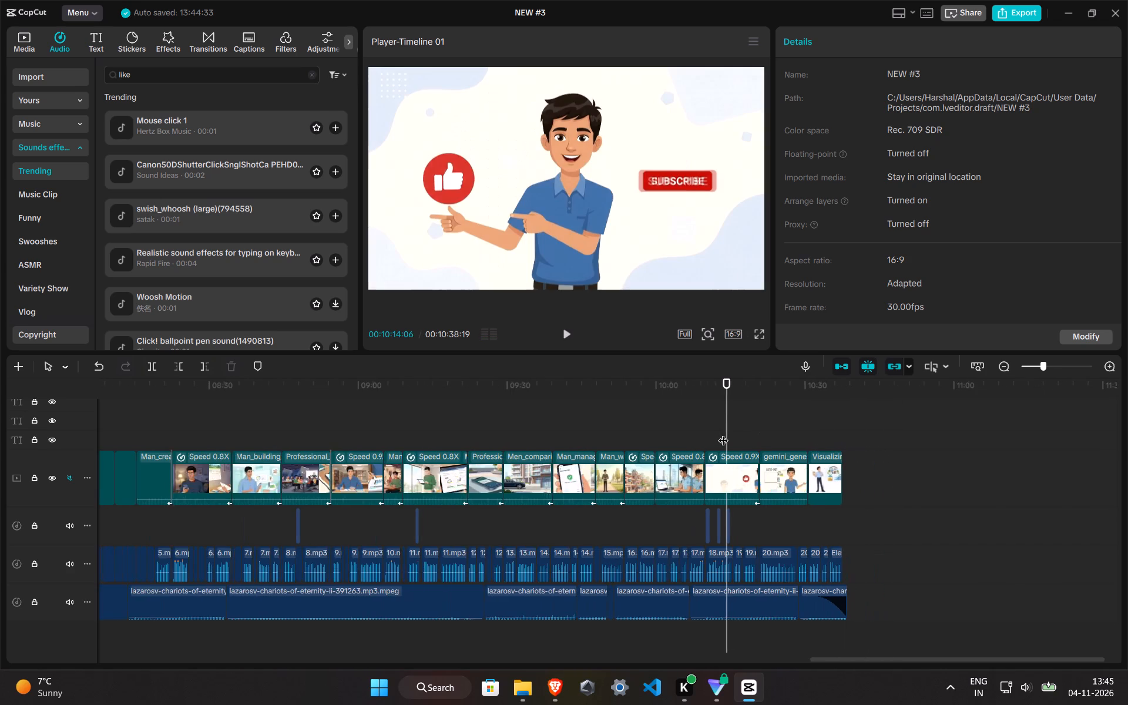
left_click(179, 417)
left_click_drag(174, 417, 0, 400)
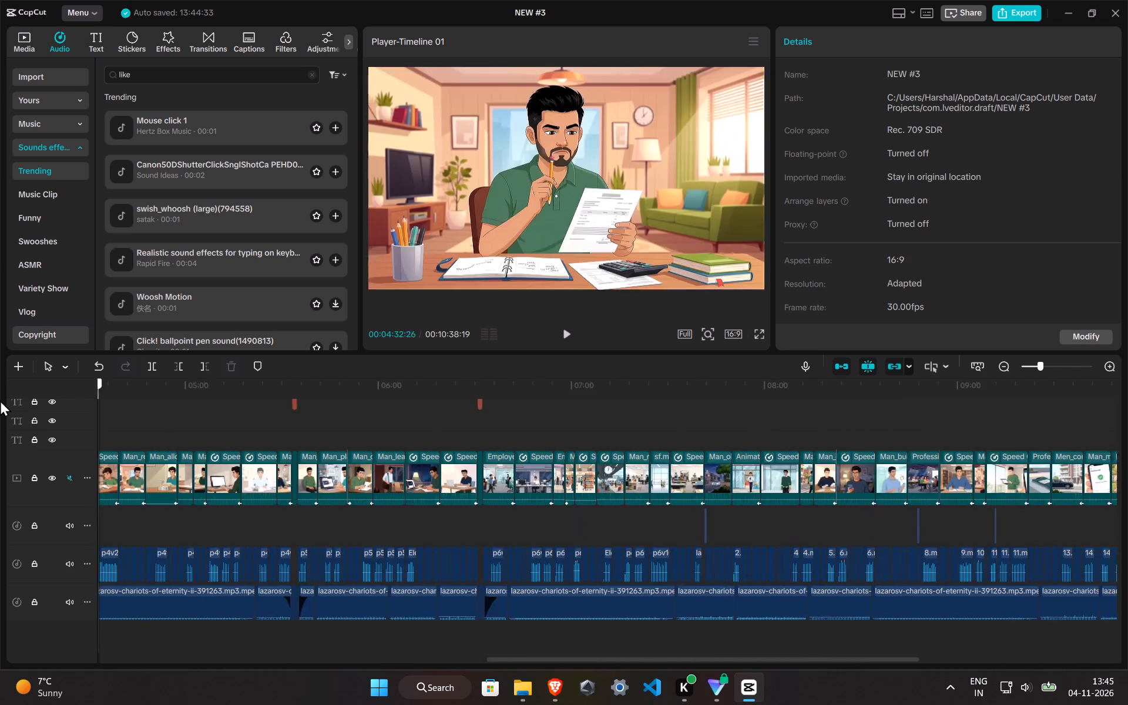
left_click_drag(0, 400, 100, 384)
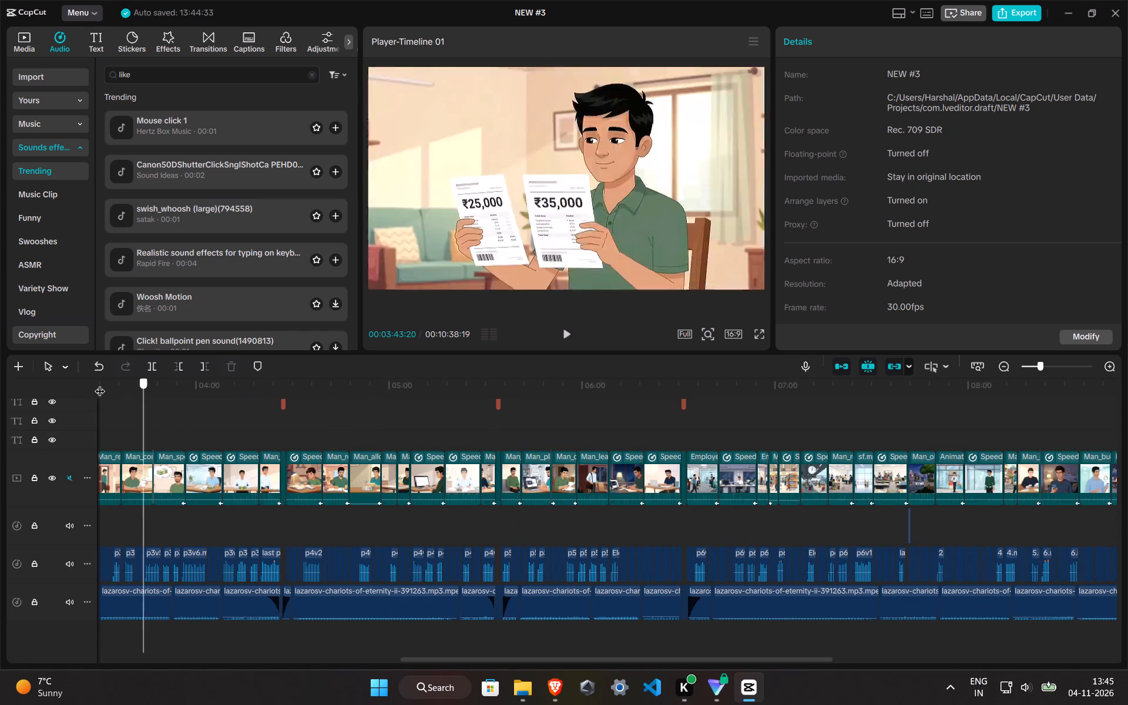
left_click_drag(100, 384, 721, 372)
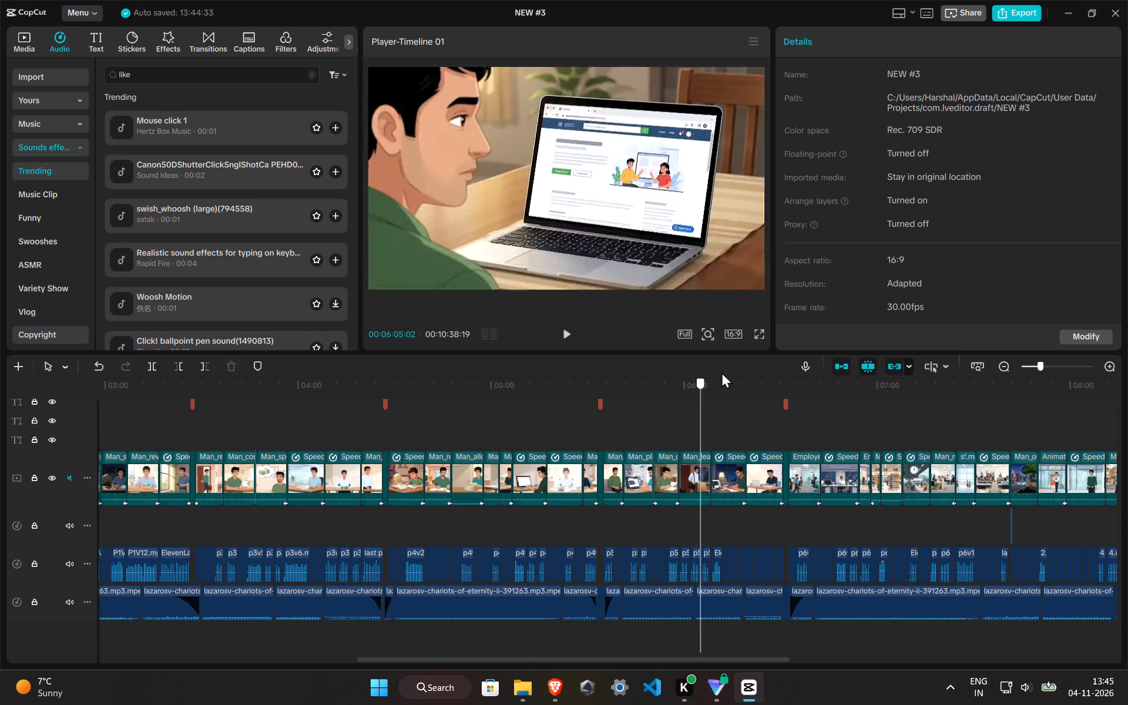
left_click_drag(721, 372, 0, 380)
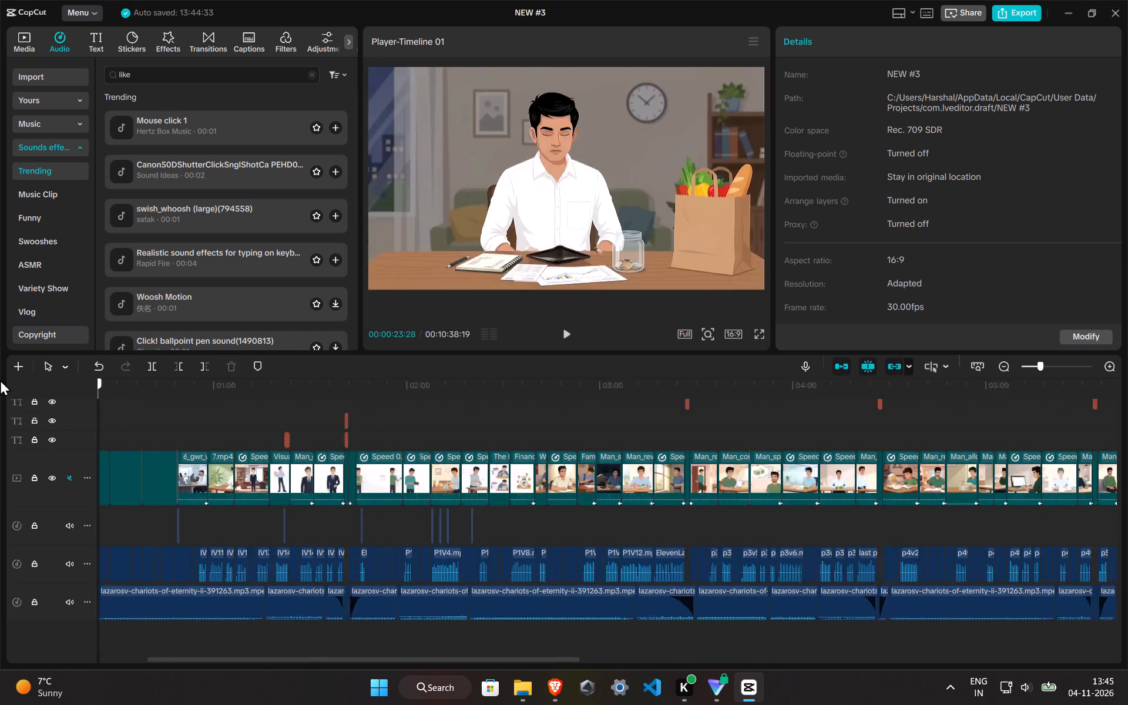
left_click_drag(0, 380, 751, 424)
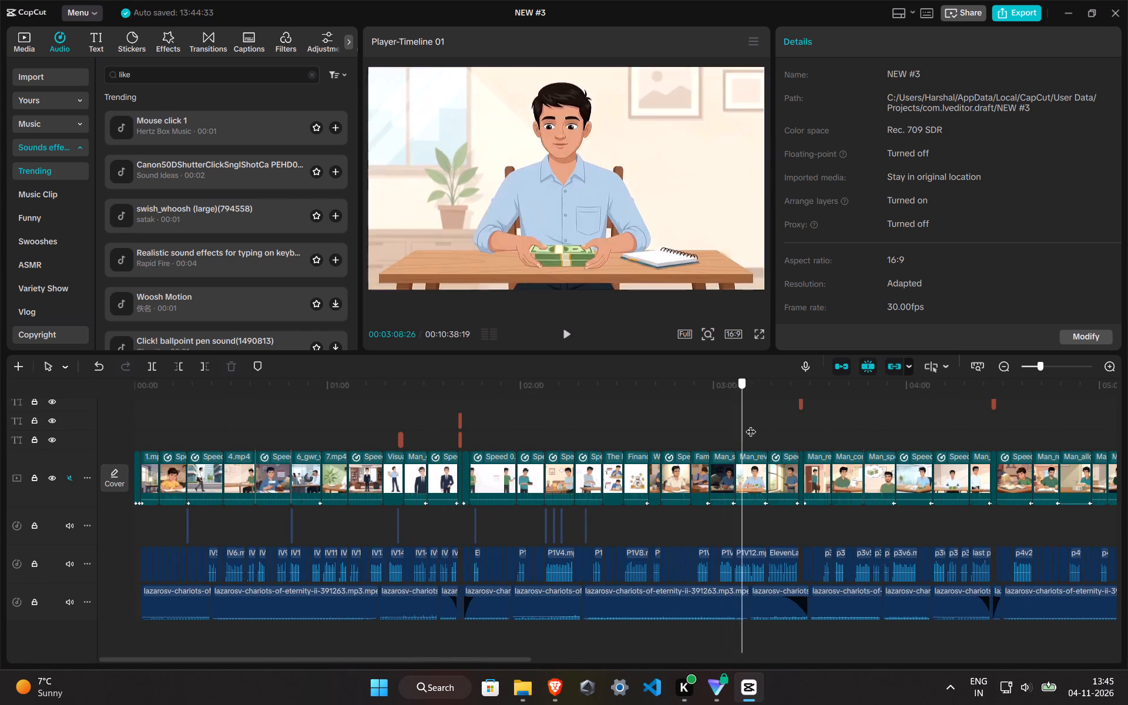
left_click_drag(751, 424, 1003, 426)
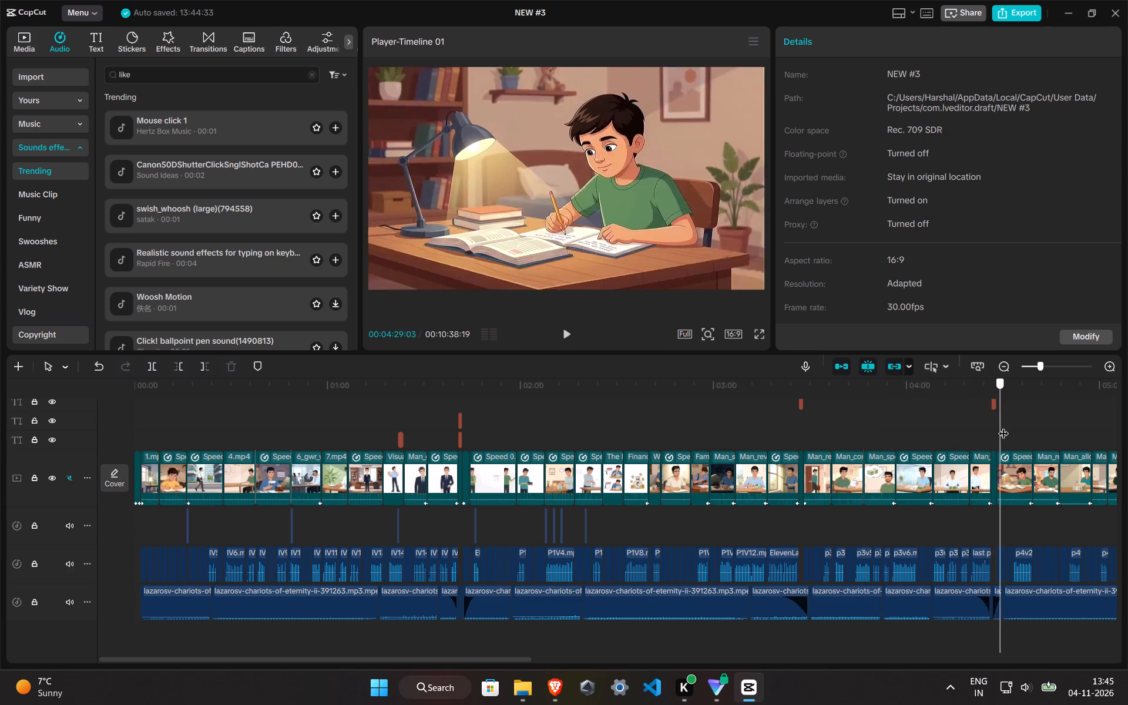
left_click_drag(1003, 426, 790, 410)
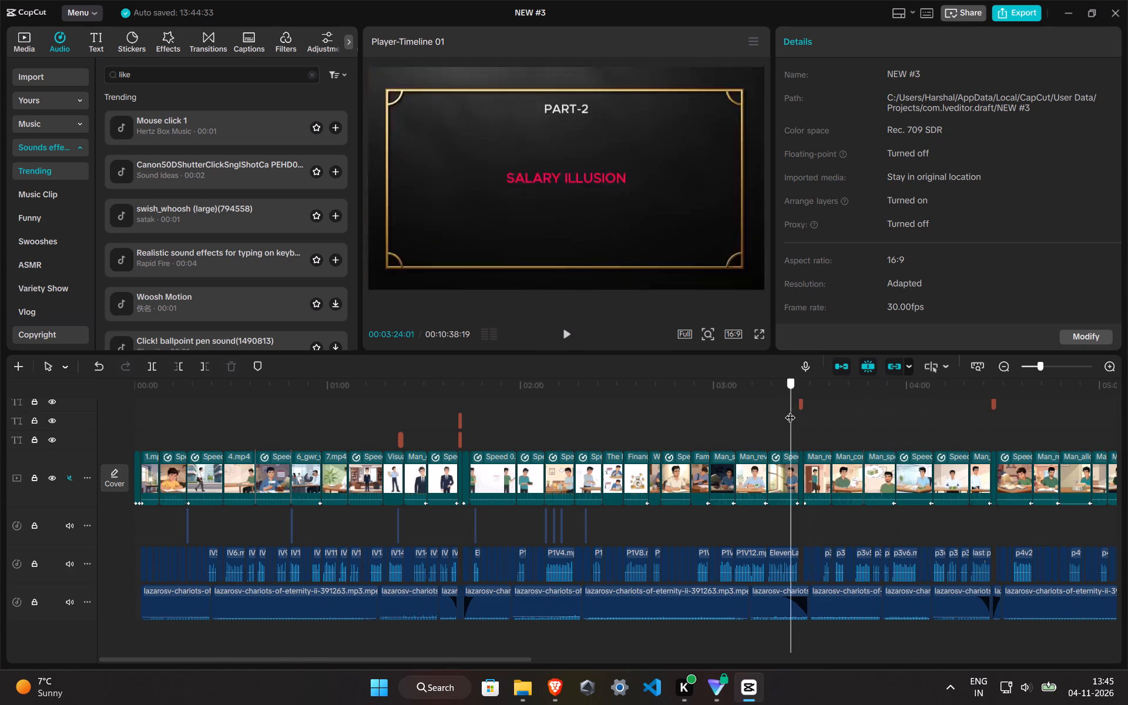
left_click_drag(790, 410, 399, 395)
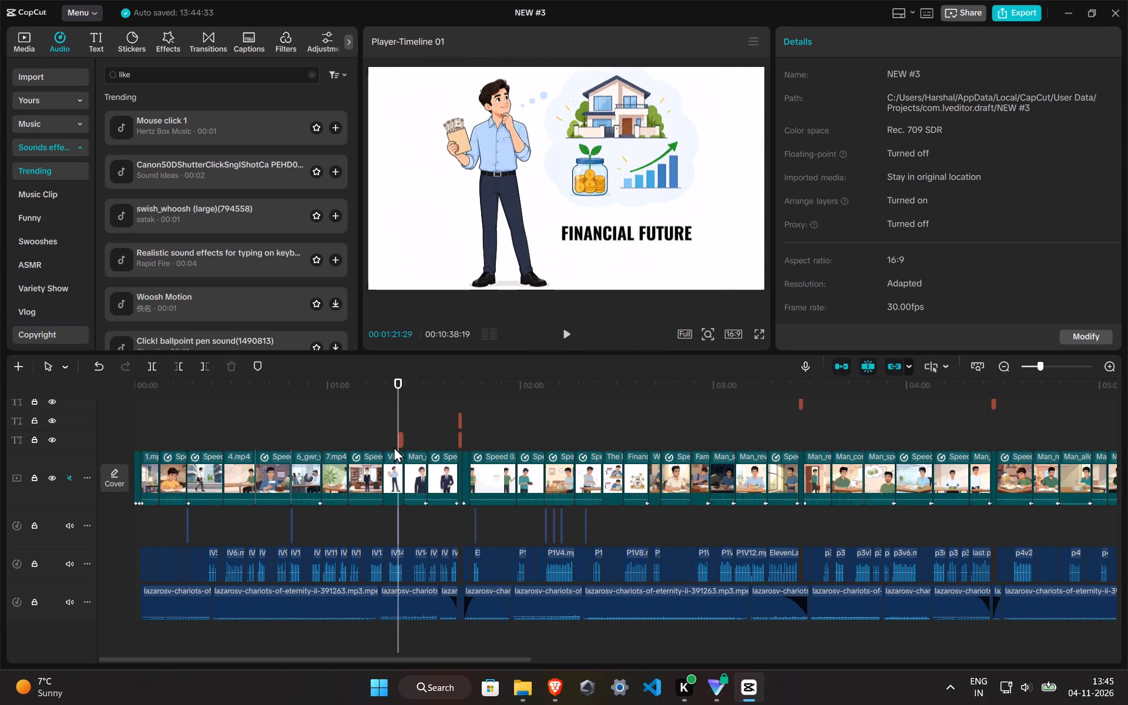
left_click(399, 443)
key("ctrl+c")
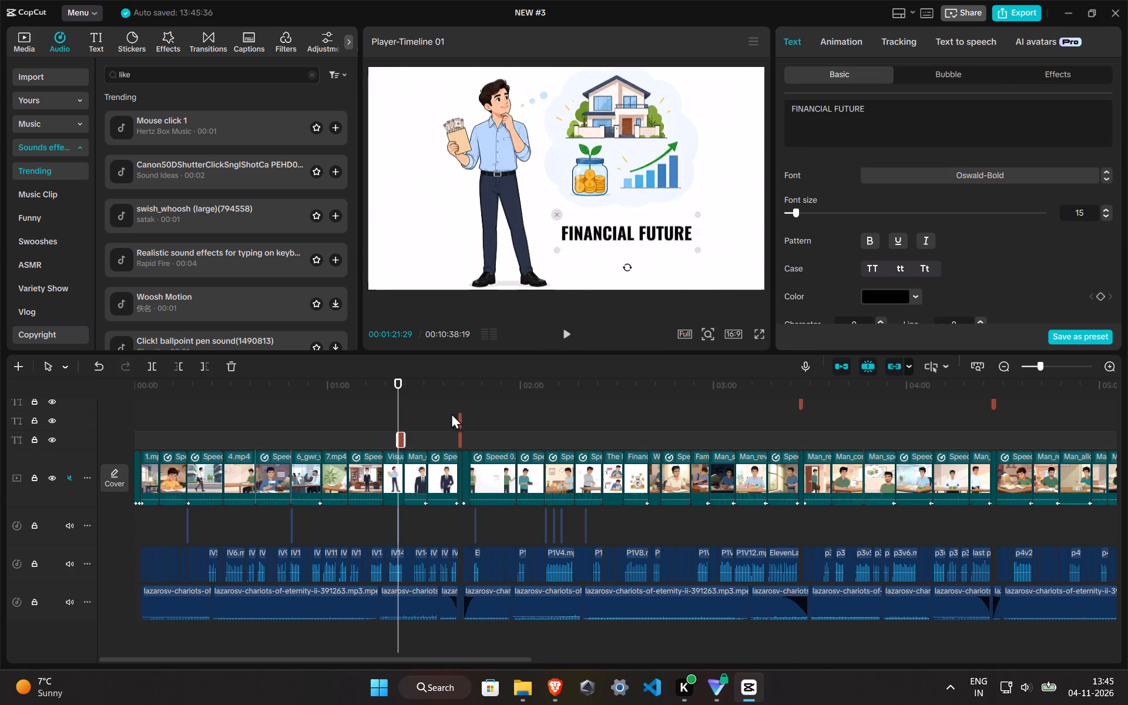
Paste the FINANCIAL FUTURE title at 10:30:18, over the start of the closing Visualizing Financial Goals image, and preview the section.
left_click(531, 394)
left_click_drag(531, 394, 1127, 383)
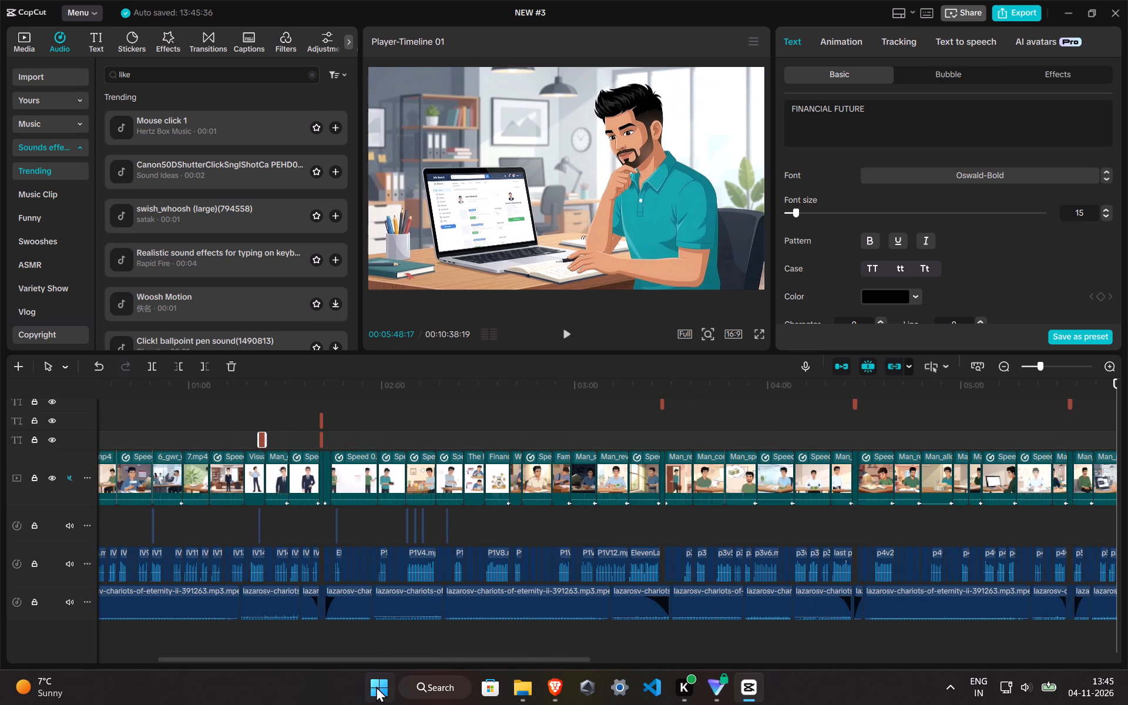
left_click_drag(412, 661, 1127, 660)
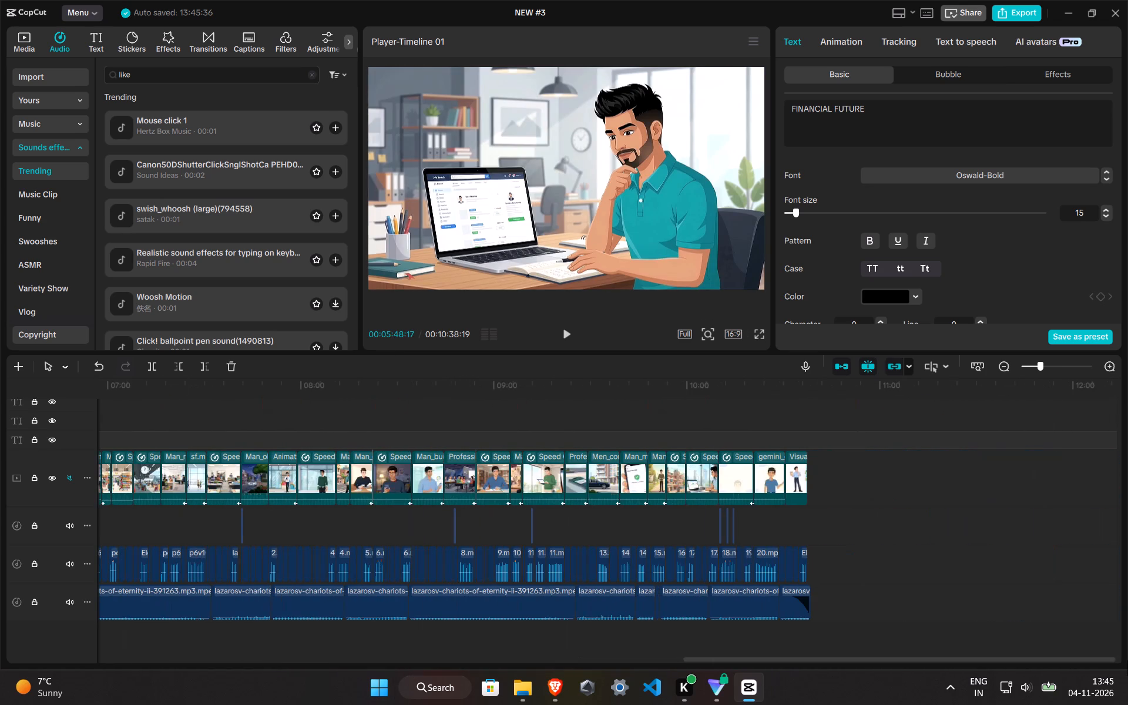
left_click_drag(1127, 660, 1116, 630)
left_click(790, 417)
left_click(795, 435)
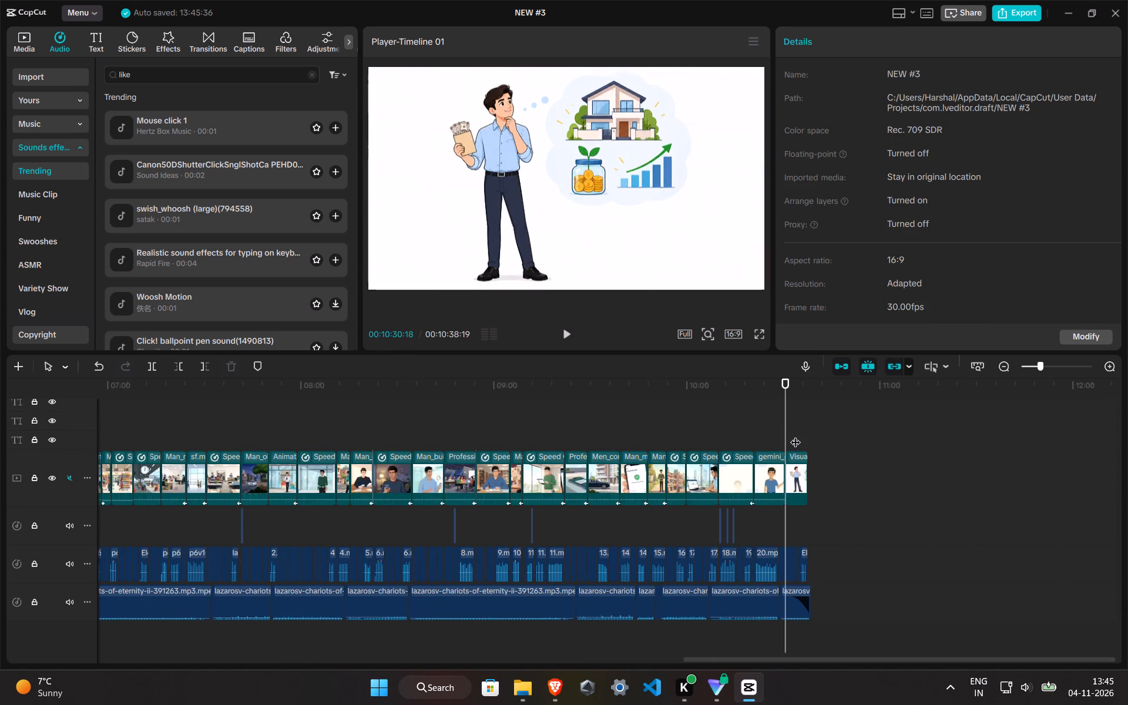
left_click_drag(796, 435, 786, 439)
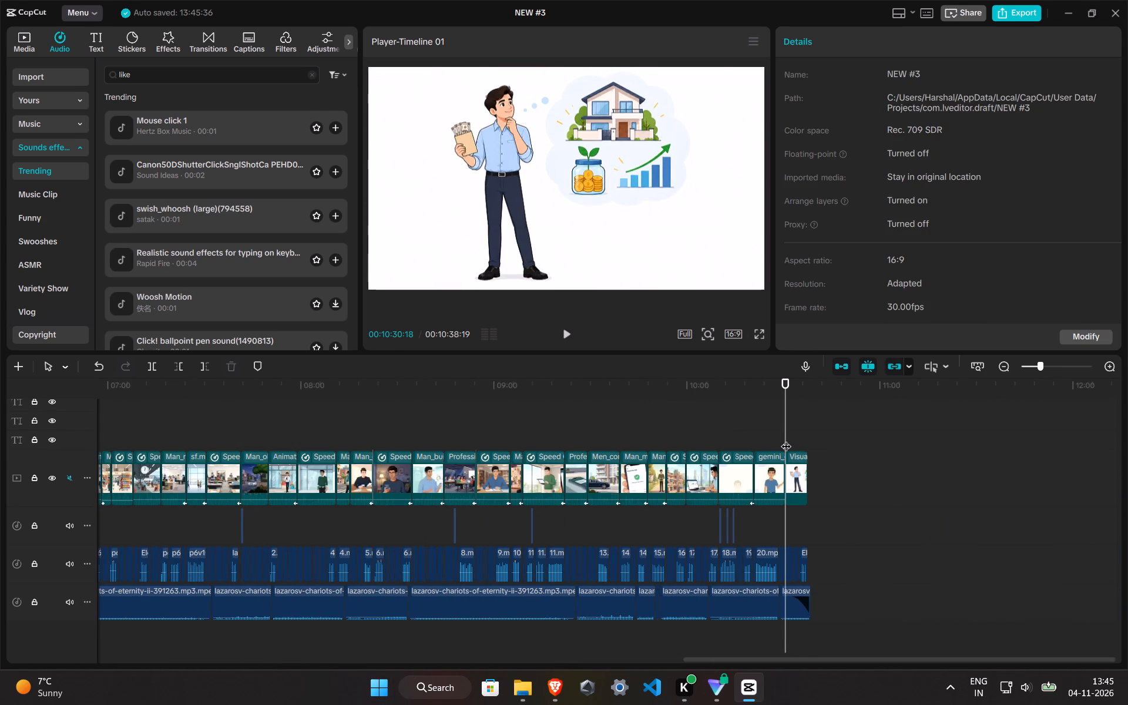
key("ctrl+v")
left_click(763, 430)
key("space")
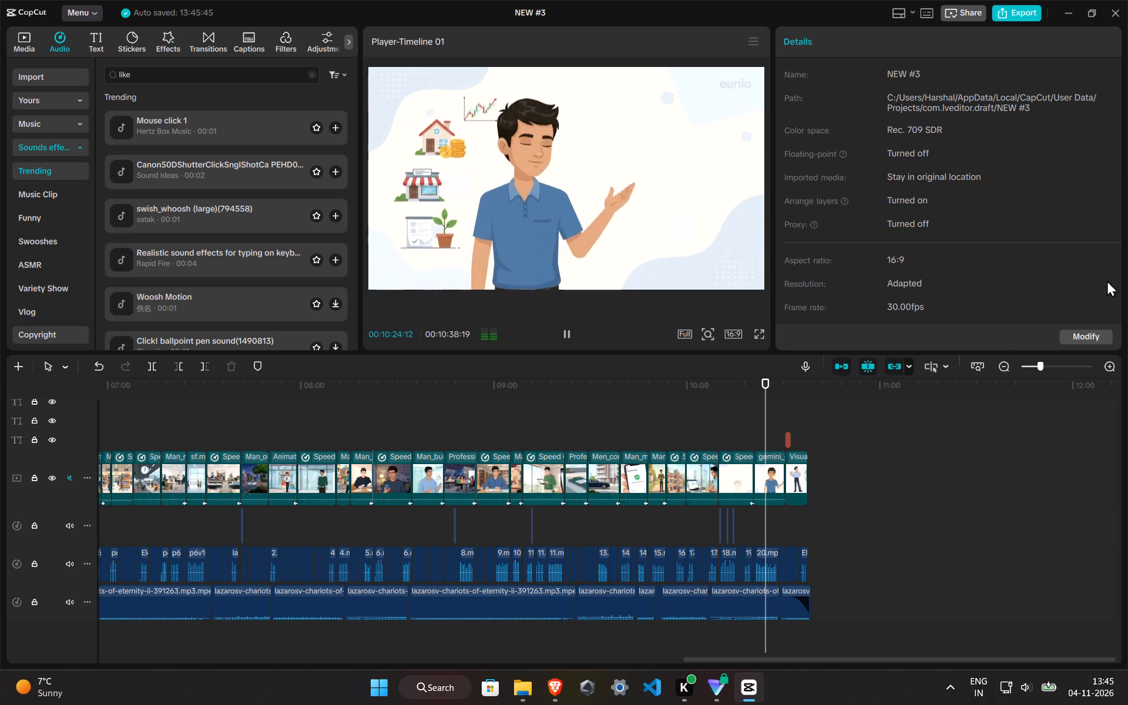
scroll(790, 441, "up", 11, "ctrl")
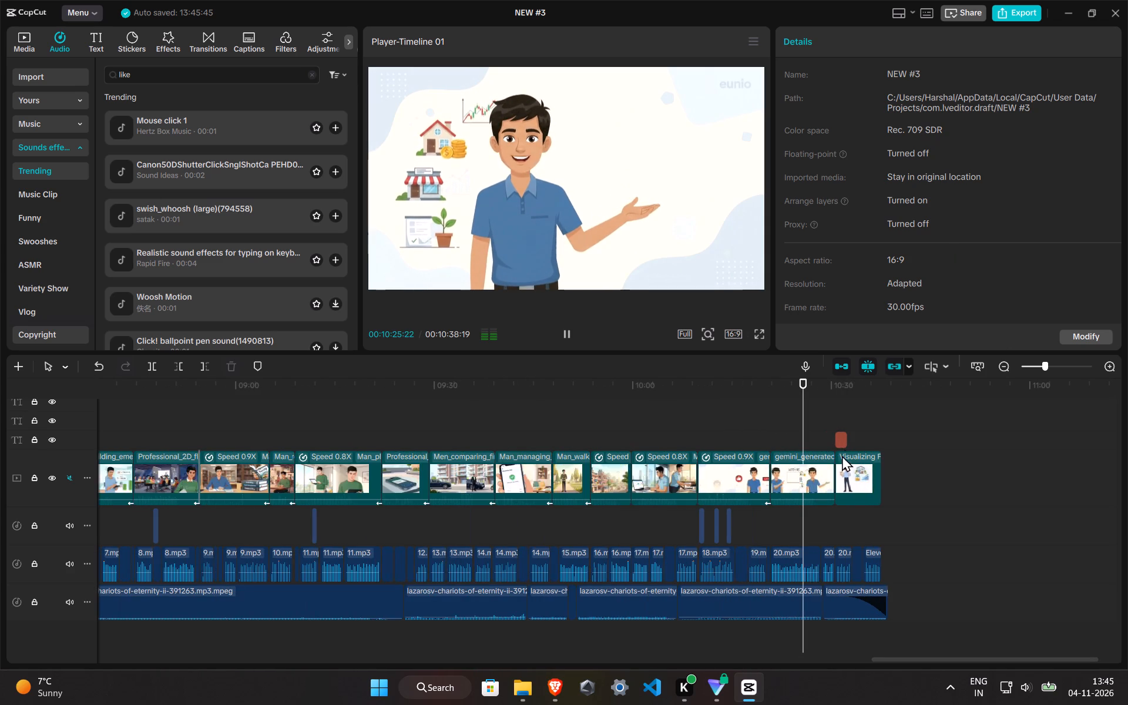
Extend the FINANCIAL FUTURE title to the end of the closing Visualizing Financial Goals image and preview it.
left_click(845, 440)
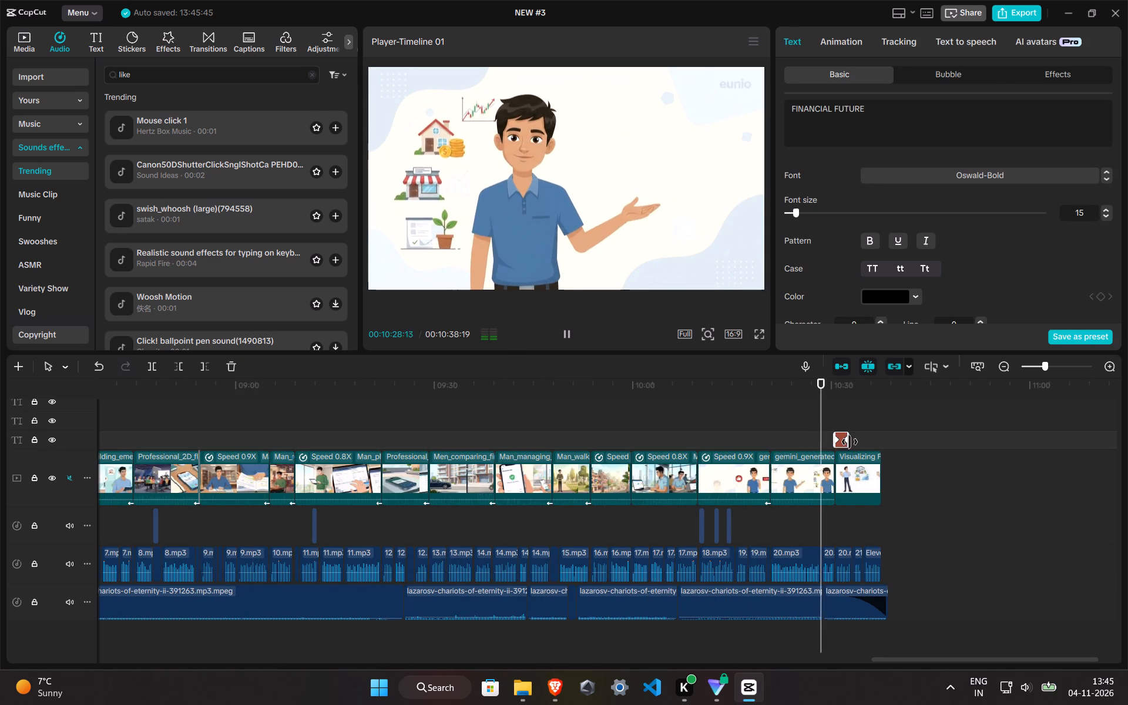
left_click_drag(848, 441, 879, 439)
key("space")
left_click_drag(847, 440, 861, 440)
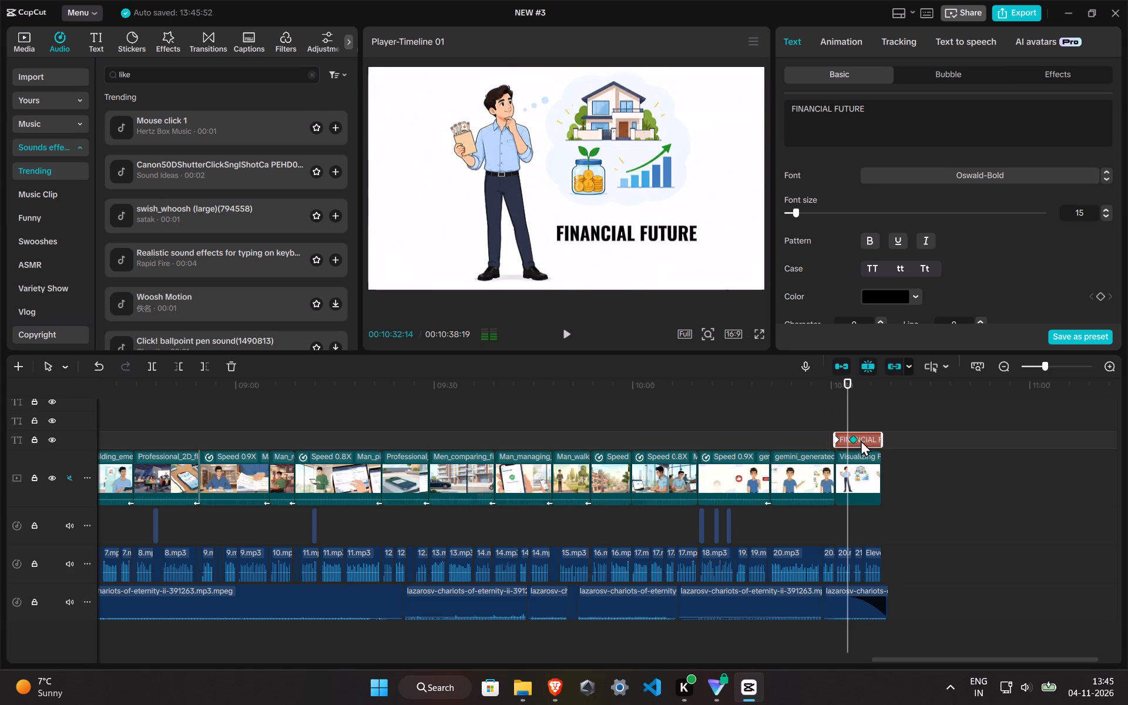
left_click_drag(861, 440, 887, 443)
left_click(831, 410)
key("space")
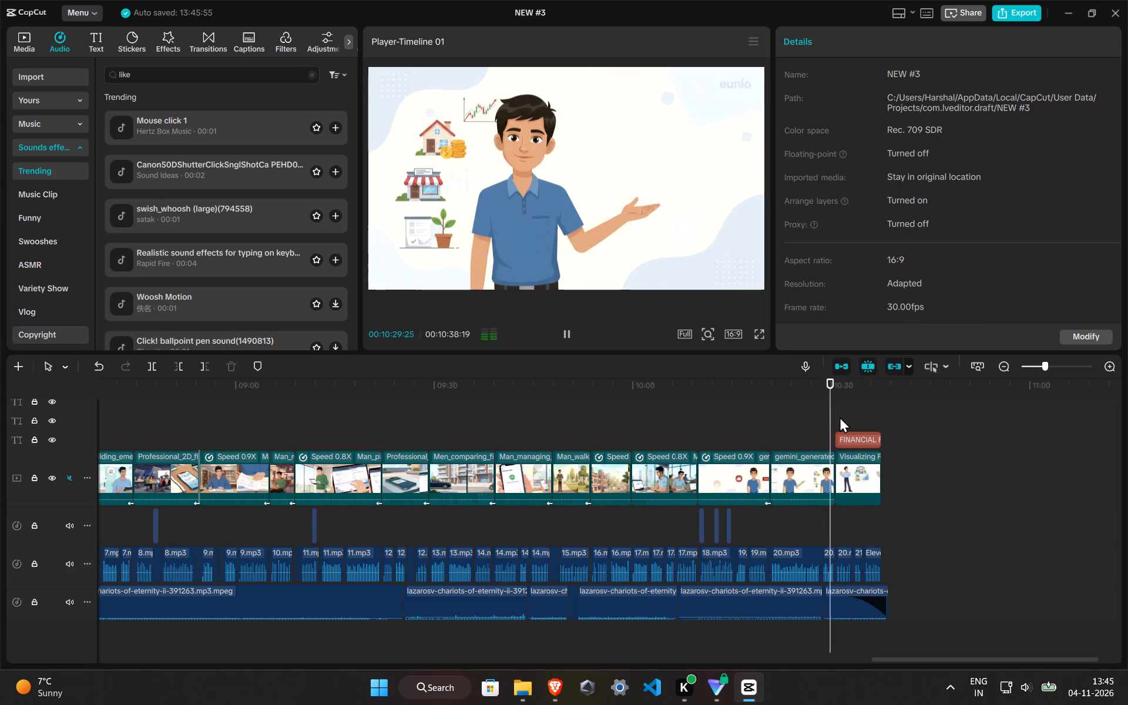
Change the closing title's text to FINANCIAL FREE.
left_click(862, 451)
left_click(863, 443)
left_click(885, 127)
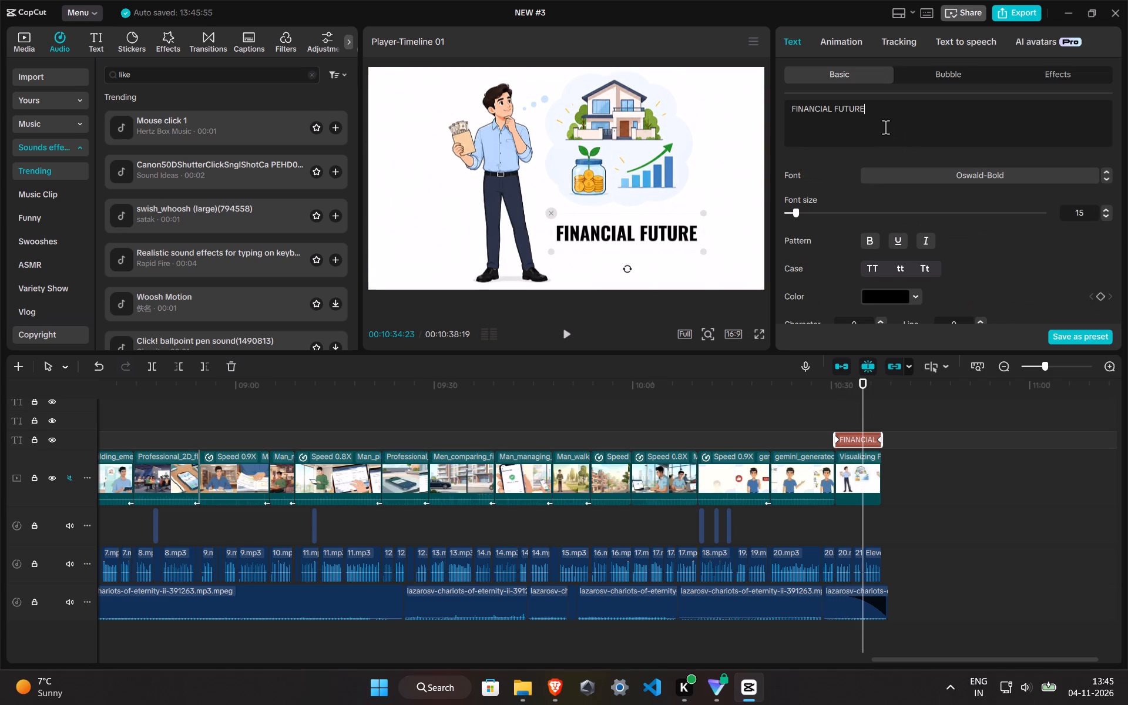
key("BackSpace")
key("BackSpace")
key("BackSpace")
key("BackSpace")
key("BackSpace")
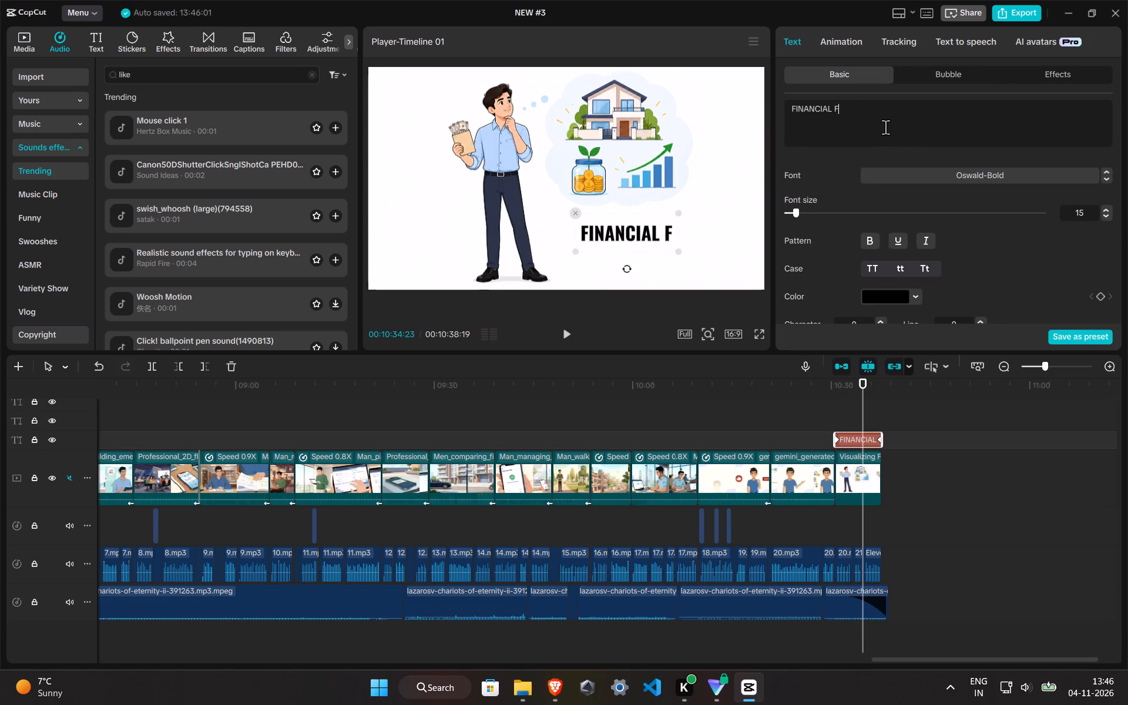
type("ree")
key("BackSpace")
key("BackSpace")
key("BackSpace")
type("EE")
key("BackSpace")
key("BackSpace")
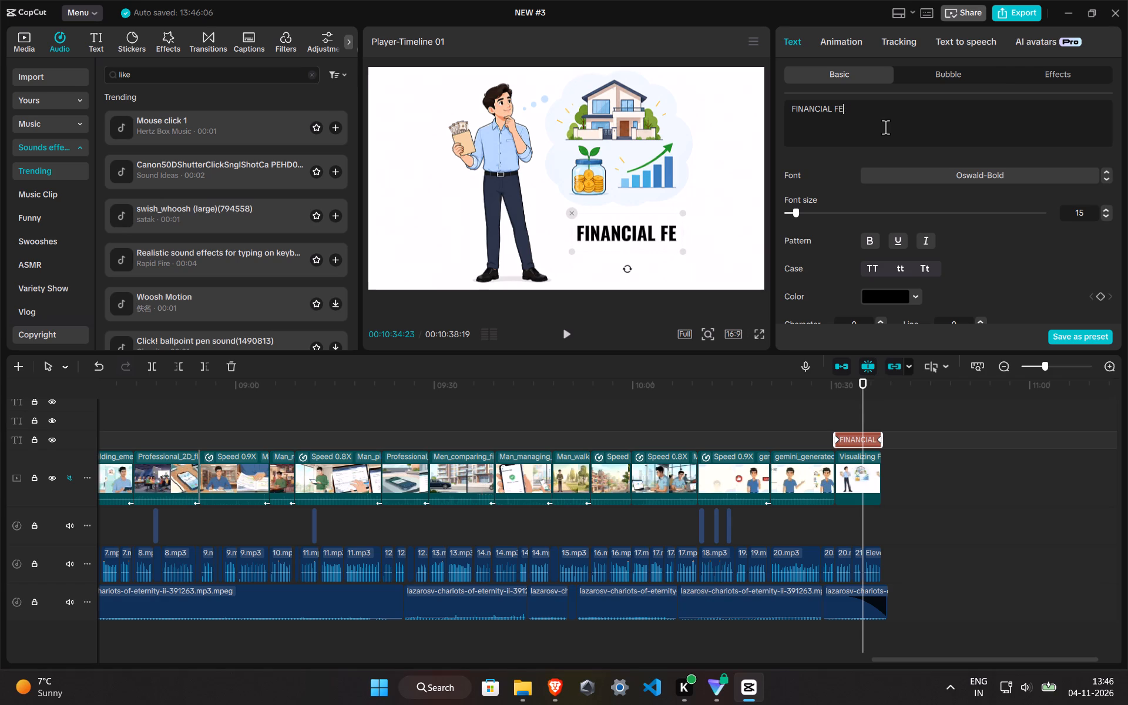
key("BackSpace")
key("r")
key("BackSpace")
type("DR")
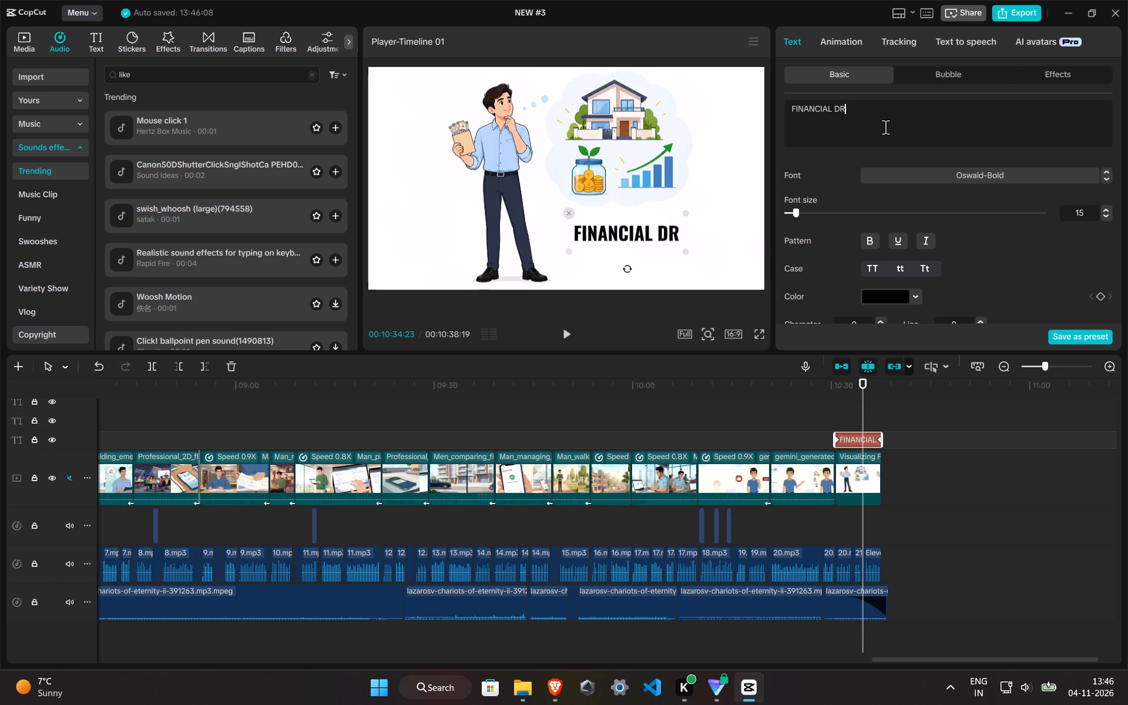
key("BackSpace")
key("BackSpace")
type("FF")
key("BackSpace")
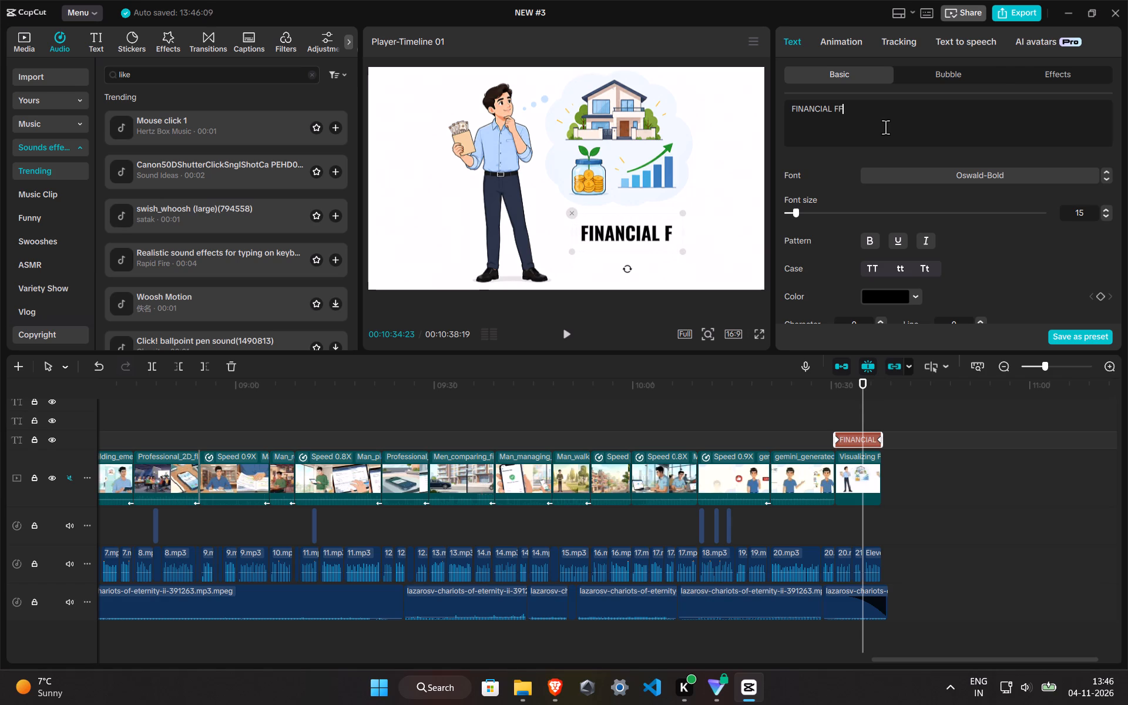
type("REE")
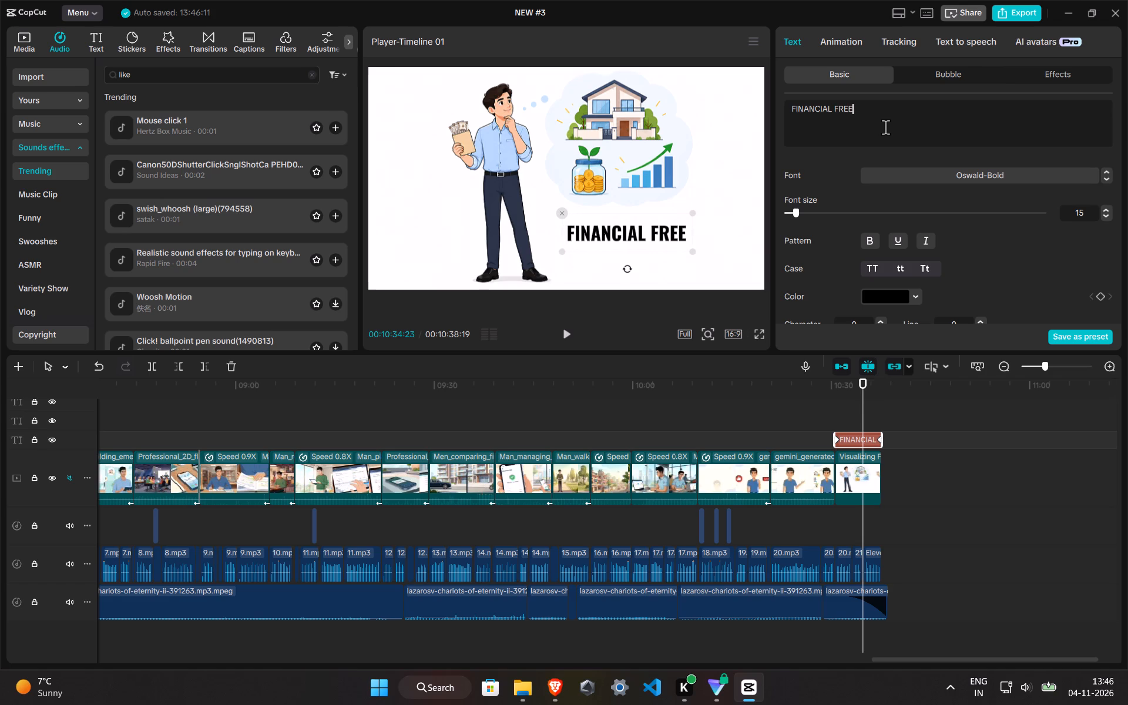
key("space")
key("BackSpace")
Try Ease in on the FINANCIAL FREE title's end keyframe, switch it to Ease out, and preview the title.
right_click(879, 441)
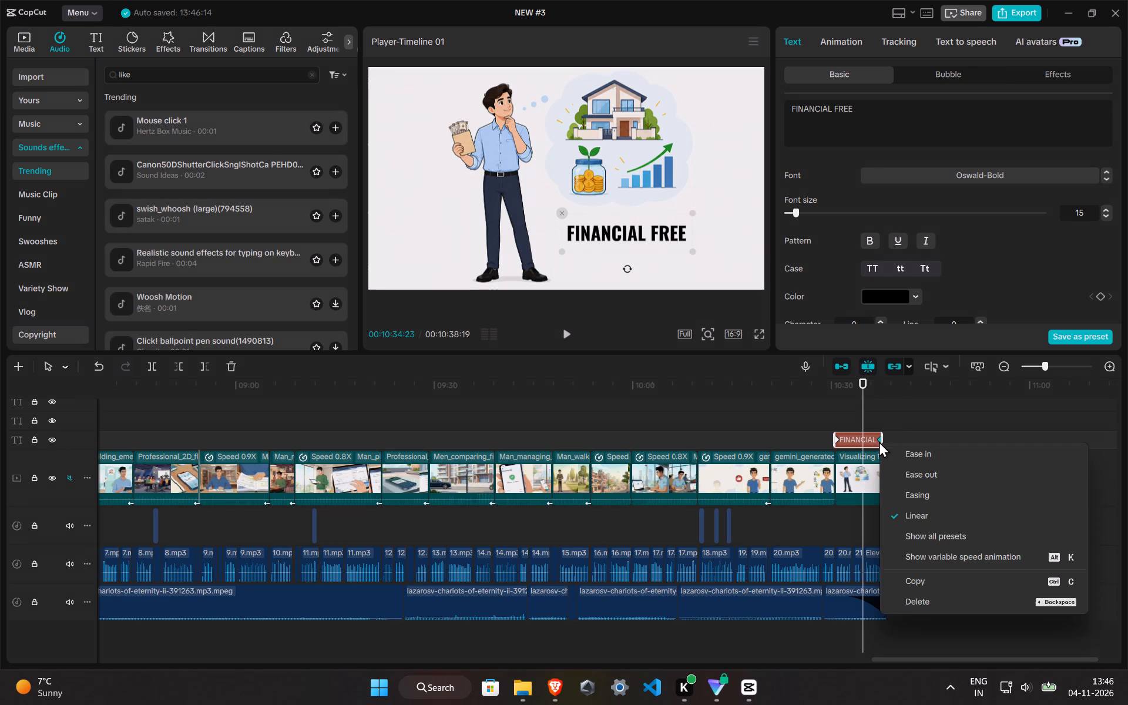
left_click(905, 459)
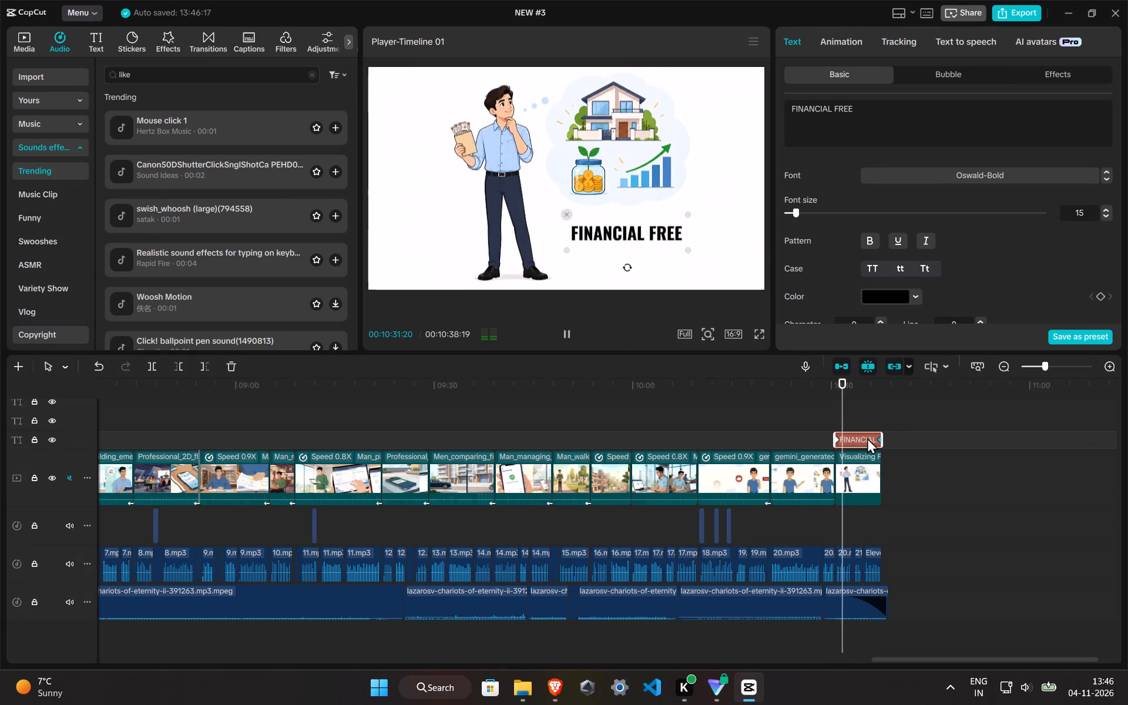
right_click(879, 439)
left_click(914, 470)
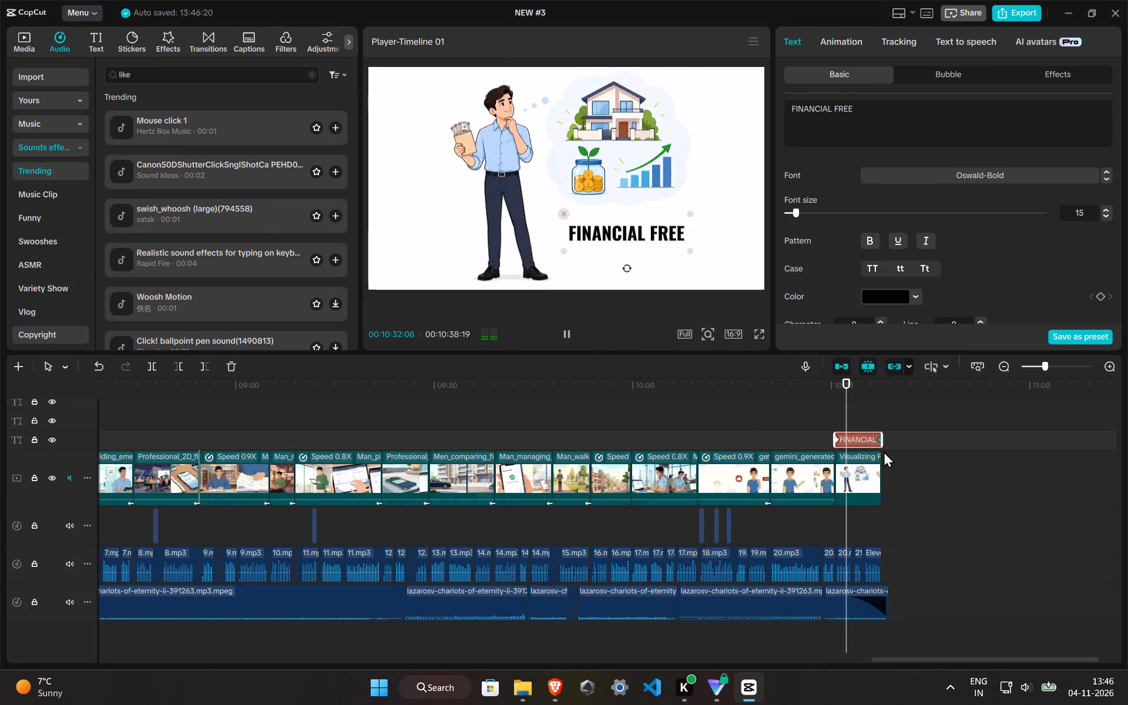
left_click(831, 412)
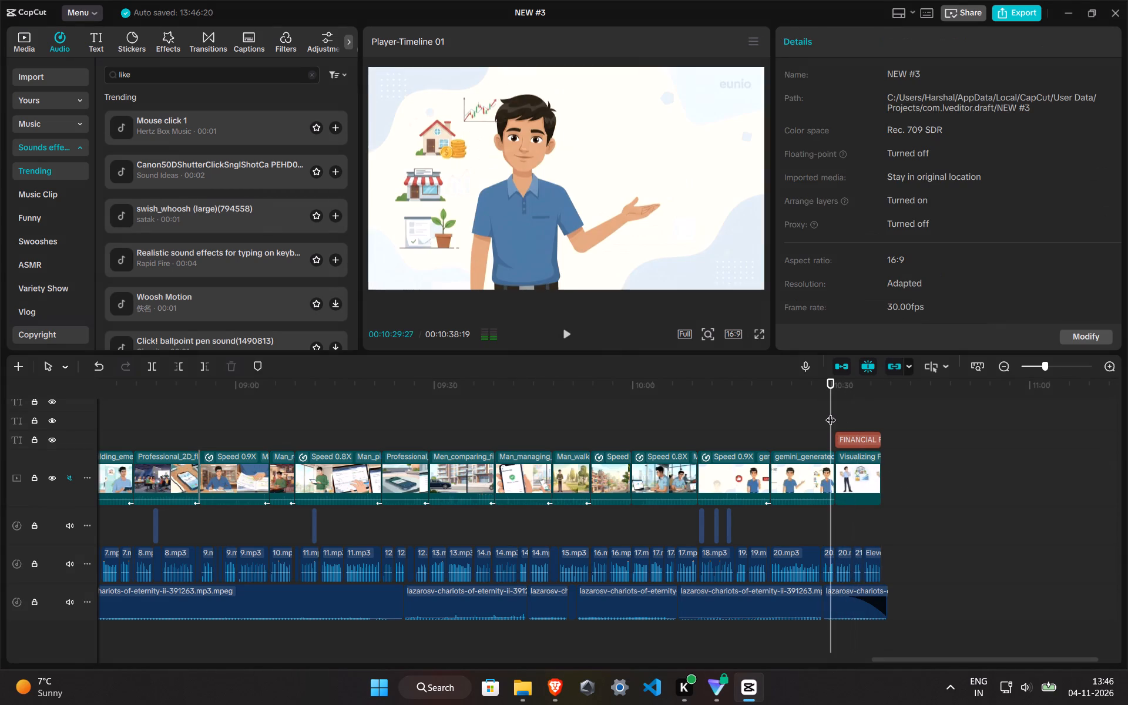
key("space")
Duplicate the Mouse click 1 sound at 10:30:18, nudge it slightly ahead of the closing image's start, and preview it.
left_click(838, 422)
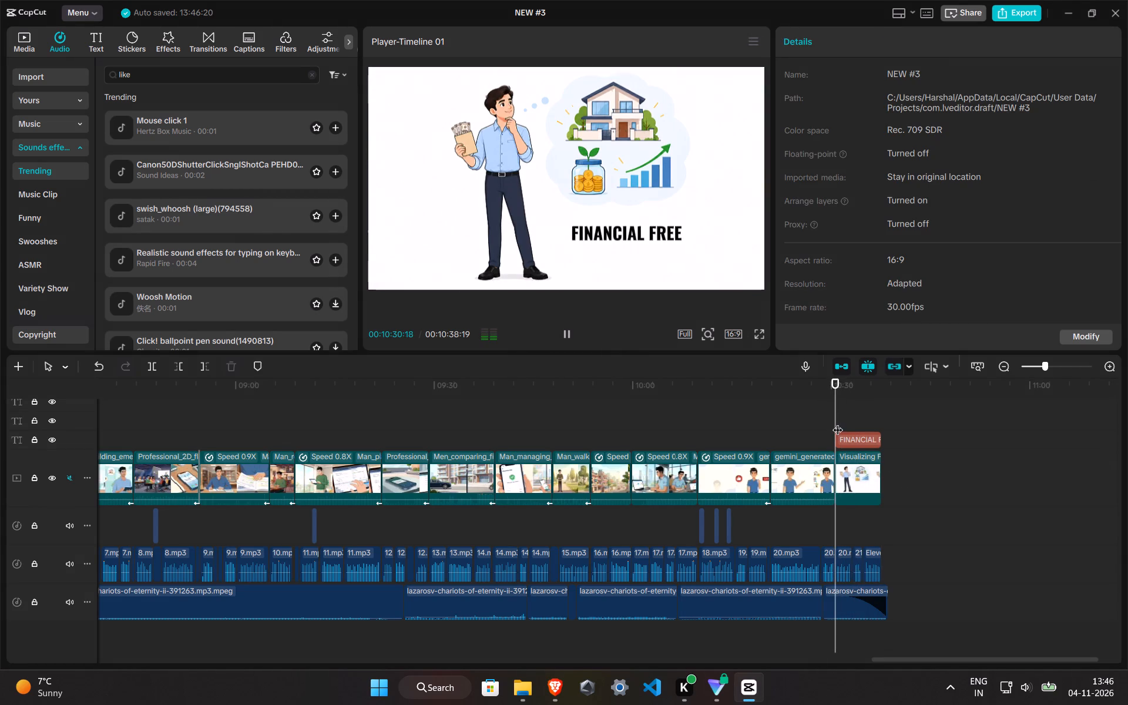
left_click(714, 529)
key("ctrl+c")
key("ctrl+v")
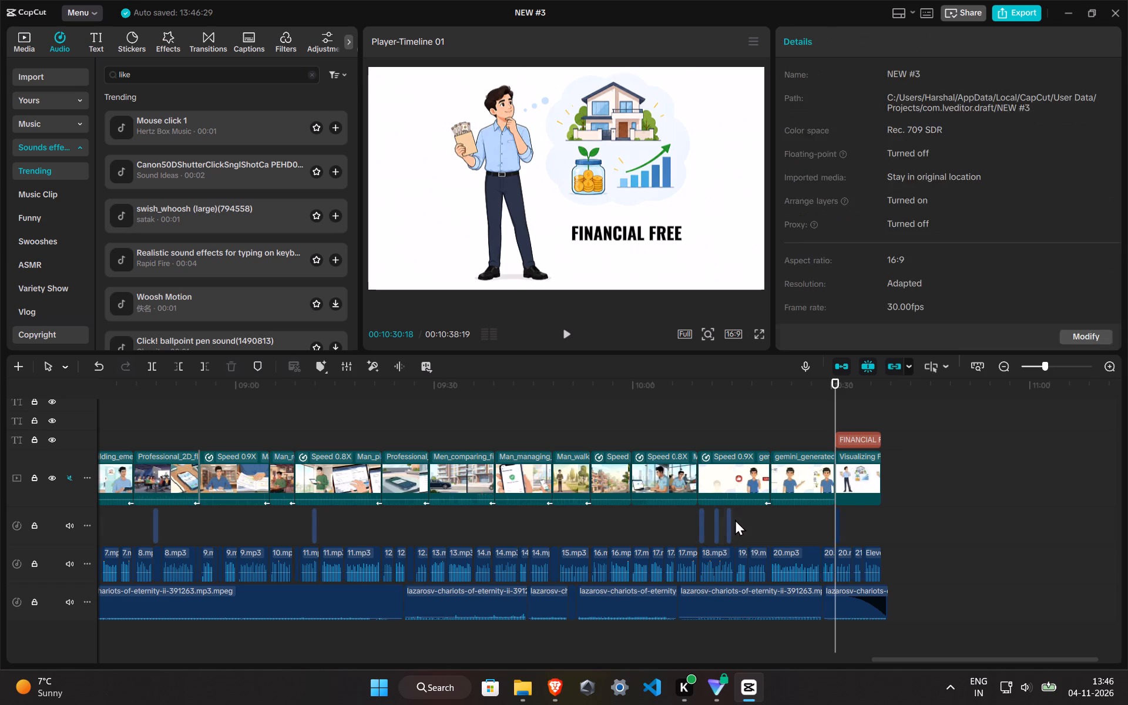
left_click(767, 432)
key("space")
scroll(862, 505, "up", 14, "ctrl")
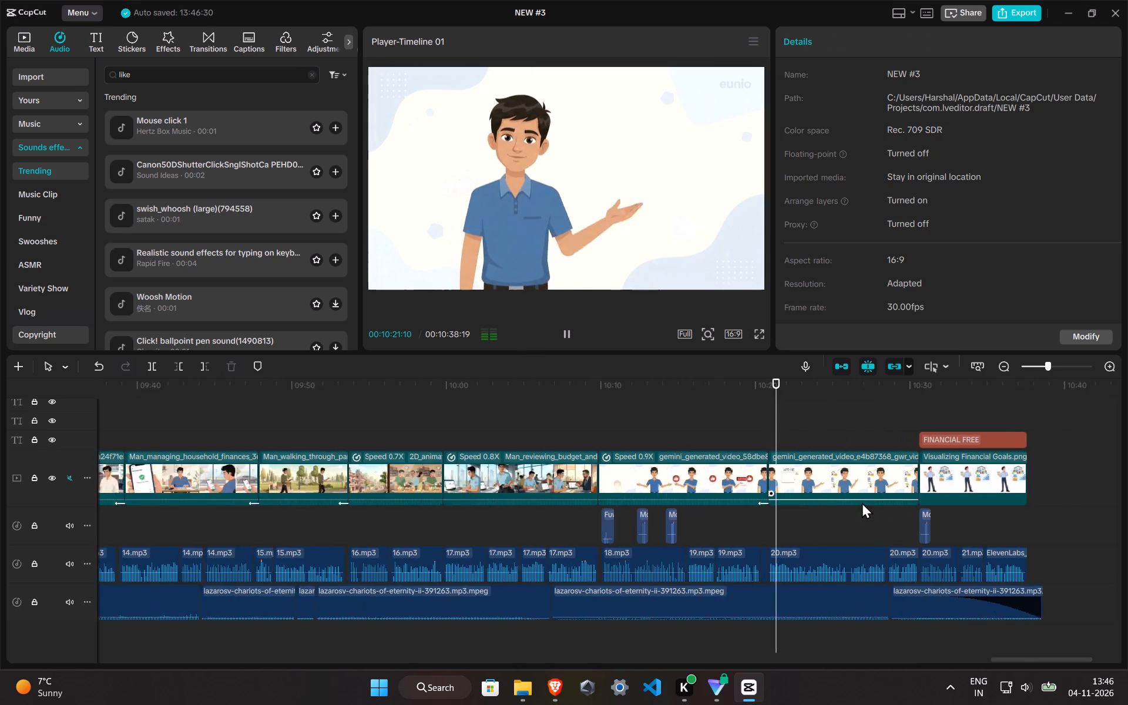
scroll(862, 502, "up", 3, "ctrl")
left_click_drag(1020, 528, 1016, 528)
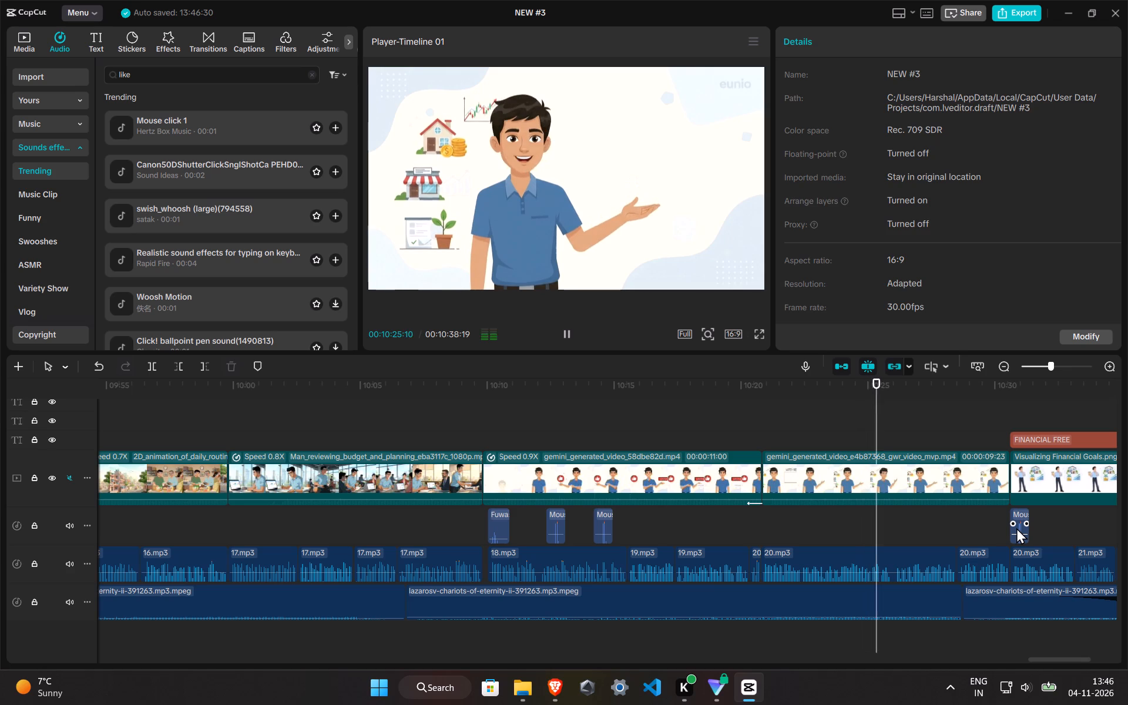
left_click_drag(1016, 528, 1013, 526)
key("space")
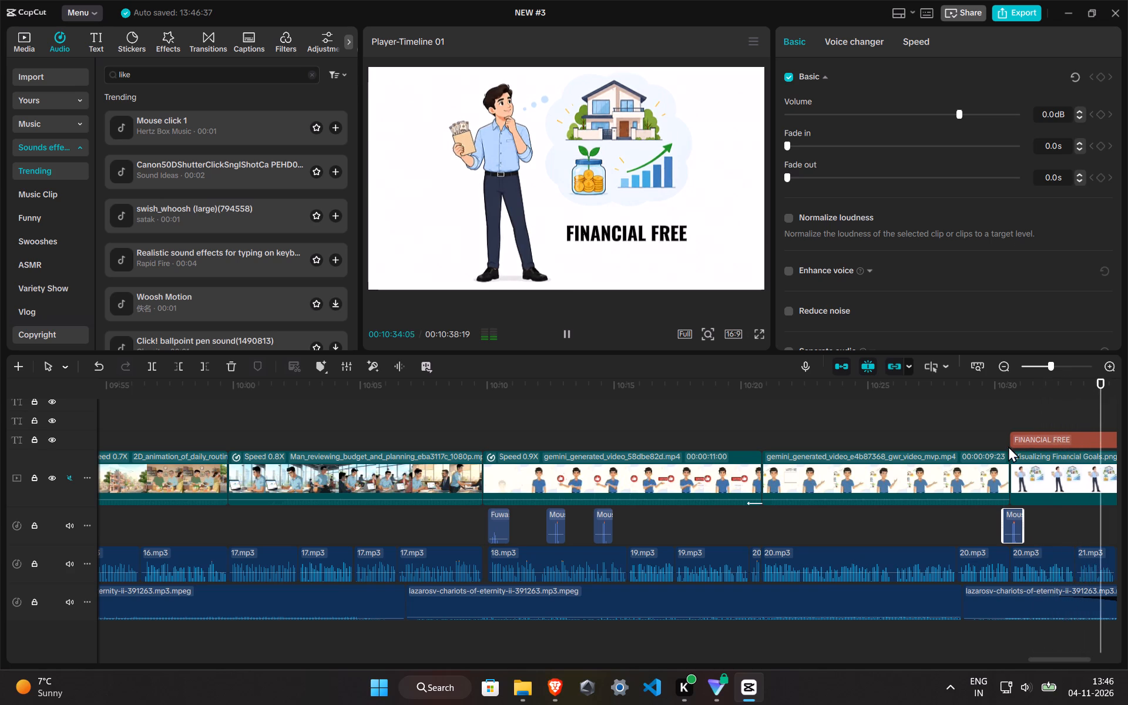
scroll(805, 534, "down", 4)
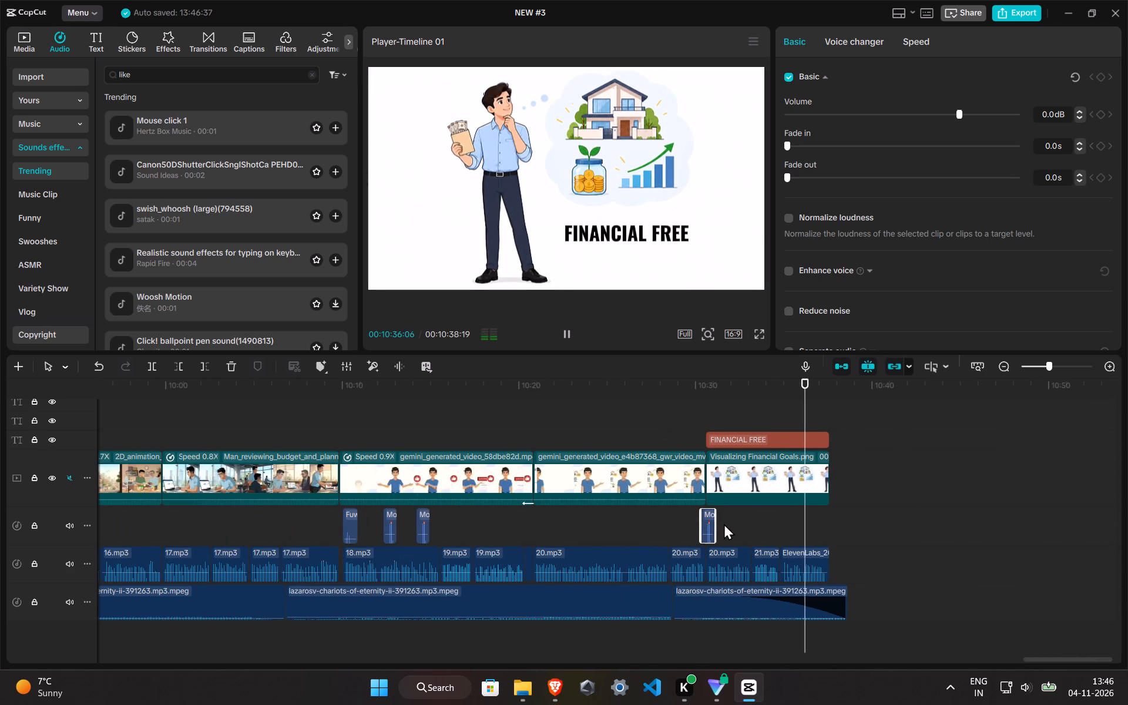
left_click_drag(710, 523, 720, 523)
left_click(711, 523)
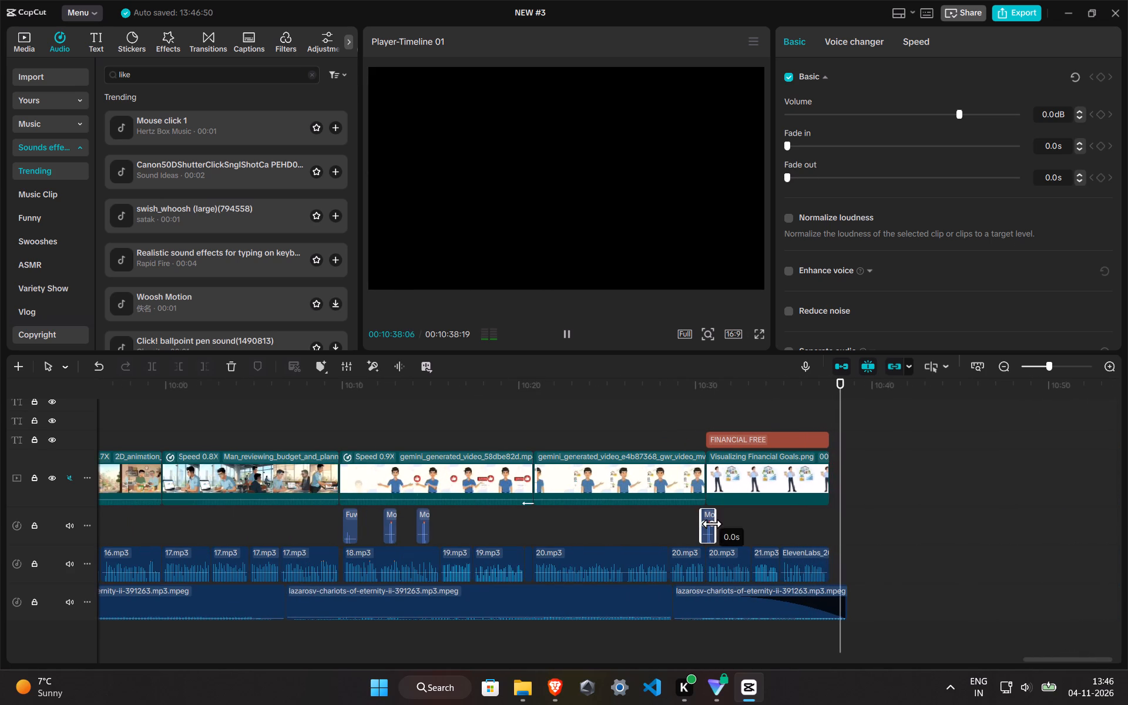
Trim the start of the FINANCIAL FREE title so it appears at about 10:31:07.
scroll(707, 526, "up", 16, "ctrl")
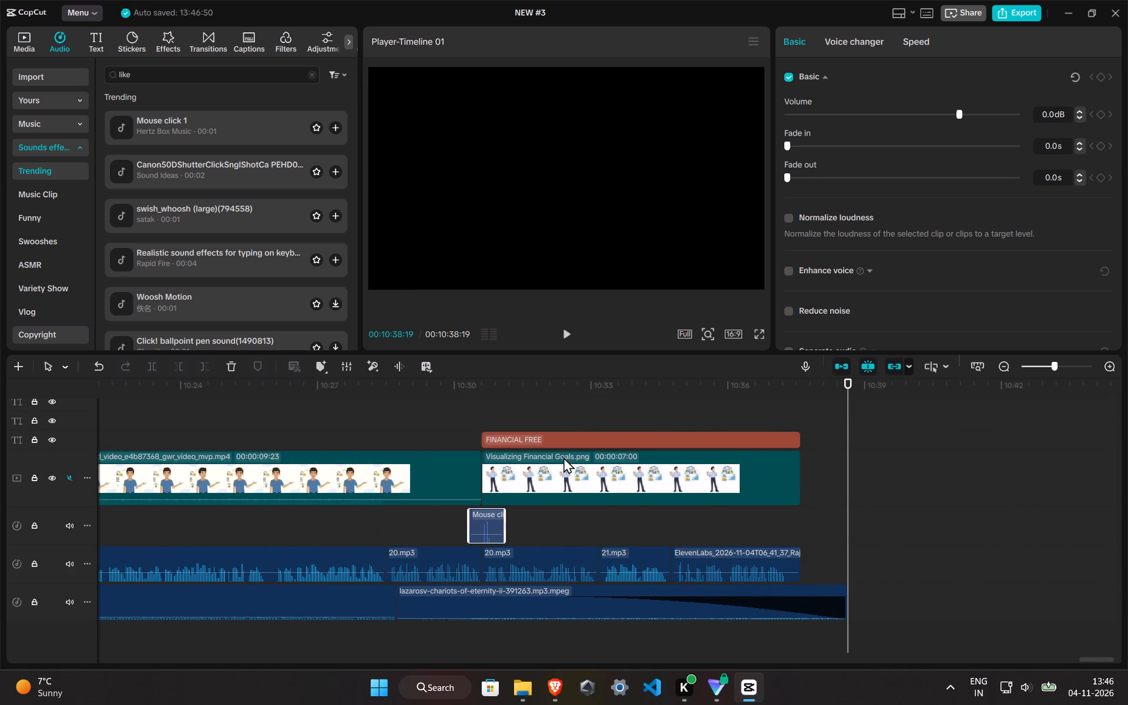
left_click(484, 422)
left_click(492, 526)
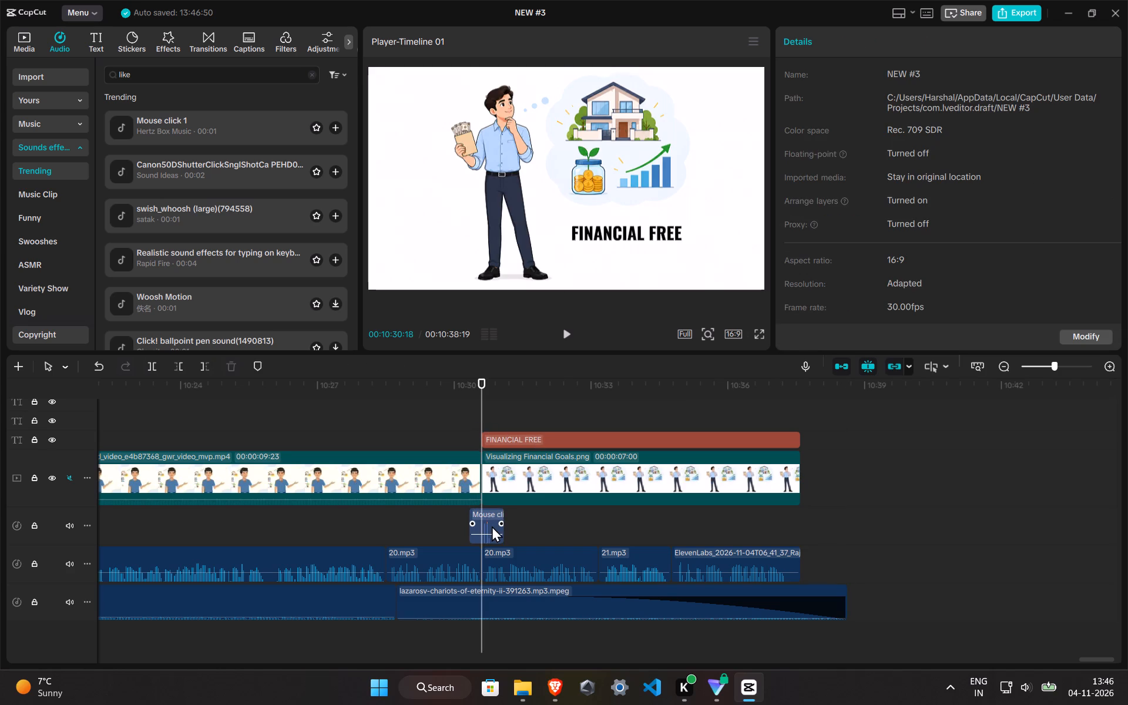
left_click(501, 437)
left_click_drag(481, 437, 498, 437)
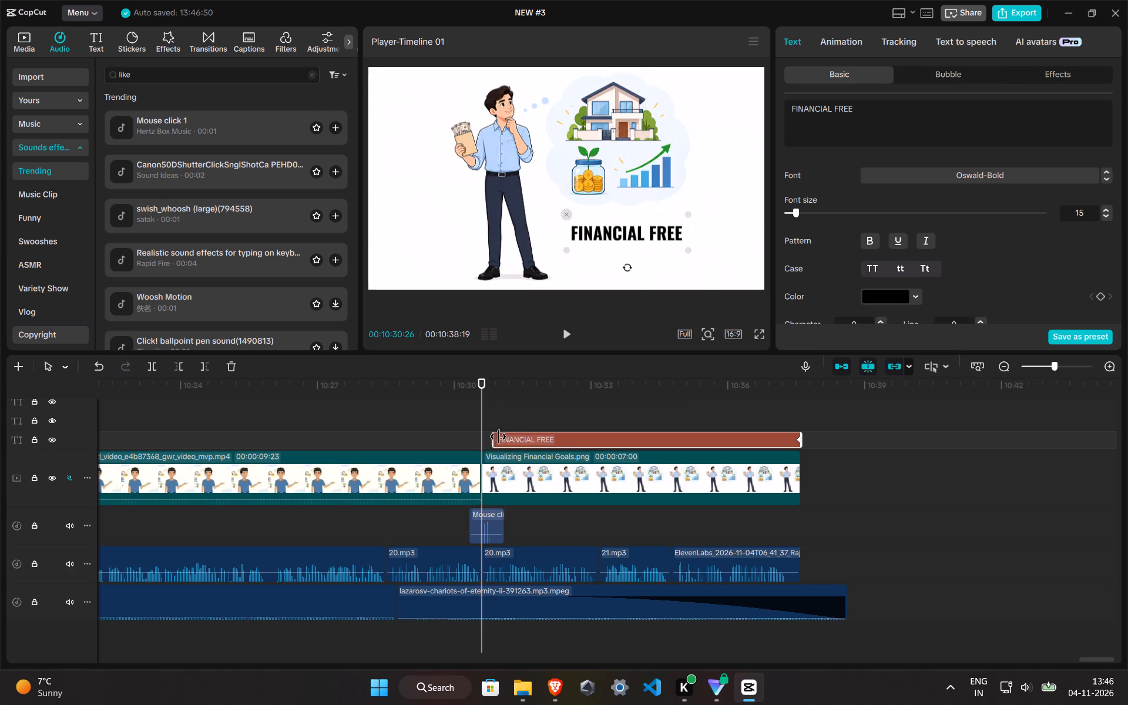
left_click_drag(498, 437, 513, 437)
Align the closing Mouse click 1 sound with the FINANCIAL FREE title's start at about 10:31:07 and preview the section.
left_click_drag(484, 518, 508, 517)
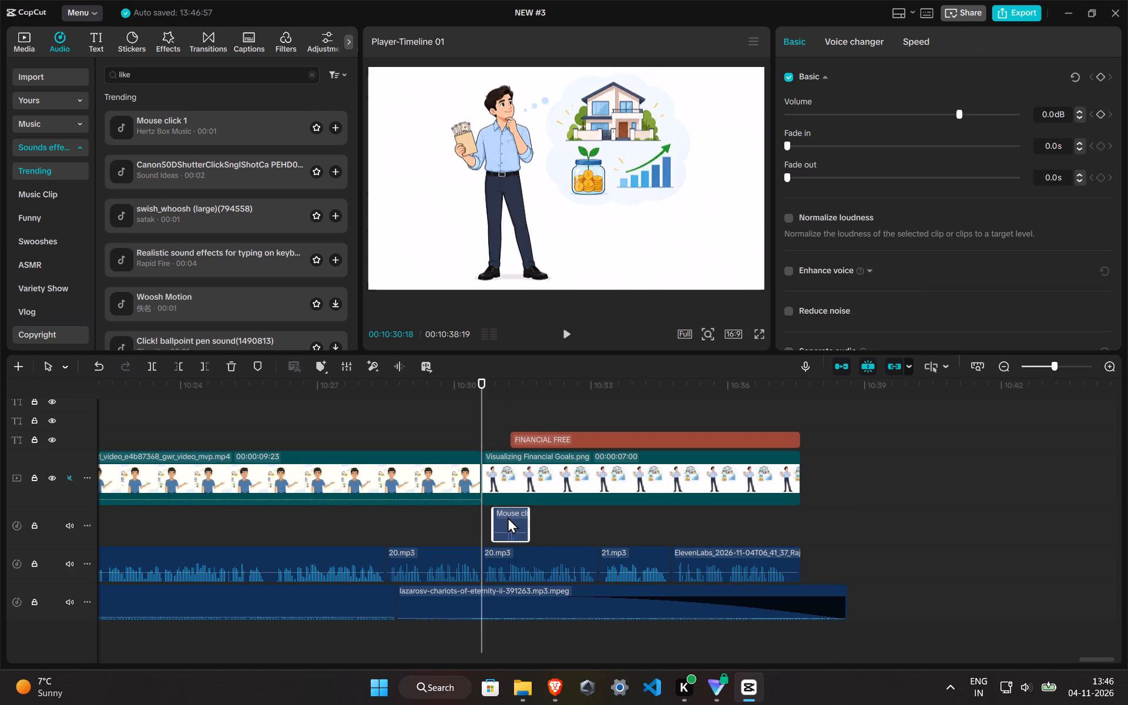
left_click_drag(508, 517, 509, 517)
left_click(512, 421)
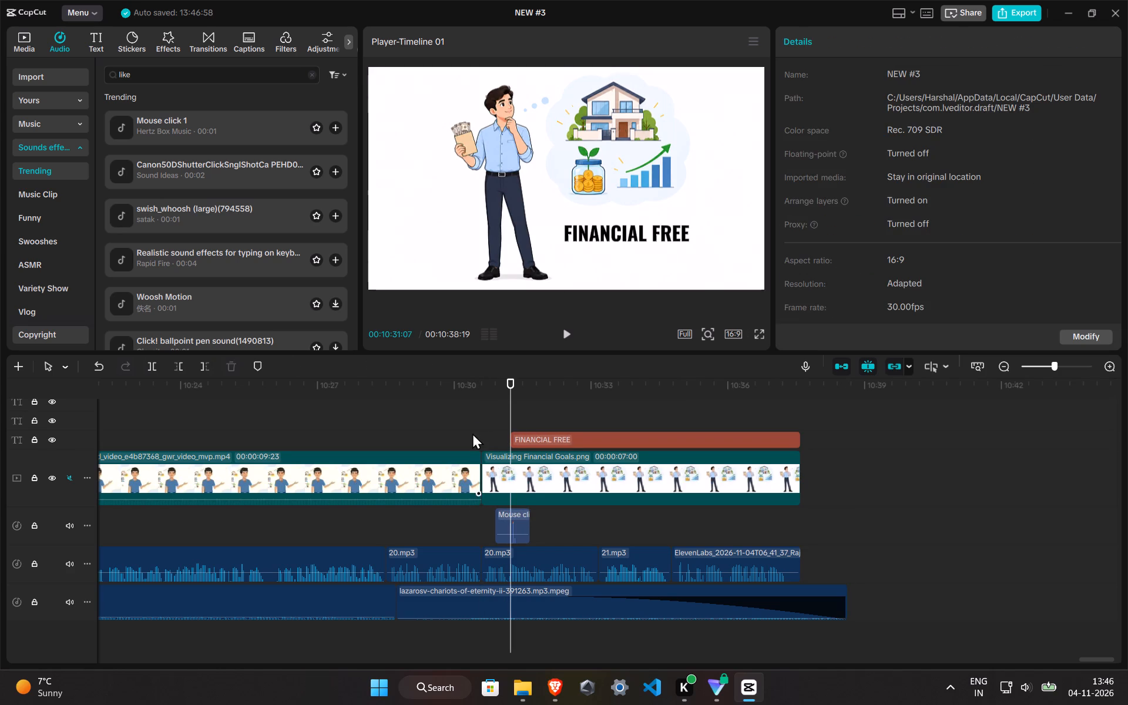
left_click(487, 427)
key("space")
scroll(615, 482, "down", 3, "ctrl")
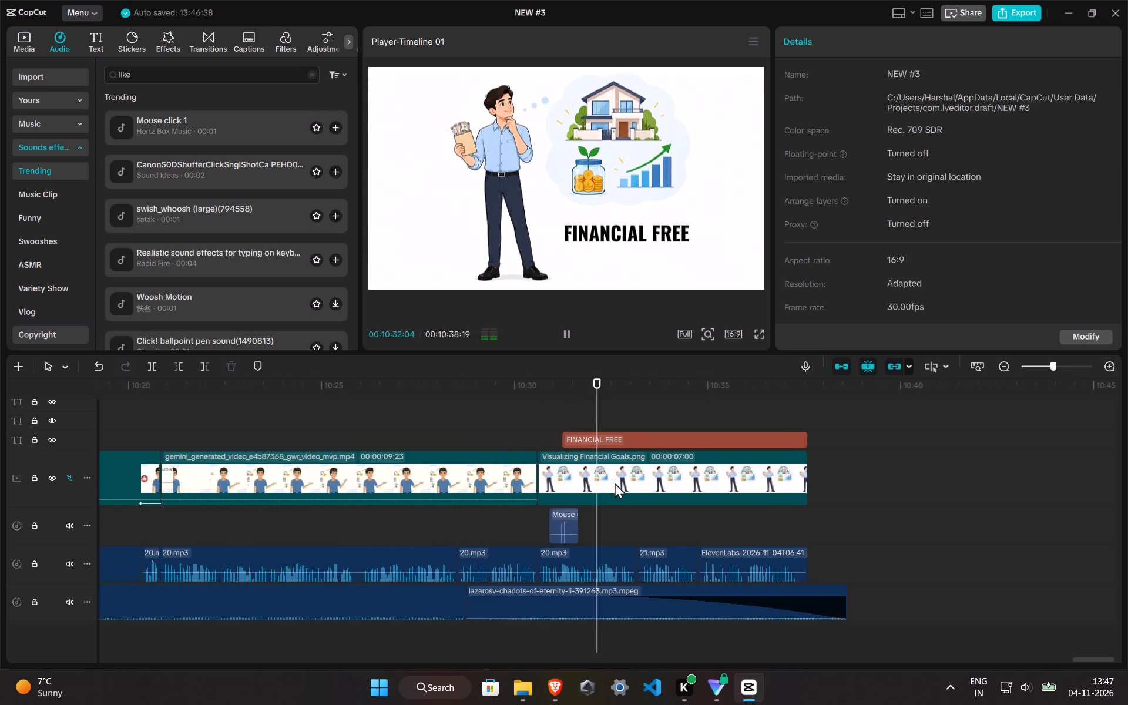
scroll(615, 482, "down", 2, "ctrl")
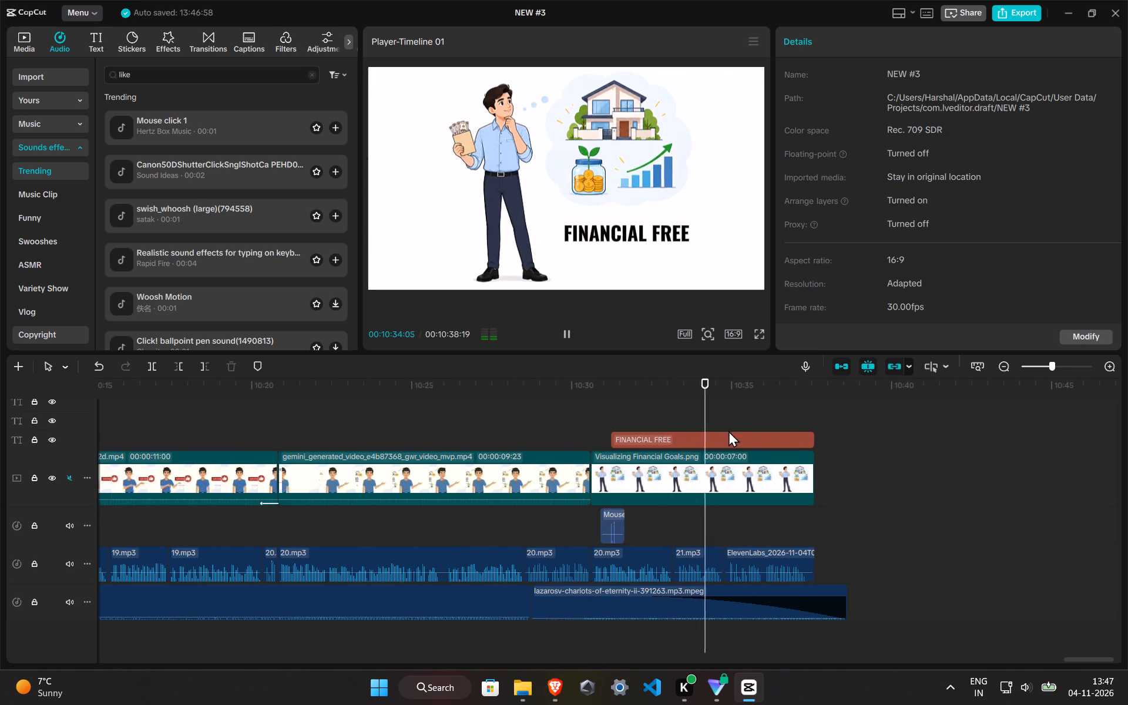
Apply Ease out to the end keyframe of the FINANCIAL FREE title and replay the closing section.
left_click(737, 435)
right_click(811, 441)
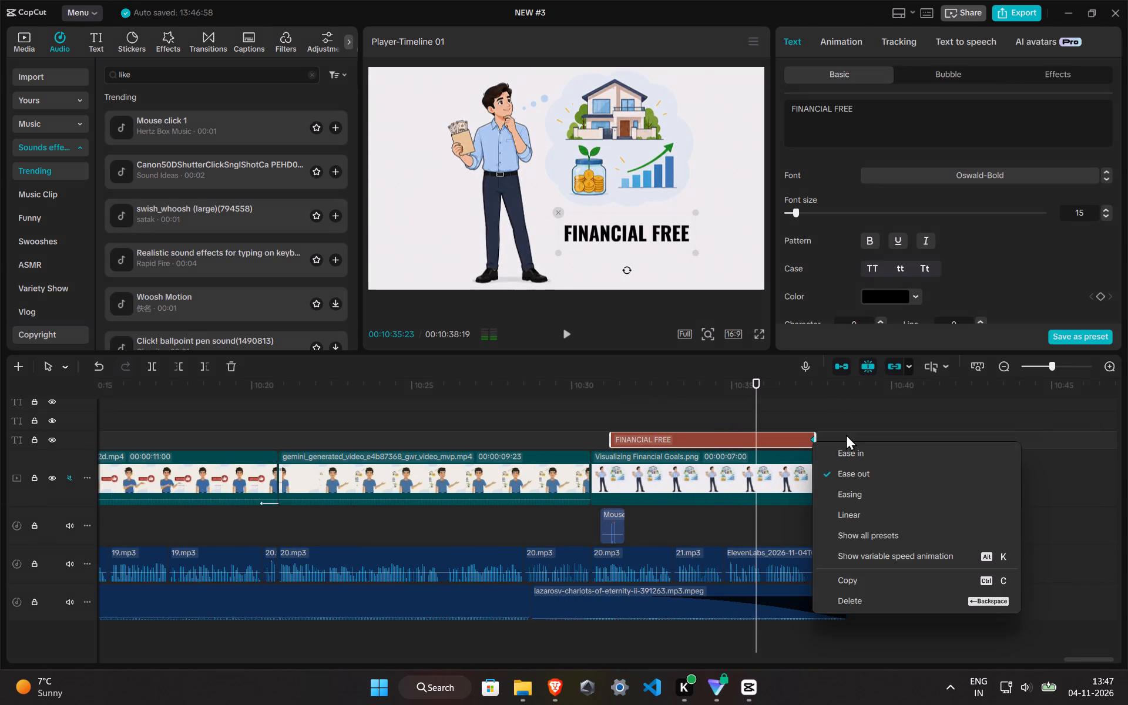
left_click(855, 475)
left_click(606, 419)
key("space")
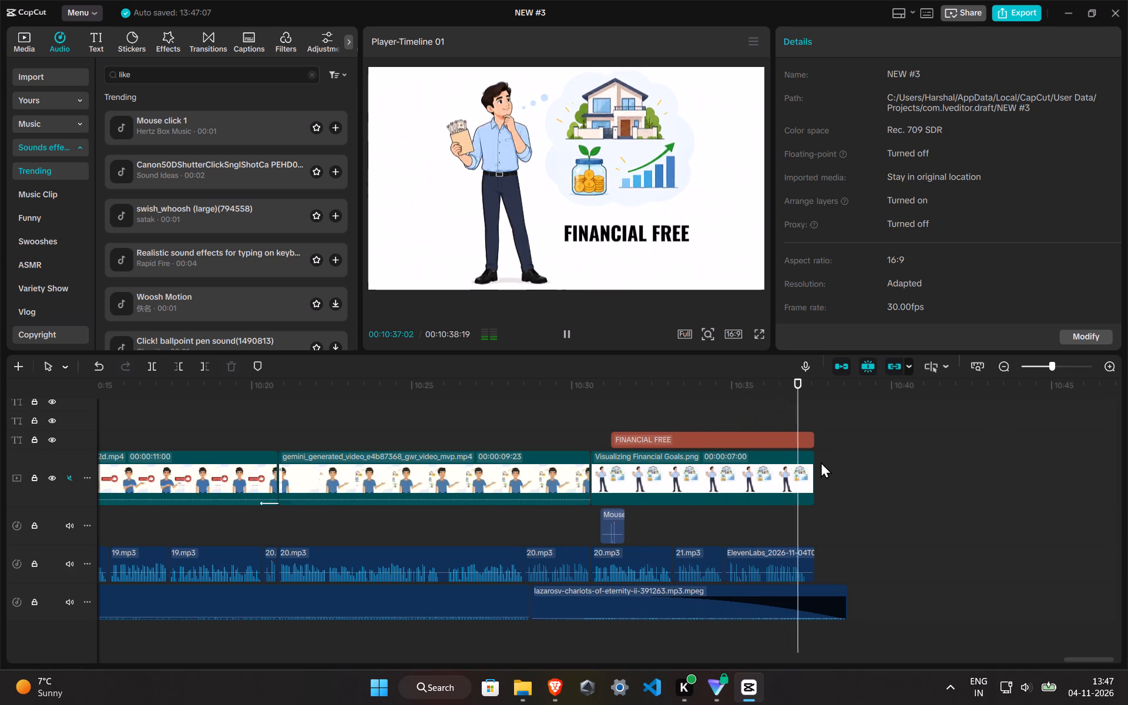
Return the playhead from the end of the video to the very start of the timeline at 00:00:00:00.
scroll(821, 462, "down", 7, "ctrl")
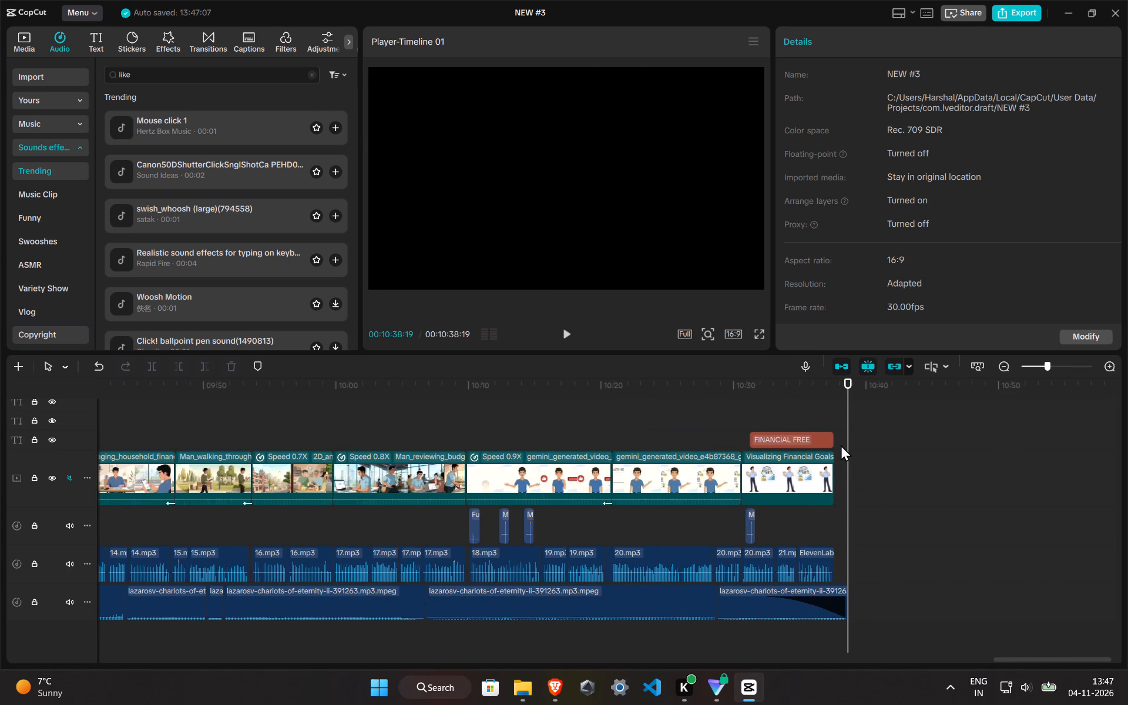
scroll(841, 445, "down", 20, "ctrl")
left_click(851, 414)
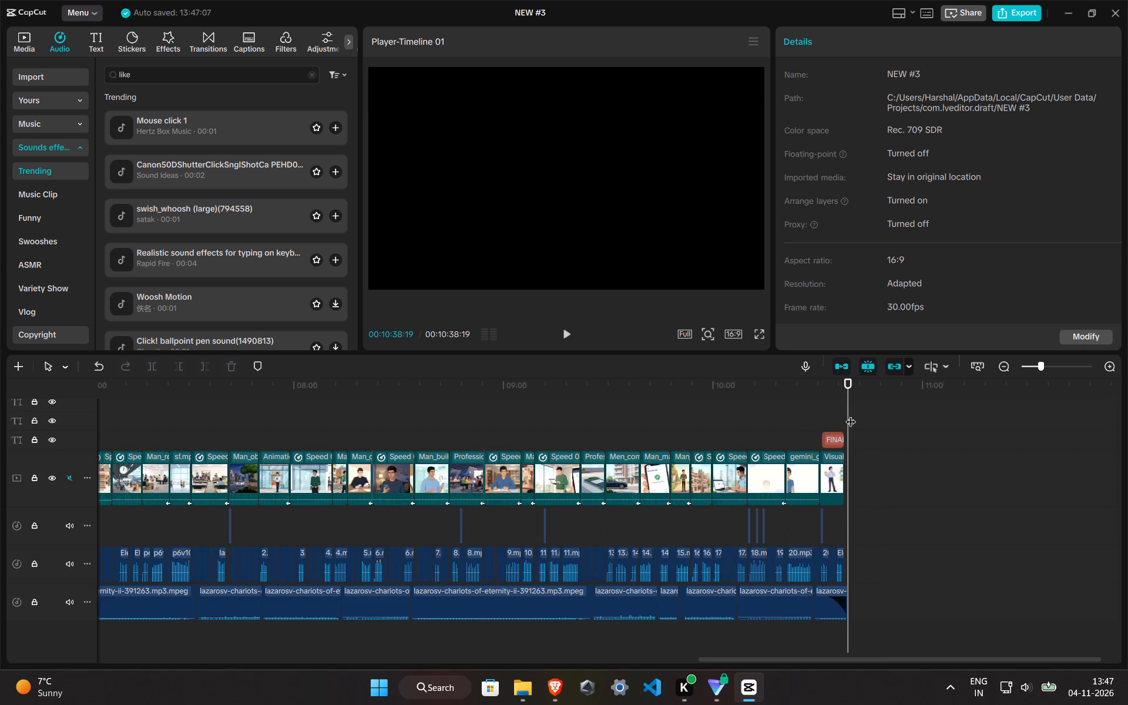
left_click_drag(850, 414, 0, 487)
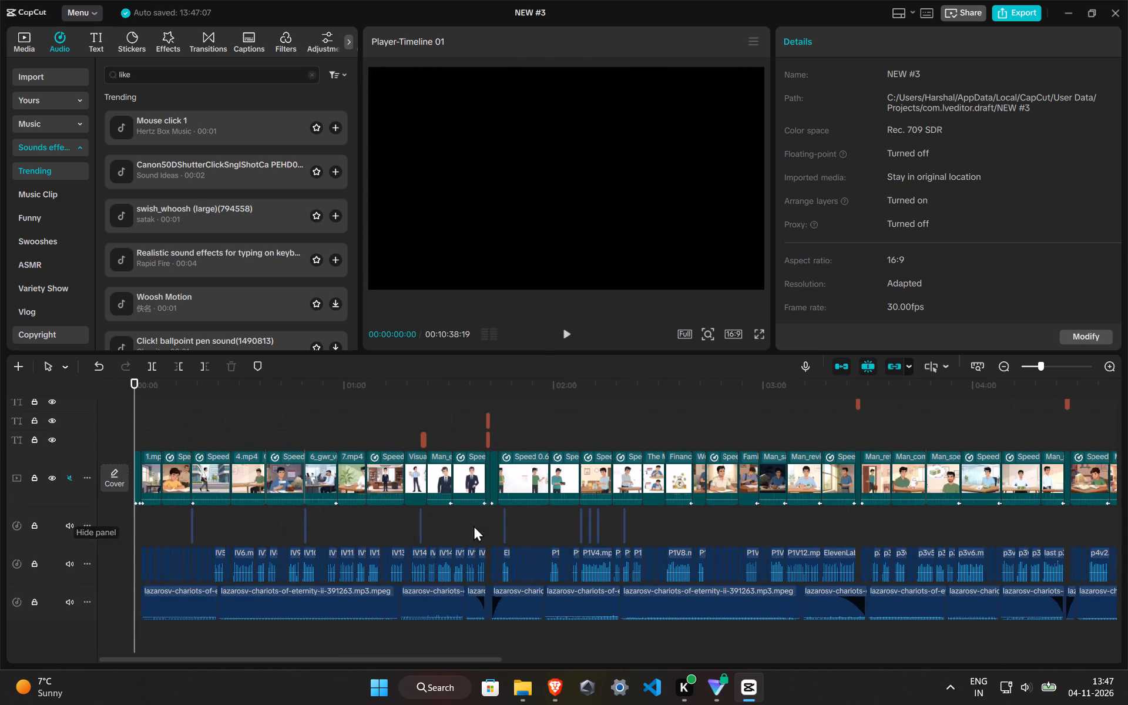
Add a Blink transition at about 01:17:10, between the presenter clip and Visualizing Financial Goals.png, and preview it.
key("space")
left_click(398, 429)
left_click(402, 432)
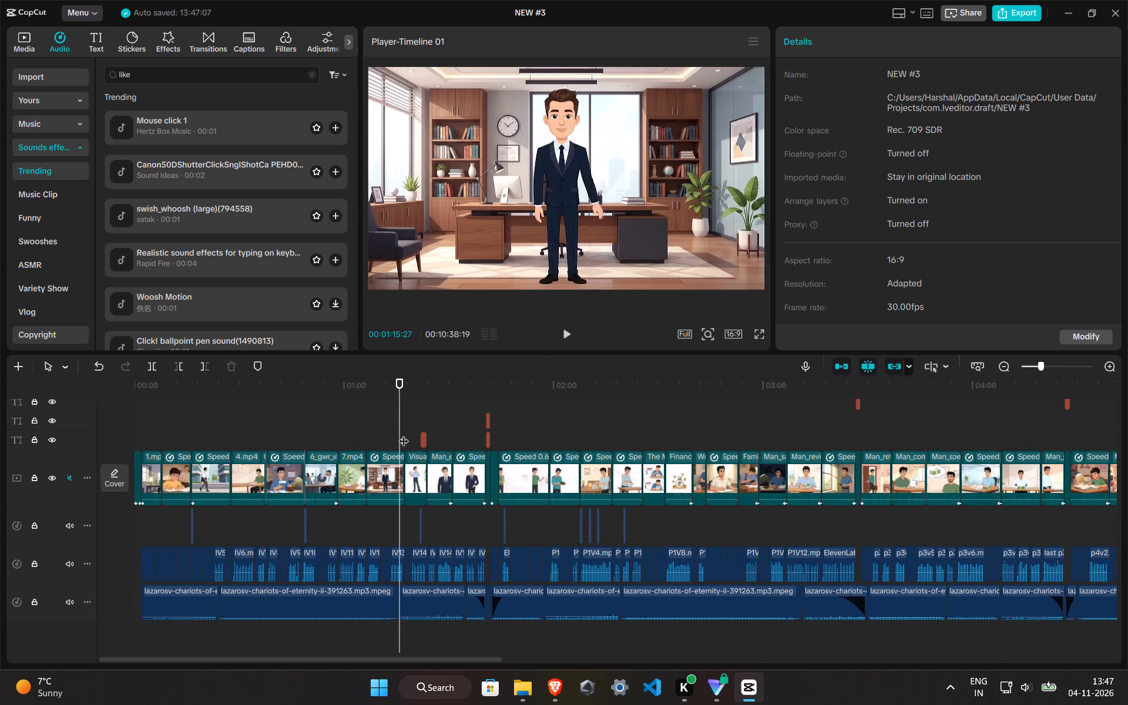
left_click(405, 435)
key("space")
left_click(405, 473)
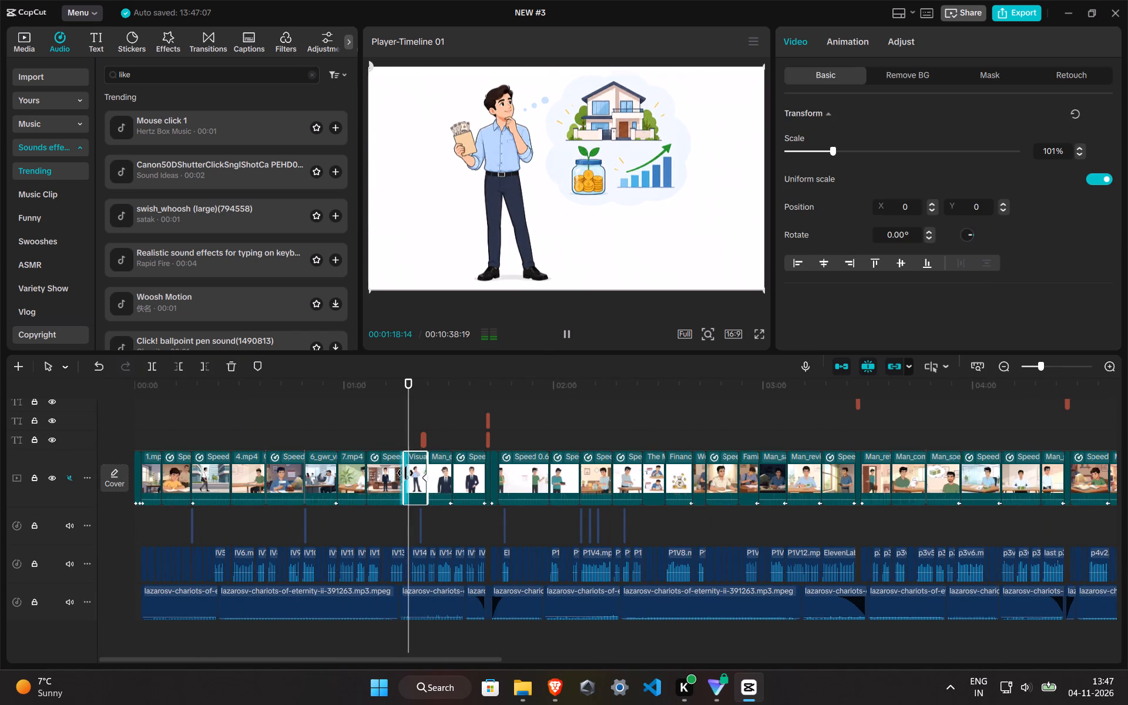
scroll(405, 473, "up", 20, "ctrl")
scroll(405, 473, "up", 1, "ctrl")
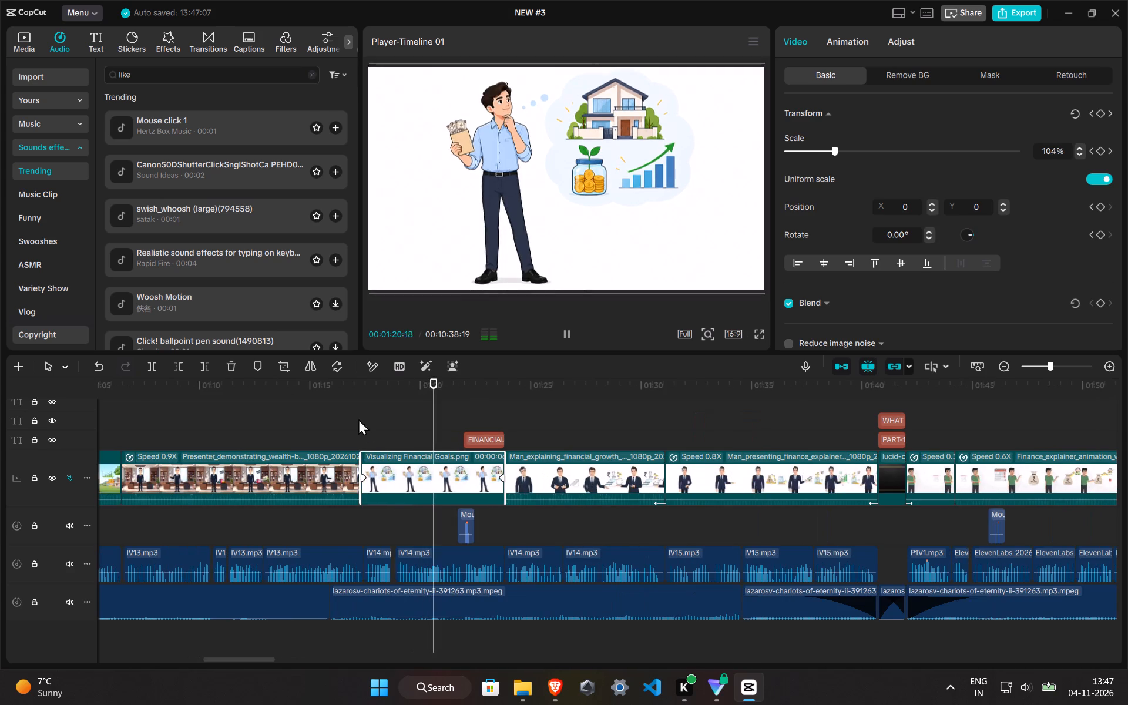
left_click(358, 419)
left_click(126, 51)
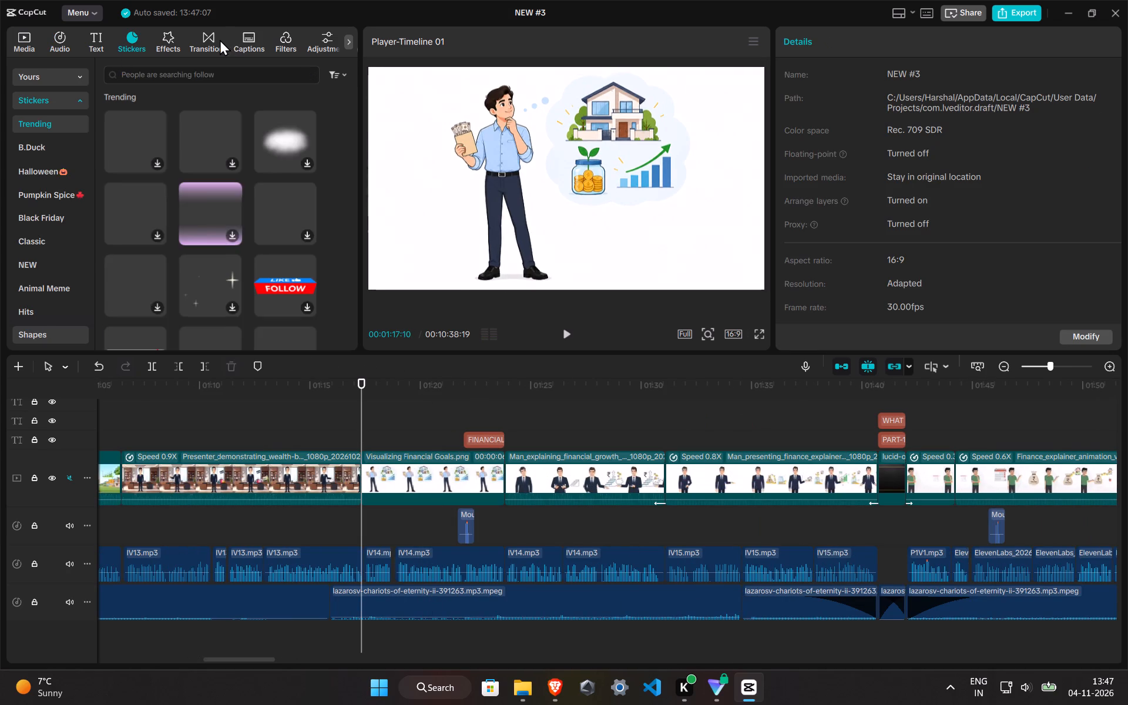
left_click(220, 39)
left_click_drag(210, 219, 357, 480)
left_click(337, 415)
key("space")
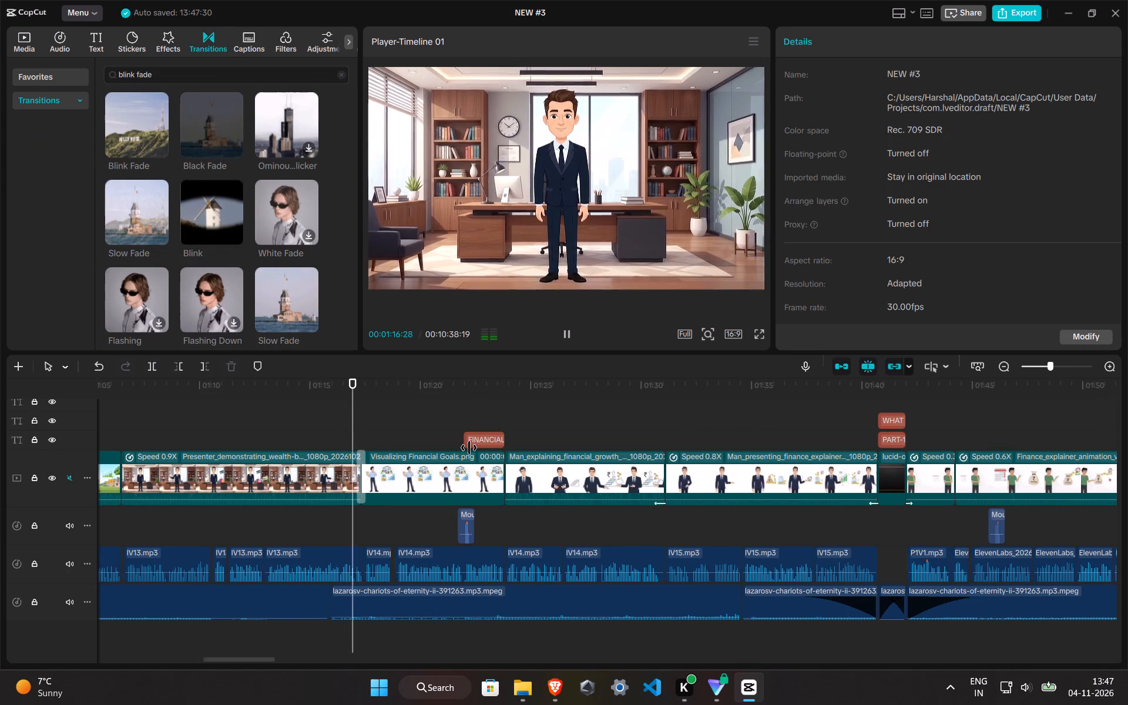
scroll(472, 451, "down", 8, "ctrl")
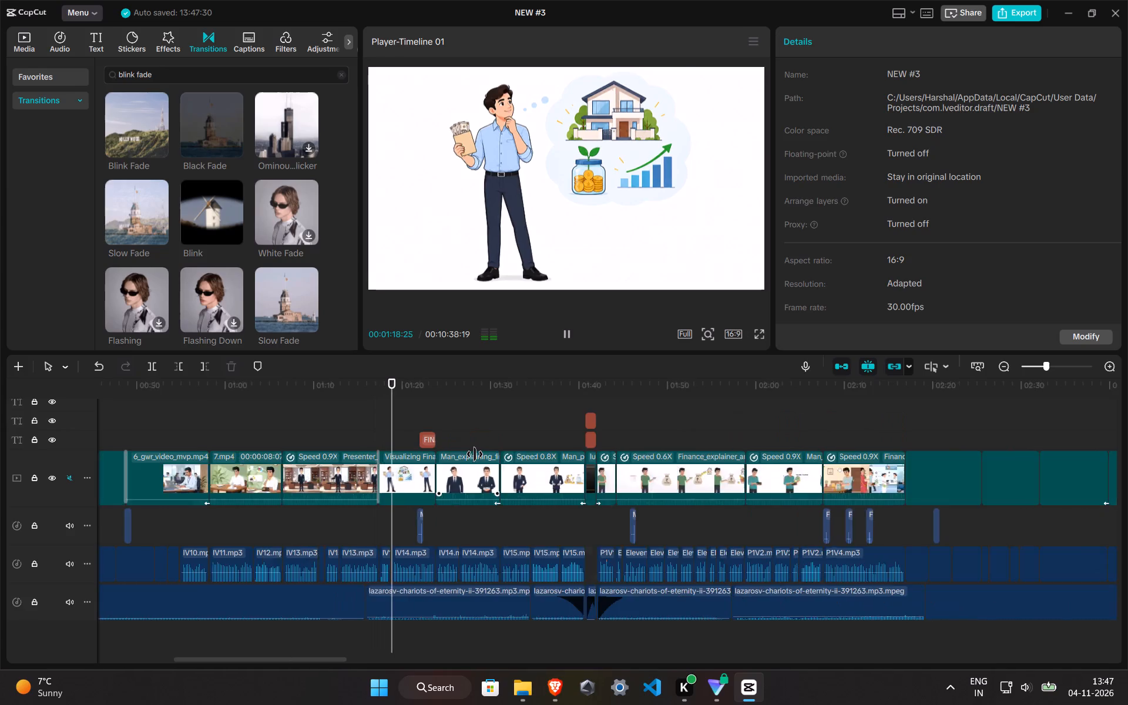
scroll(467, 452, "up", 5, "ctrl")
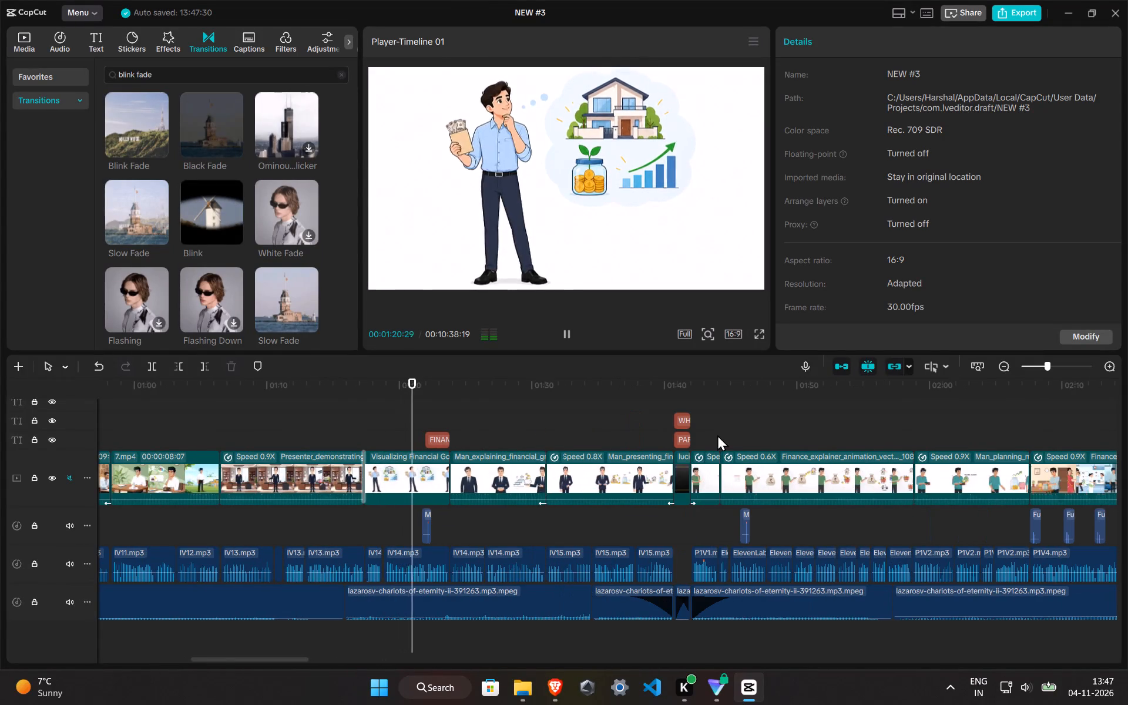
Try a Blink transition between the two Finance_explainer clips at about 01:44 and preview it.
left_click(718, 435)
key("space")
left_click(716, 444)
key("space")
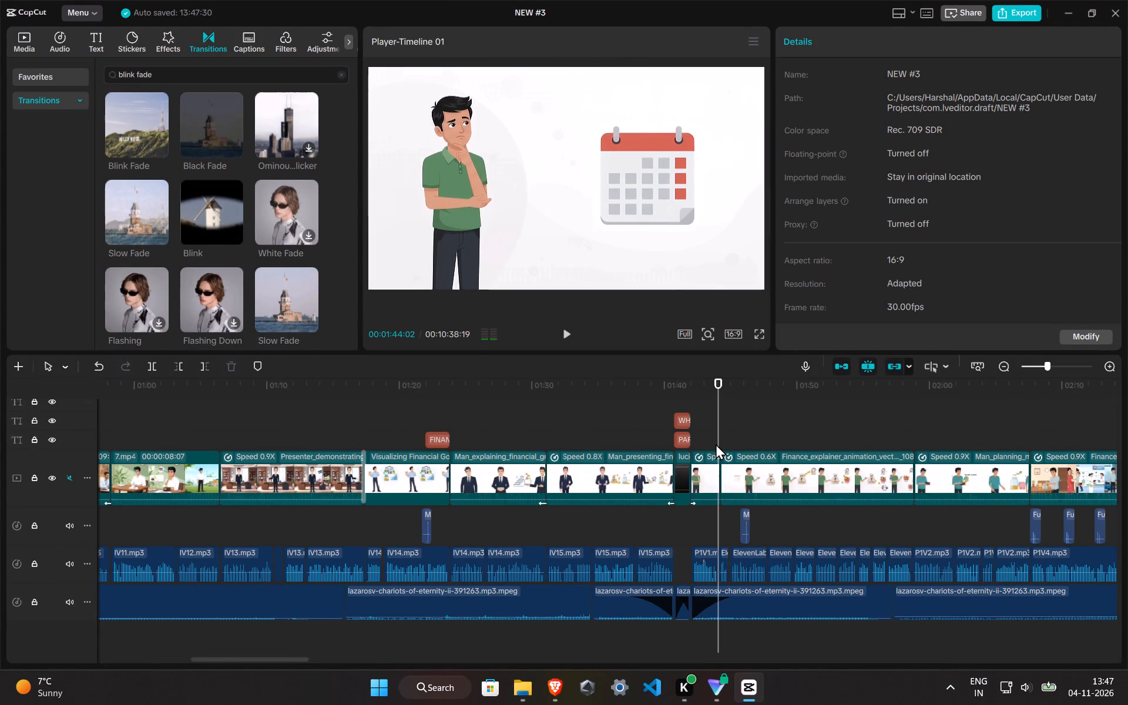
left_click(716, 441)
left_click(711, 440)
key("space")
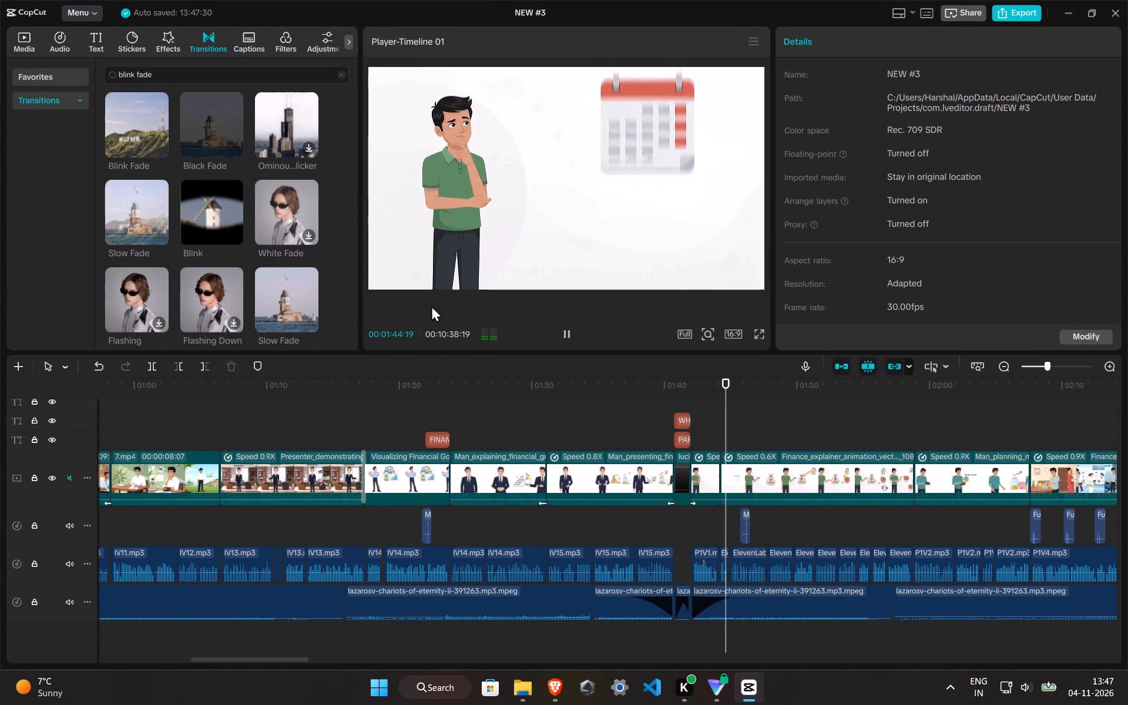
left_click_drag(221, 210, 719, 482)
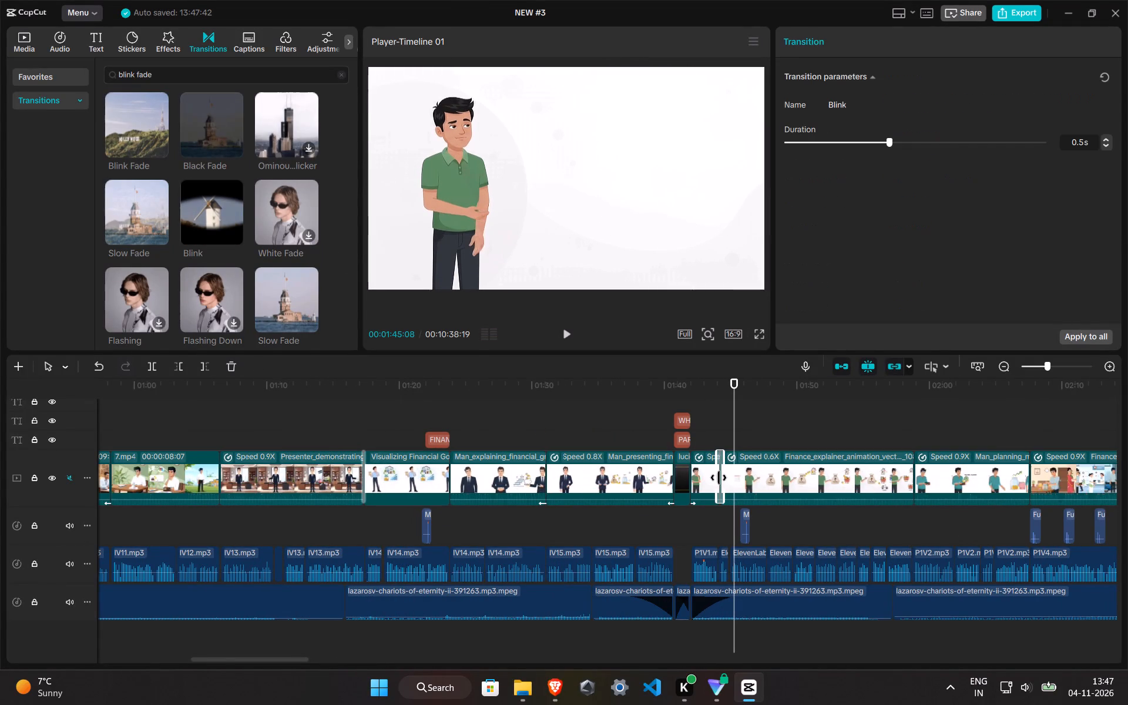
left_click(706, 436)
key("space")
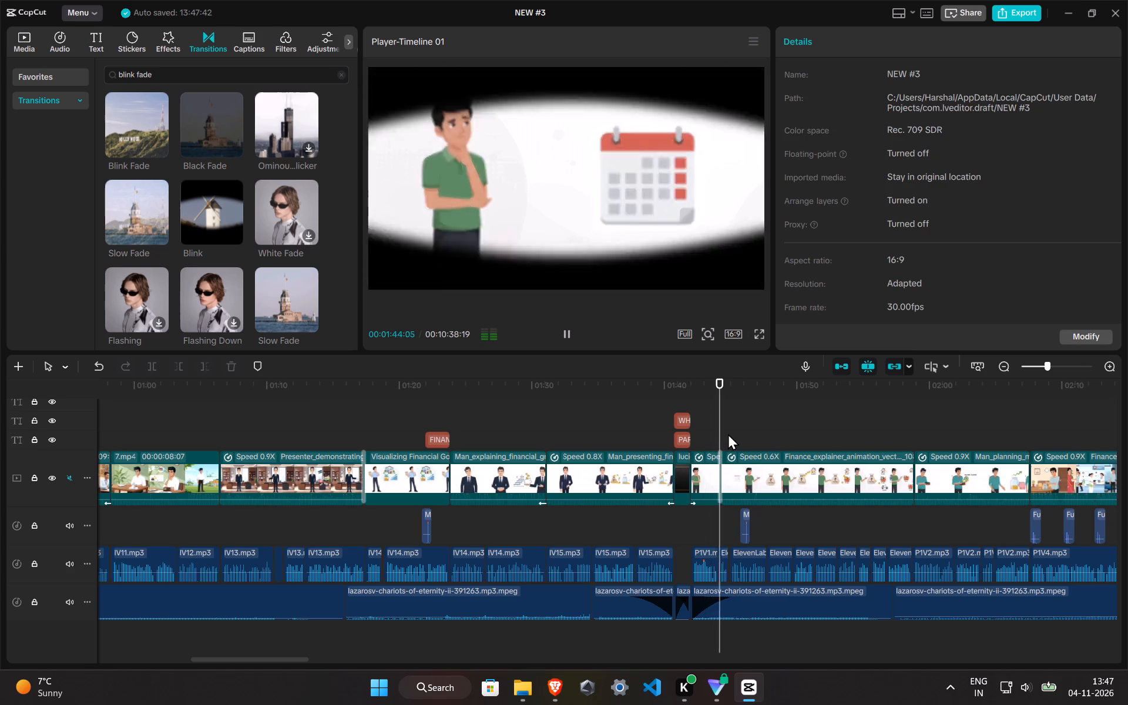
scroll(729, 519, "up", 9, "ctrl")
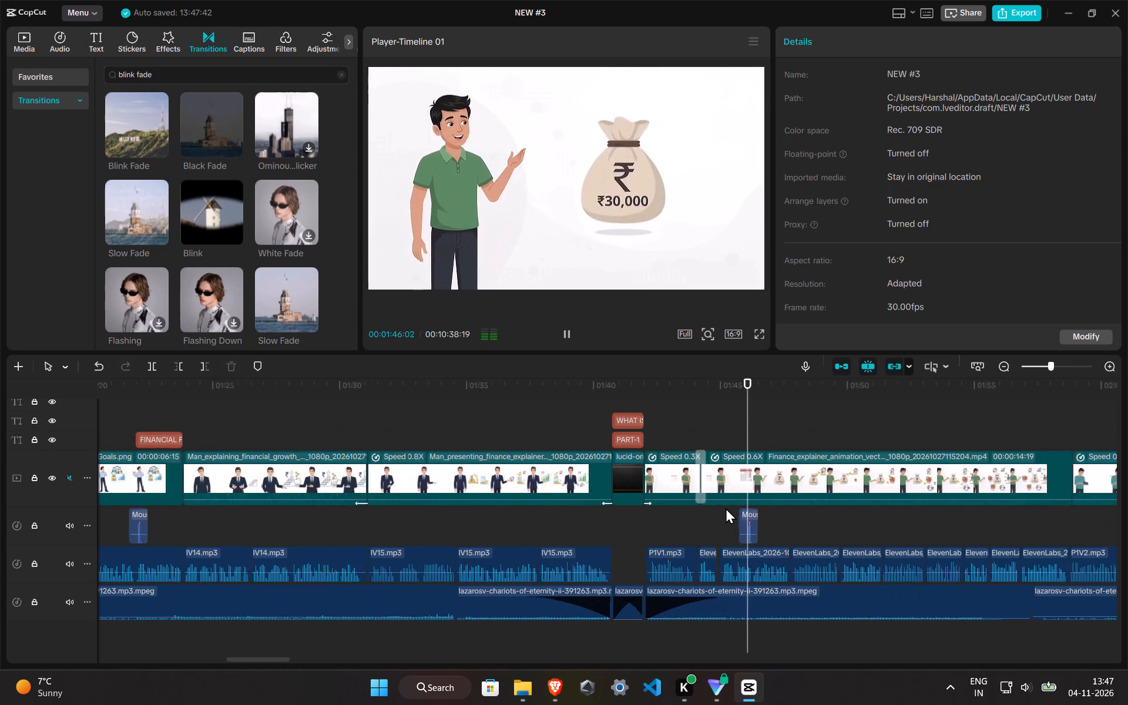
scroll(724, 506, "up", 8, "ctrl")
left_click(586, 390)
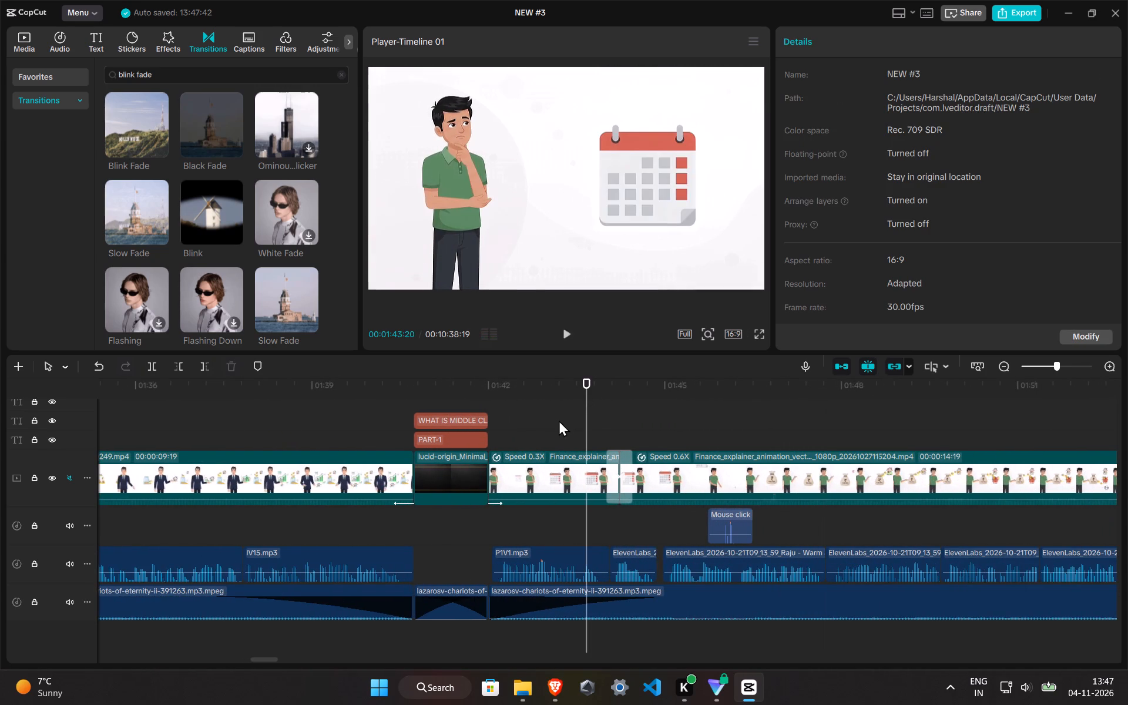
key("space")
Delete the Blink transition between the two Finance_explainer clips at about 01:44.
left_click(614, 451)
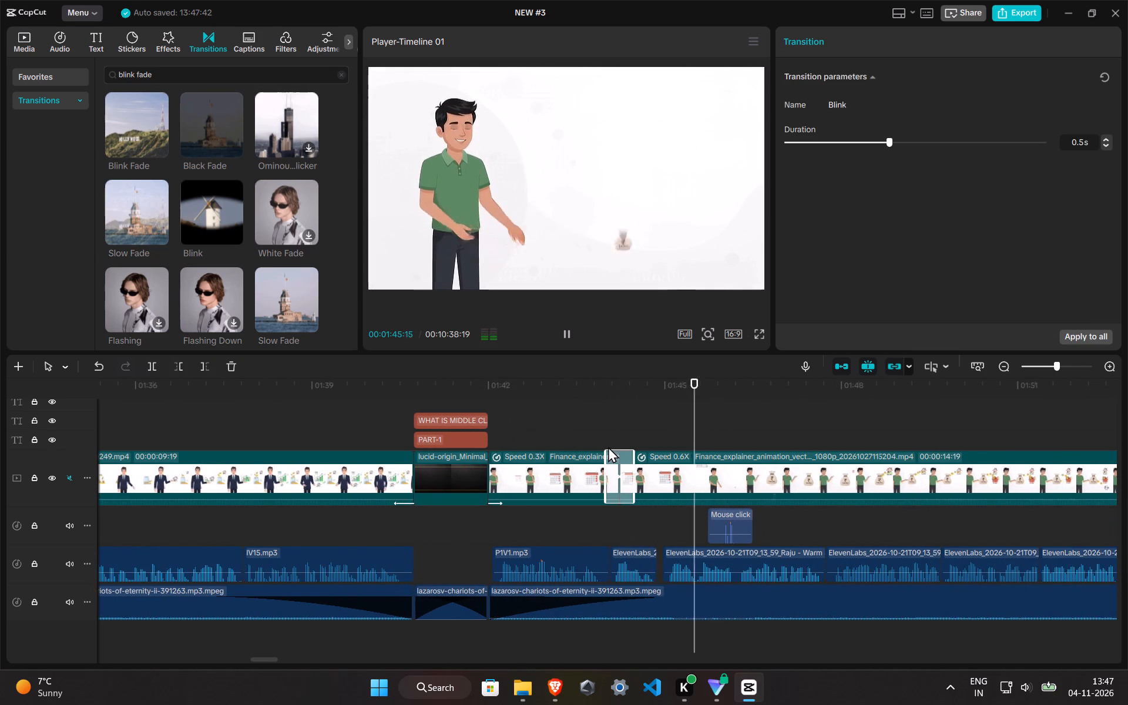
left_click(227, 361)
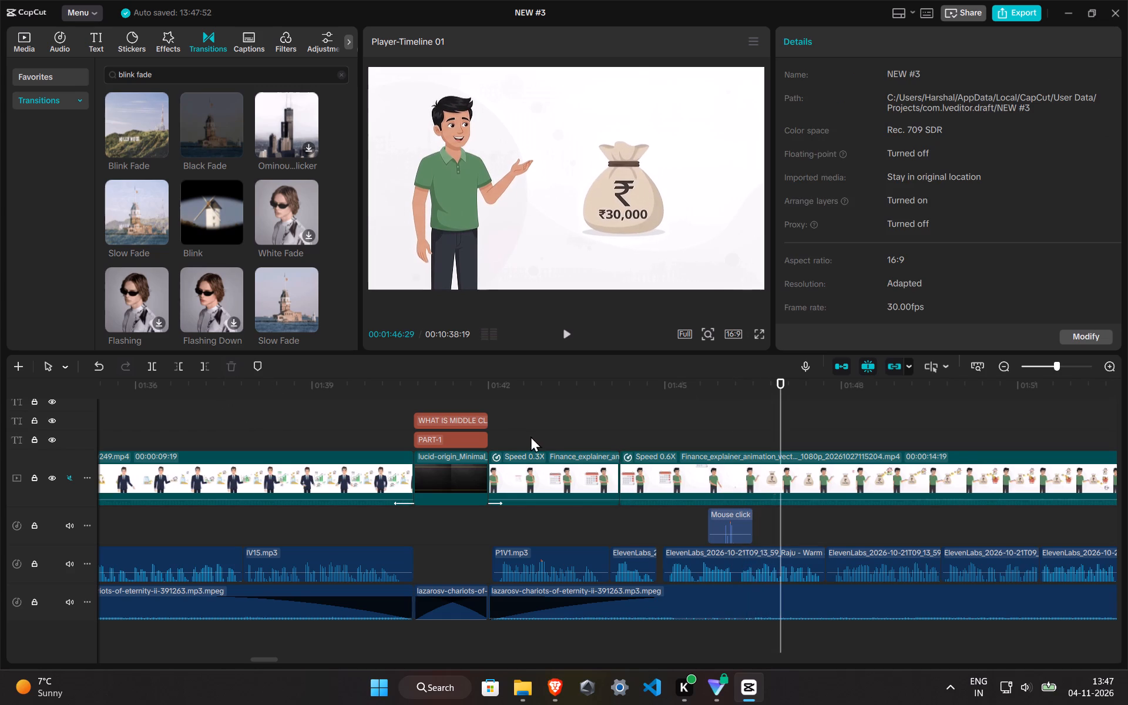
Apply a Blink transition at about 01:58:26, between the Finance_explainer and Man_planning_monthly clips, and preview it.
key("space")
scroll(838, 481, "down", 16, "ctrl")
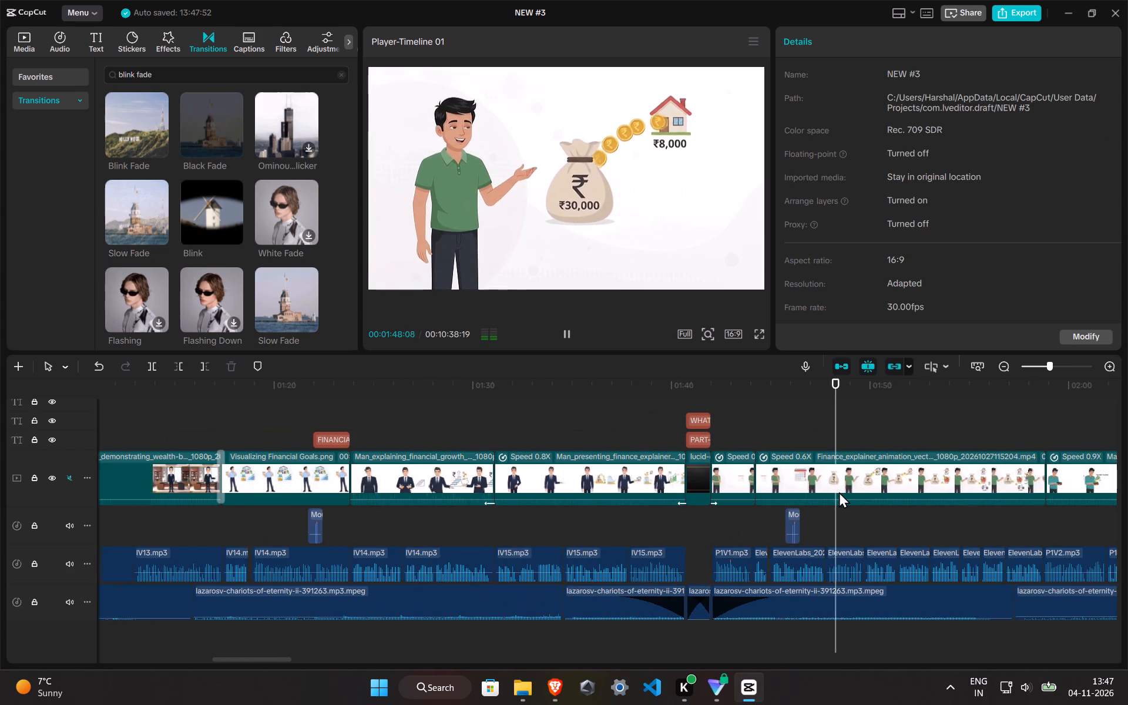
left_click(1044, 440)
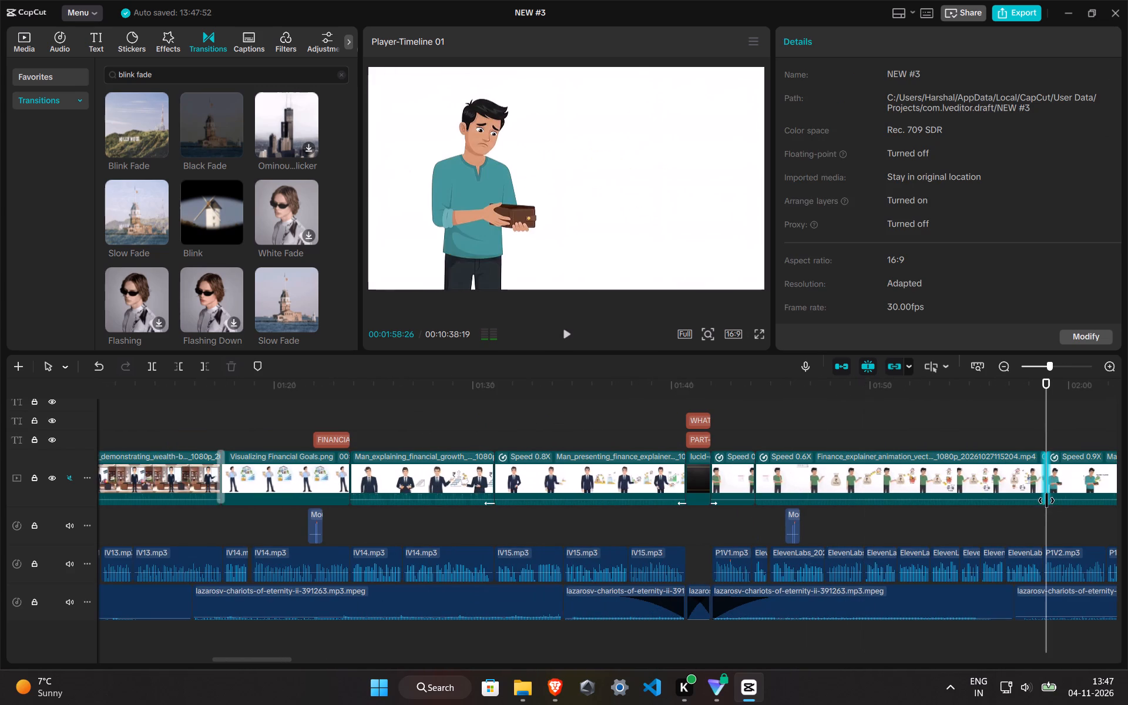
left_click(1046, 501)
left_click(154, 153)
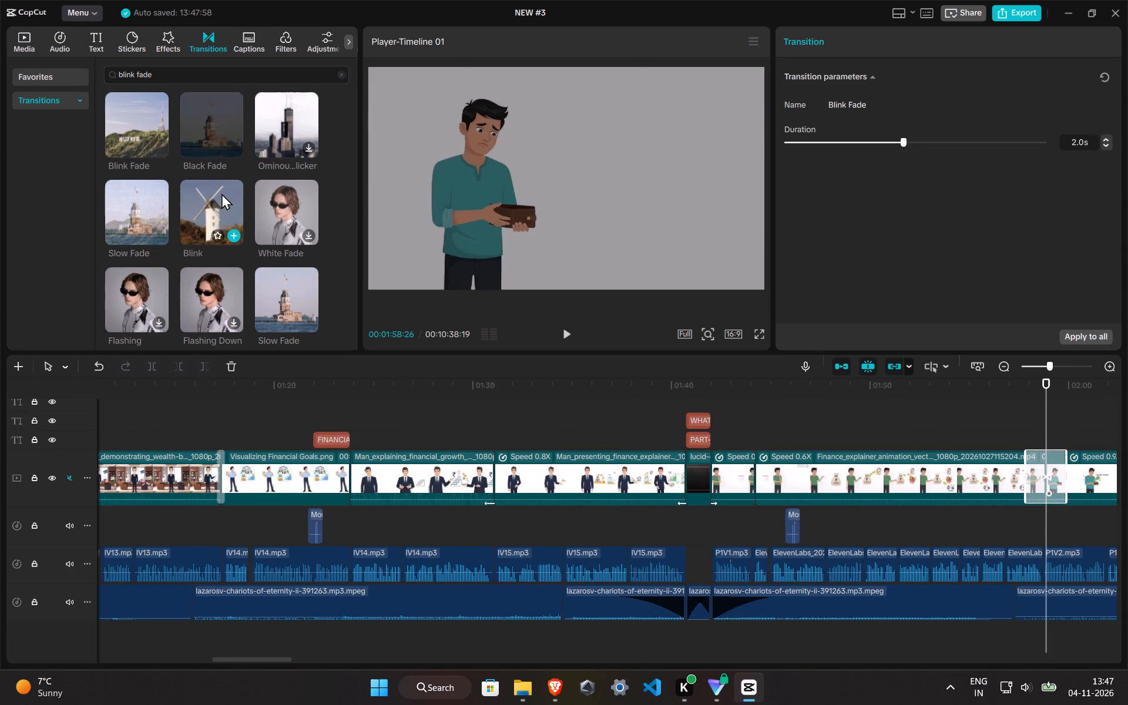
left_click(221, 193)
left_click_drag(218, 196, 1051, 479)
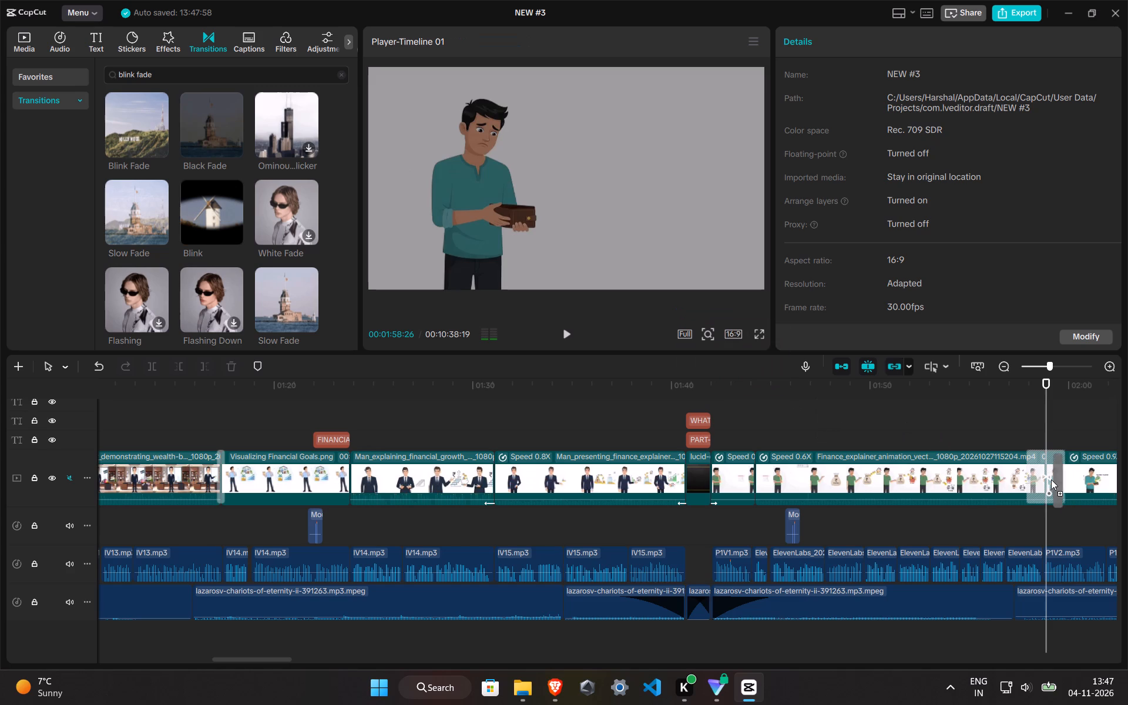
left_click_drag(1051, 479, 1036, 481)
left_click(950, 436)
key("space")
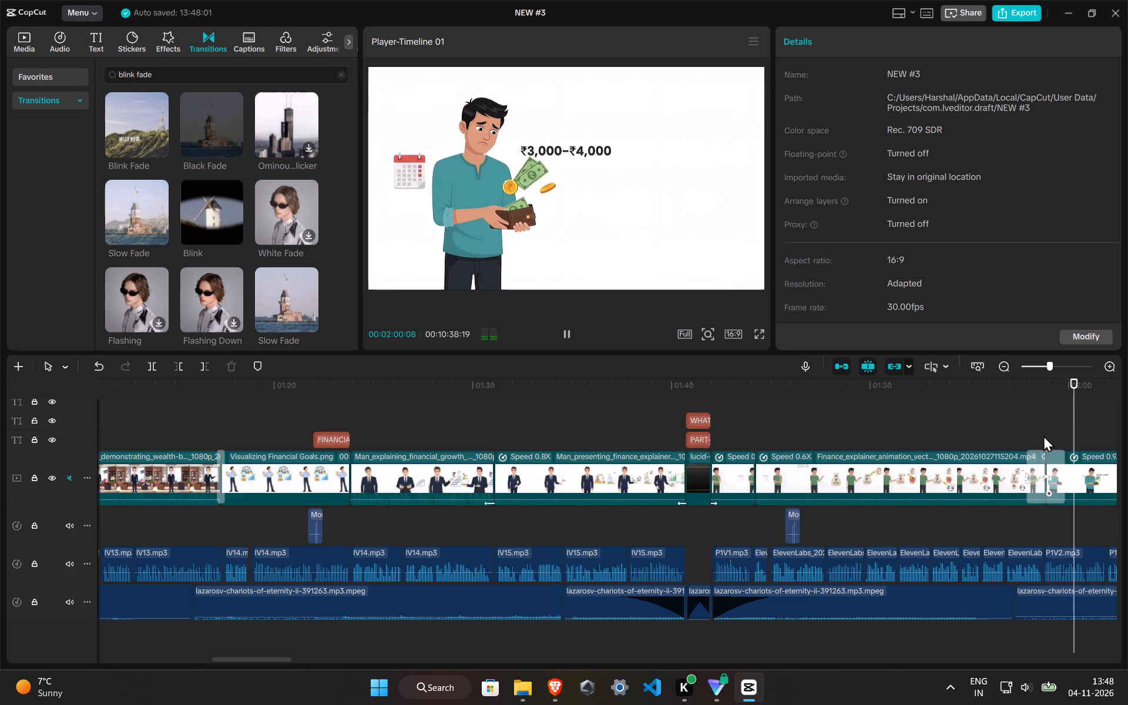
Set the duration of the Blink transition at about 01:58:26 to 1.1 s and replay it.
left_click(1054, 494)
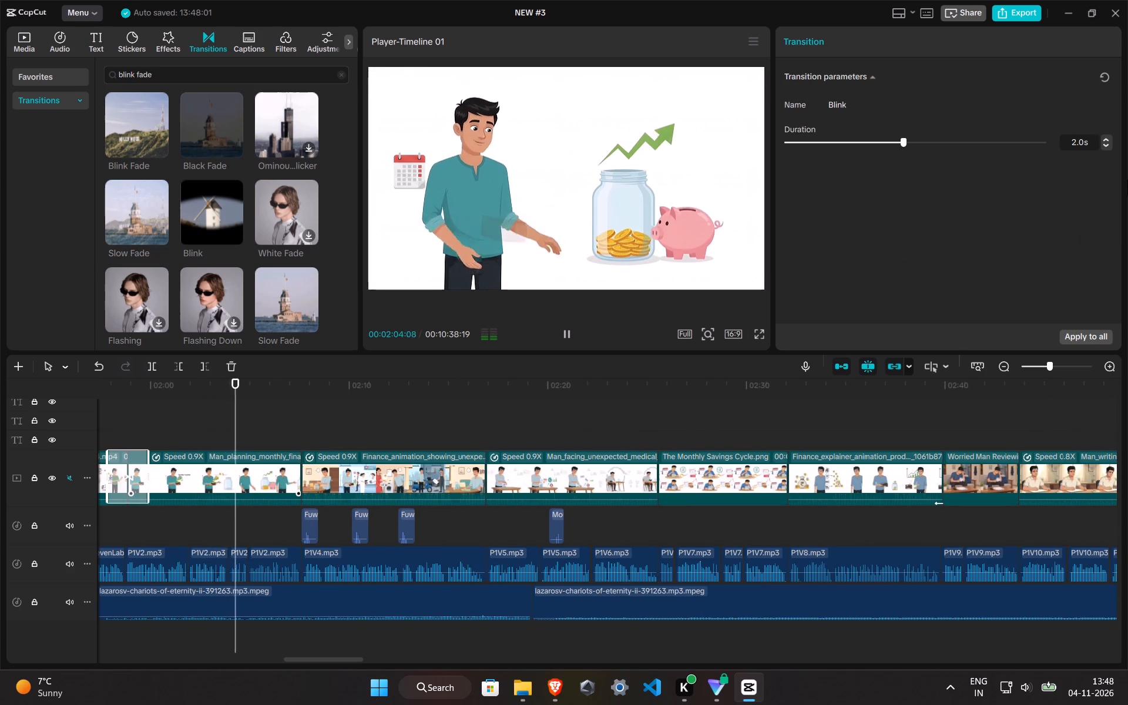
triple_click(1104, 145)
double_click(1104, 145)
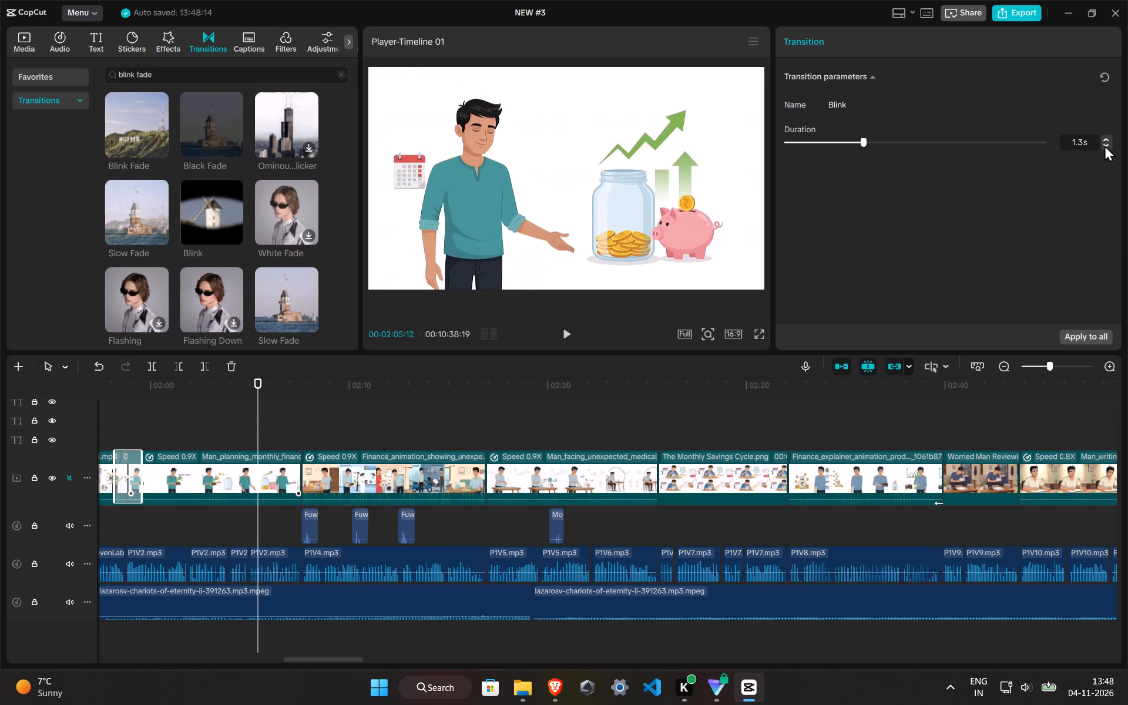
triple_click(1104, 145)
left_click(1104, 137)
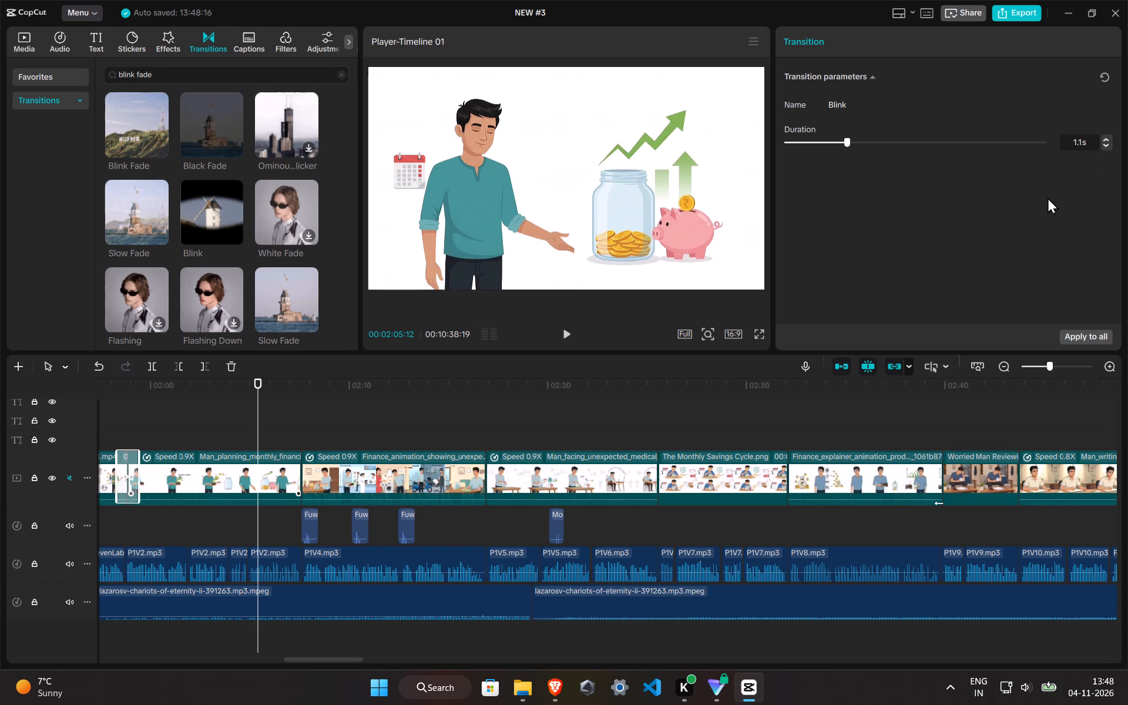
left_click(85, 422)
left_click(108, 422)
key("space")
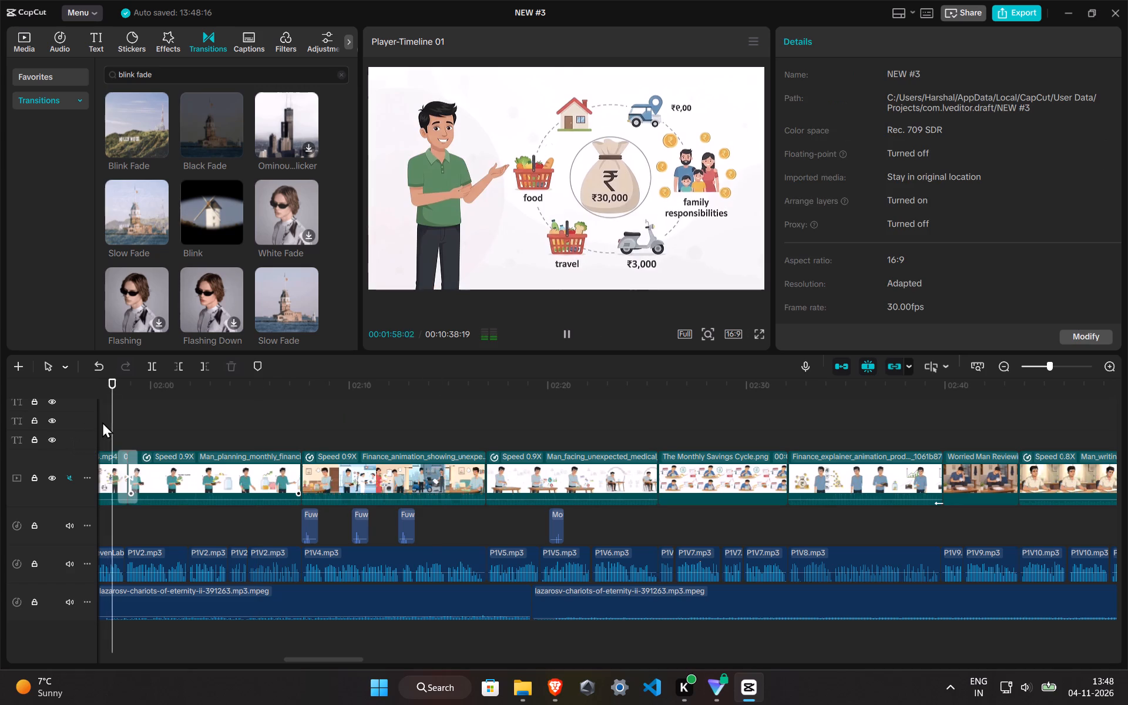
scroll(134, 429, "down", 1, "ctrl")
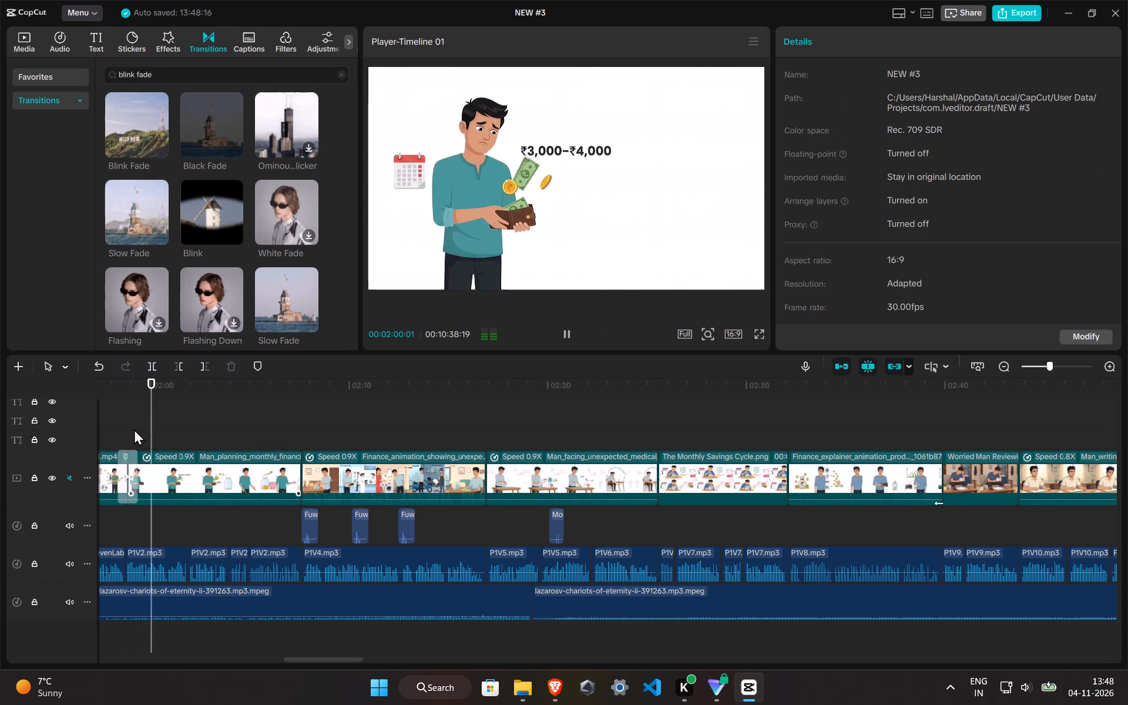
scroll(134, 429, "down", 3, "ctrl")
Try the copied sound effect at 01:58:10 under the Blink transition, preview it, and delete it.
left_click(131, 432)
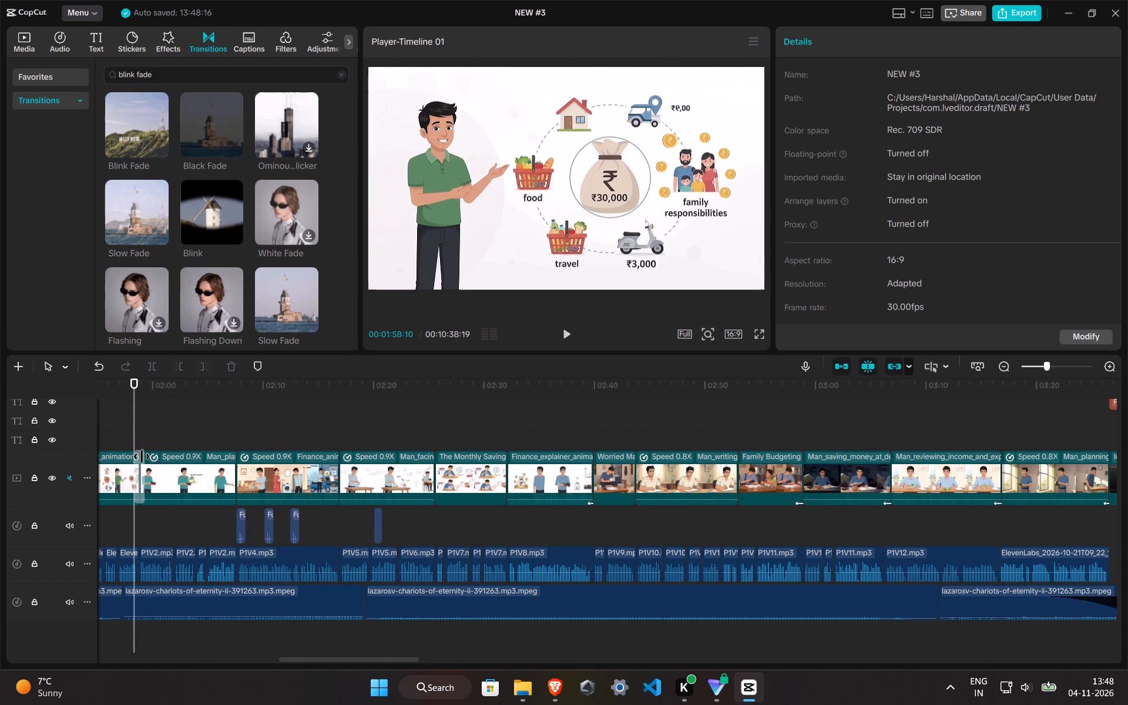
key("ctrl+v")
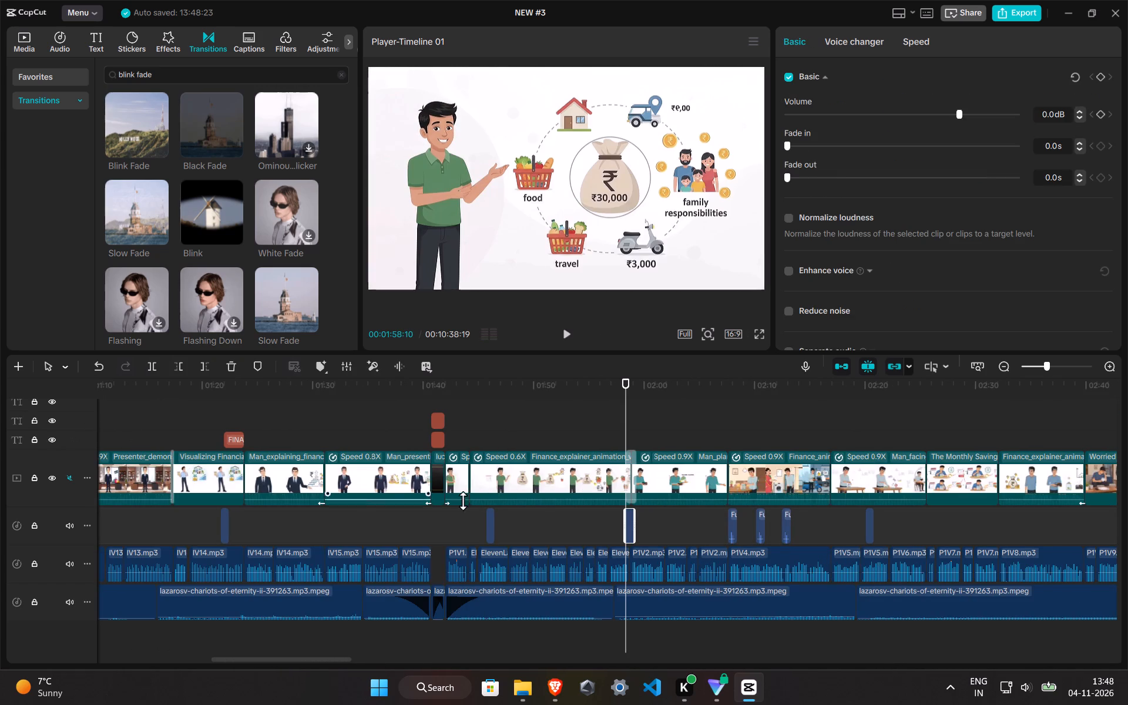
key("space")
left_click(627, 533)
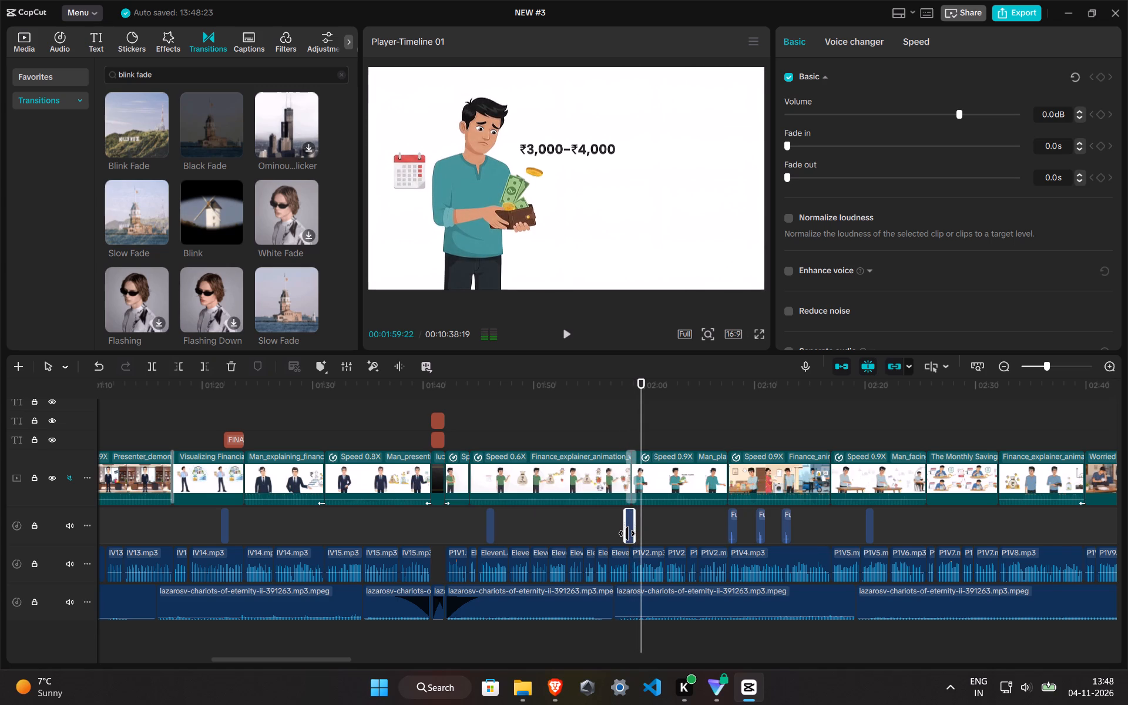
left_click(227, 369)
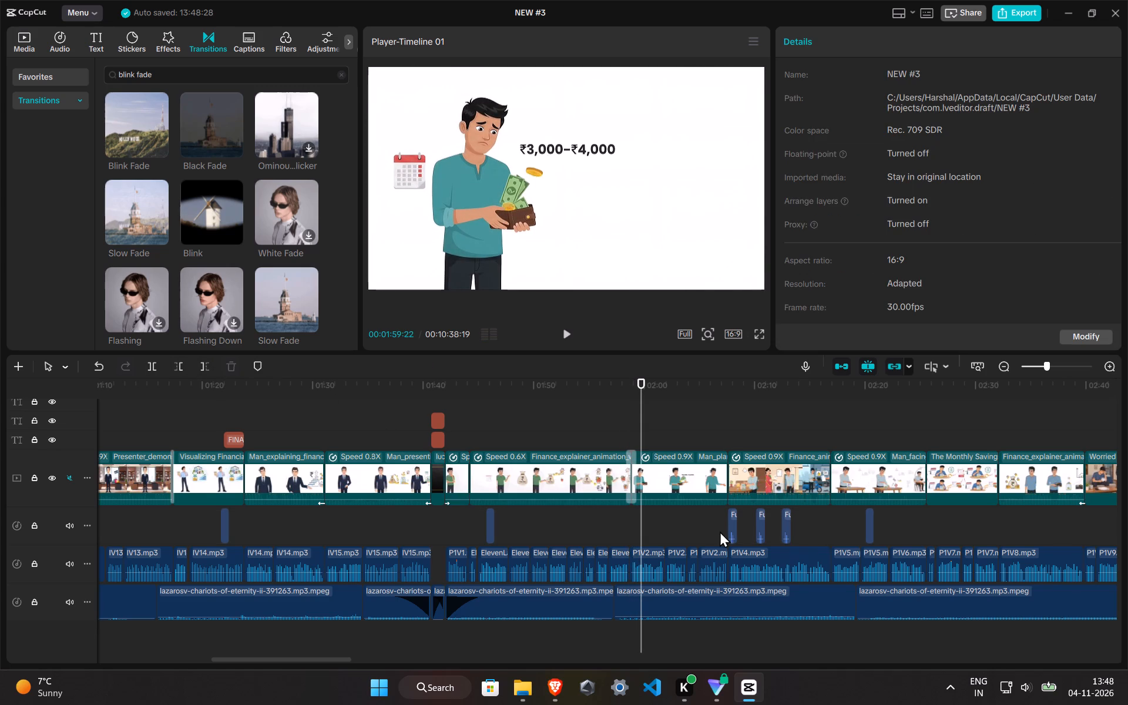
Copy the Fuwa sound from about 02:07:18, paste it at 01:58:26 under the Blink transition, and preview it.
left_click(728, 527)
left_click(733, 526, "ctrl")
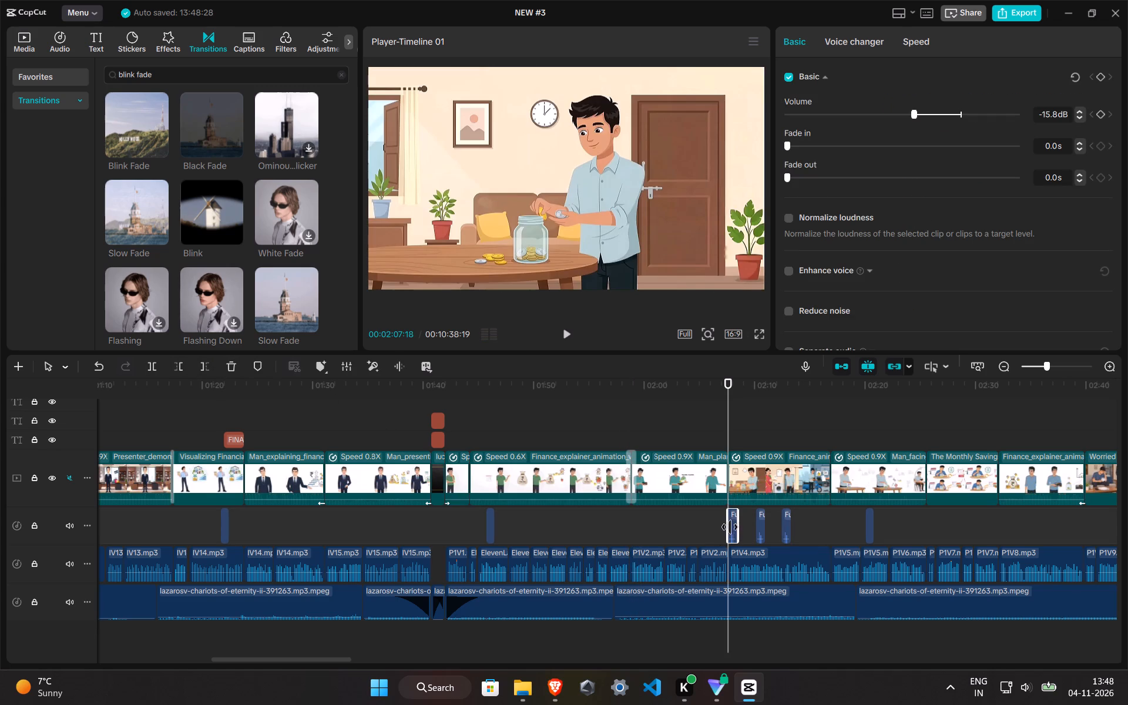
key("ctrl+c")
left_click(629, 423)
left_click(629, 444, "ctrl")
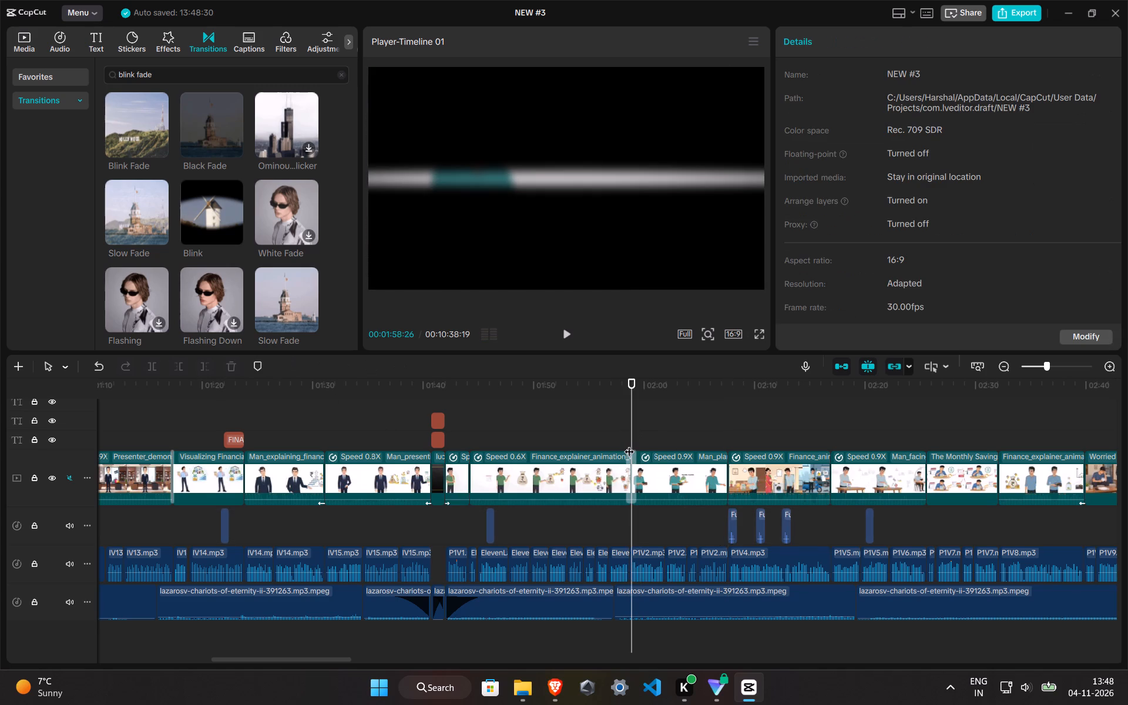
key("ctrl+v")
left_click(615, 512)
key("space")
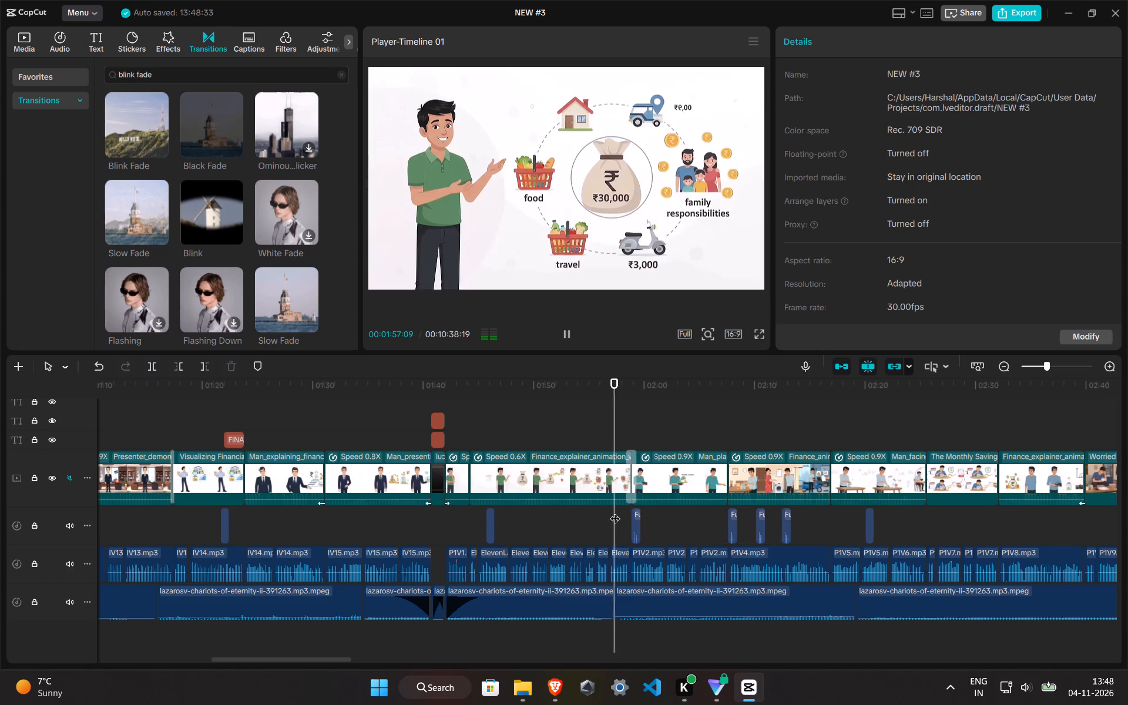
Shift the pasted Fuwa sound slightly earlier so it starts just before the clip cut inside the Blink transition, and replay.
scroll(639, 532, "up", 12, "ctrl")
left_click_drag(660, 529, 657, 529)
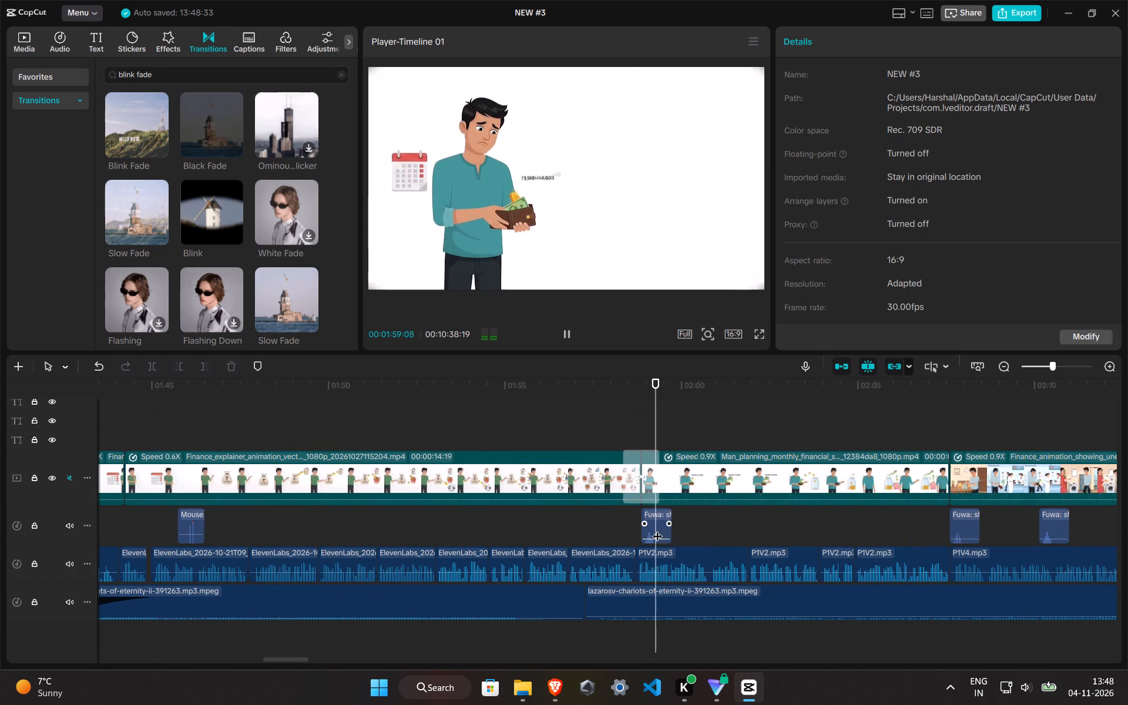
left_click_drag(657, 529, 645, 527)
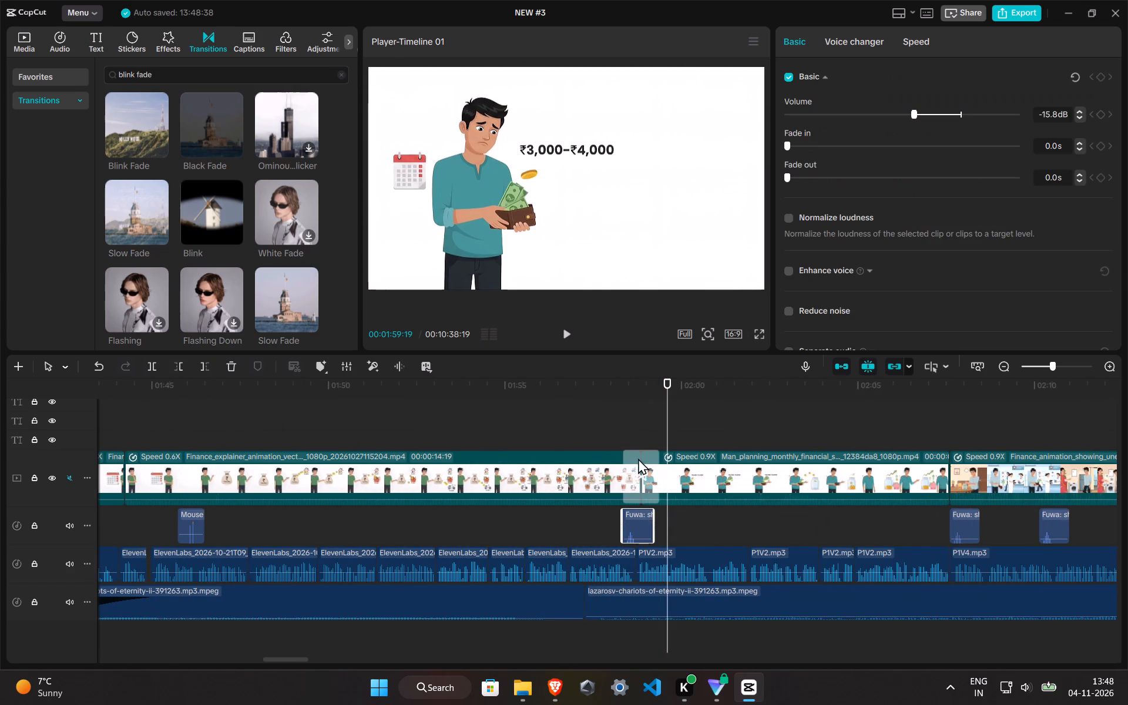
left_click(620, 434)
key("space")
left_click_drag(634, 528, 643, 526)
left_click(615, 438)
key("space")
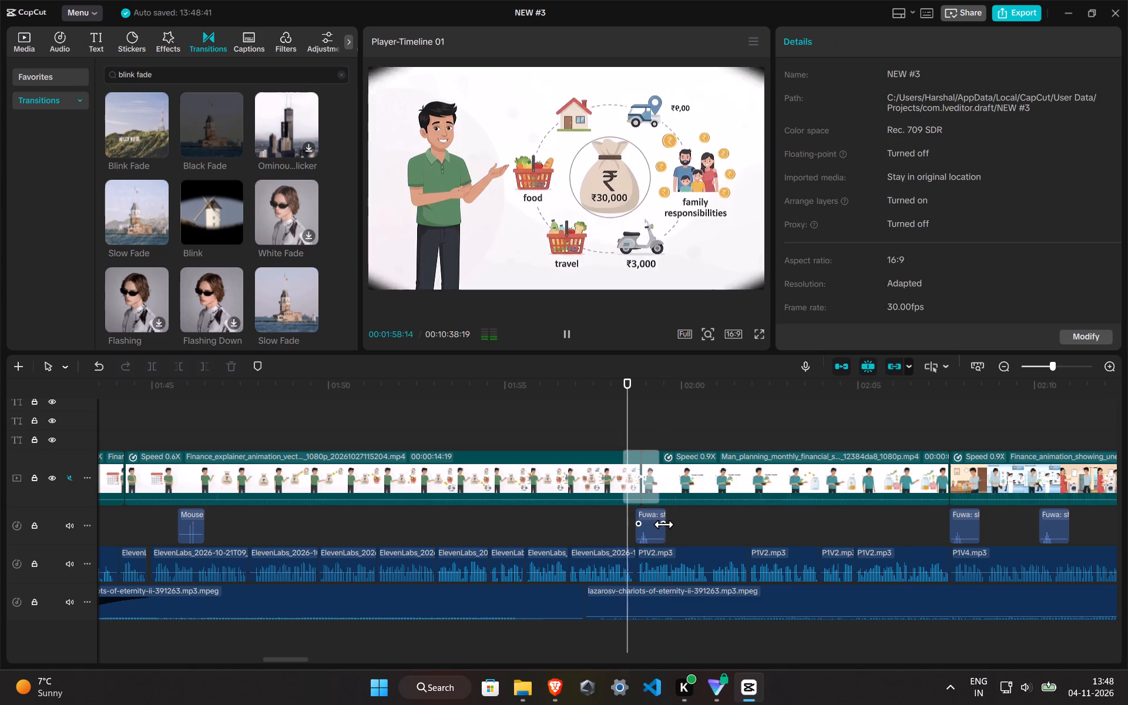
Copy the Fuwa sound from about 01:58, paste it at 01:17:03 under the transition before the Visualizing Financial Goals clip, and preview it.
scroll(658, 524, "down", 9, "ctrl")
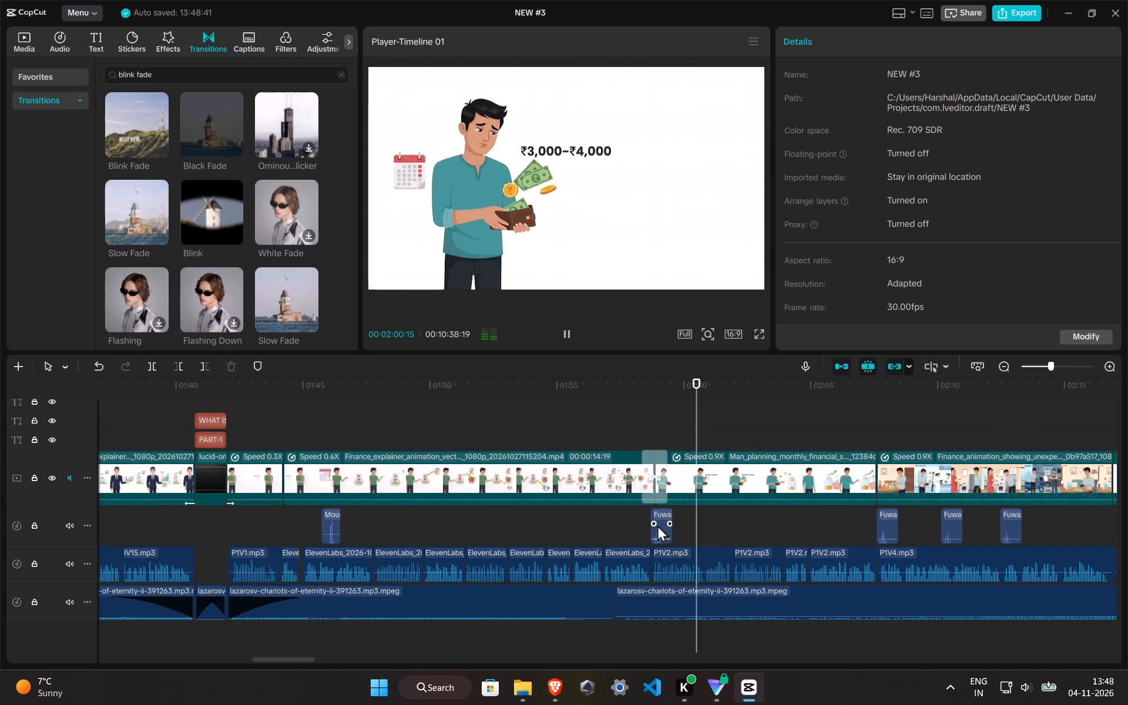
scroll(657, 525, "down", 11, "ctrl")
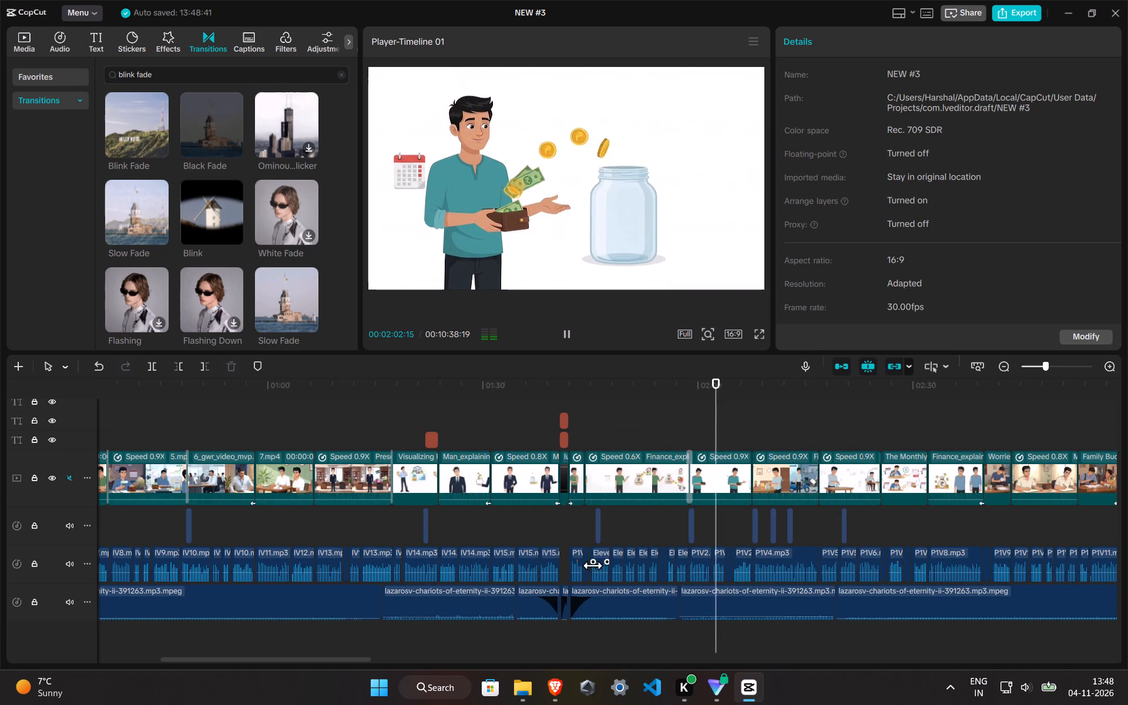
left_click(691, 525, "ctrl")
key("ctrl+c")
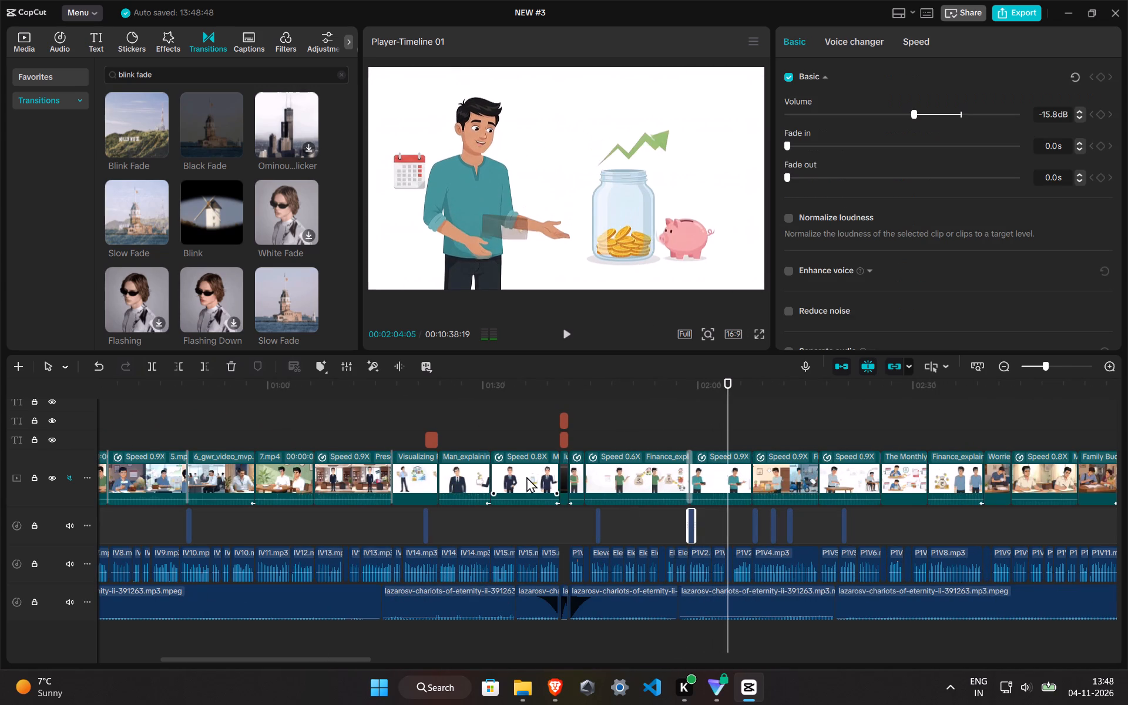
double_click(498, 415)
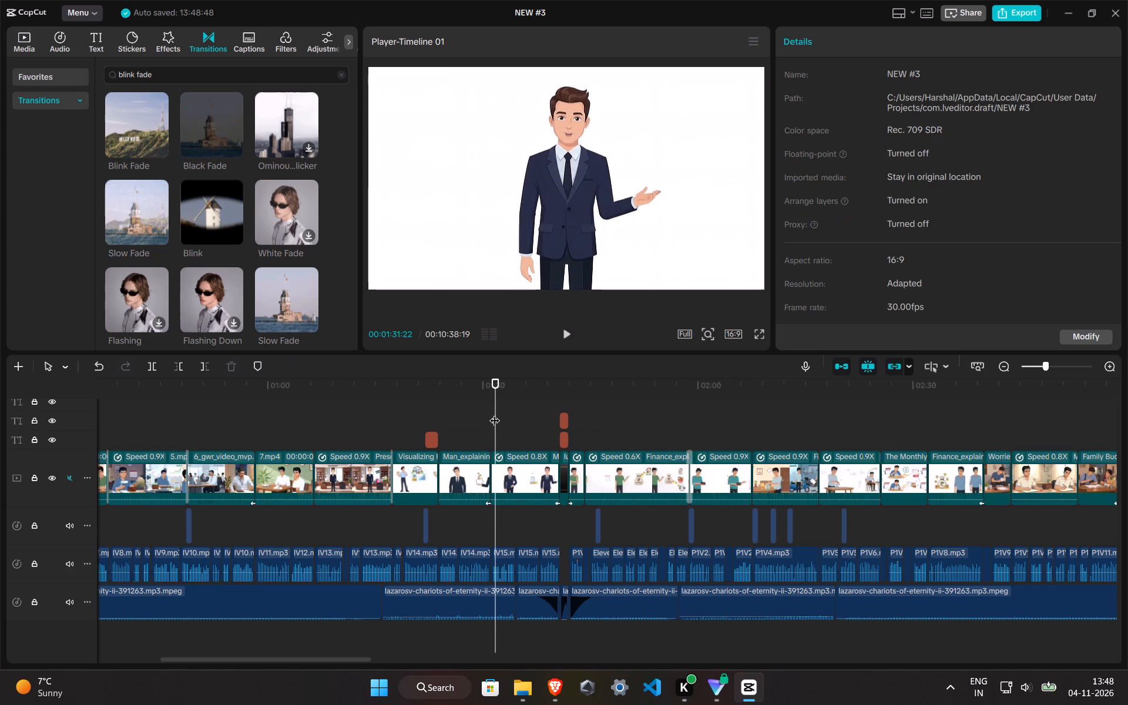
left_click(481, 415)
key("space")
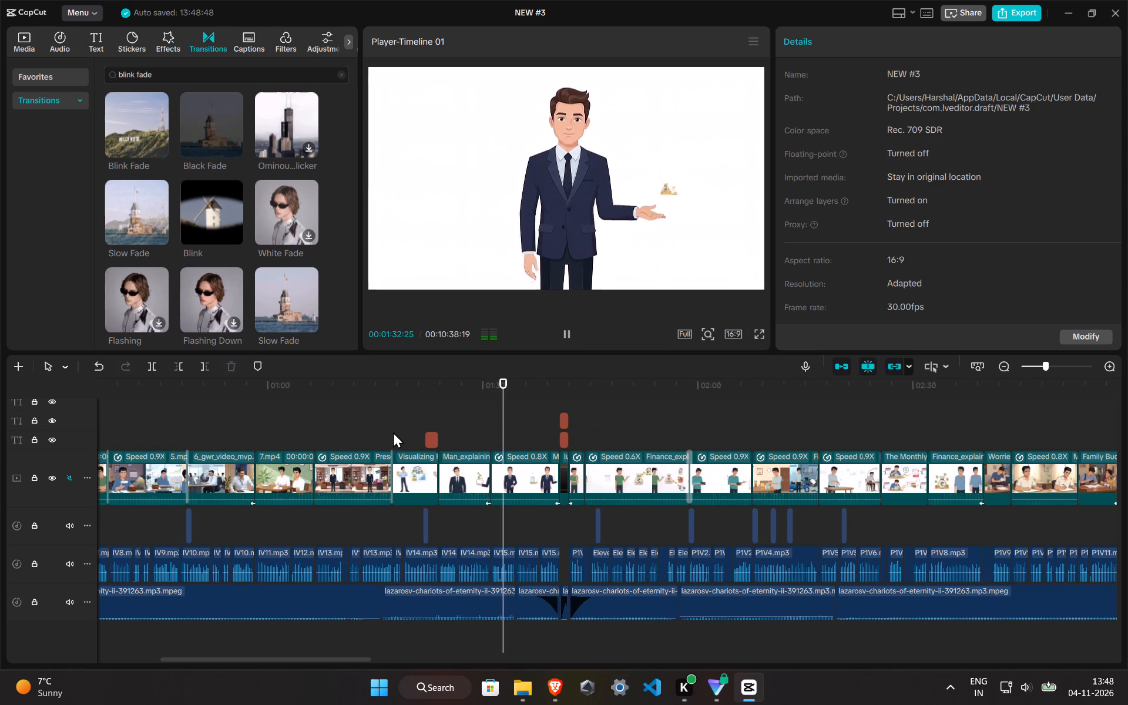
left_click(384, 433)
key("space")
key("space")
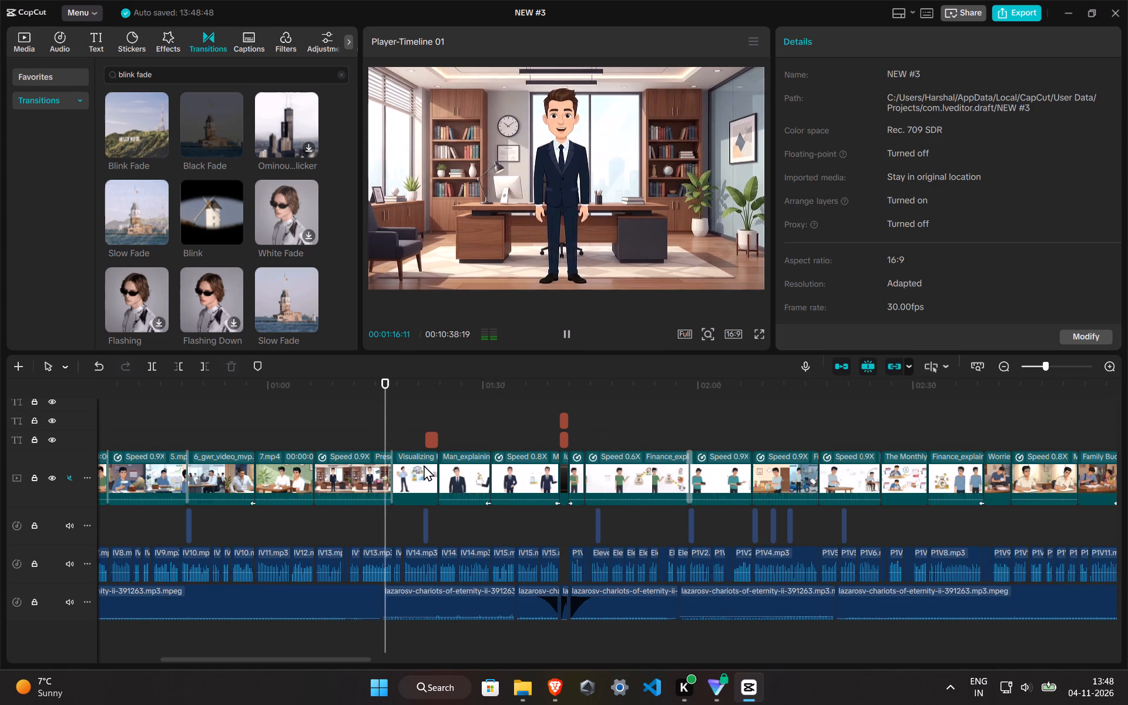
scroll(411, 494, "up", 6, "ctrl")
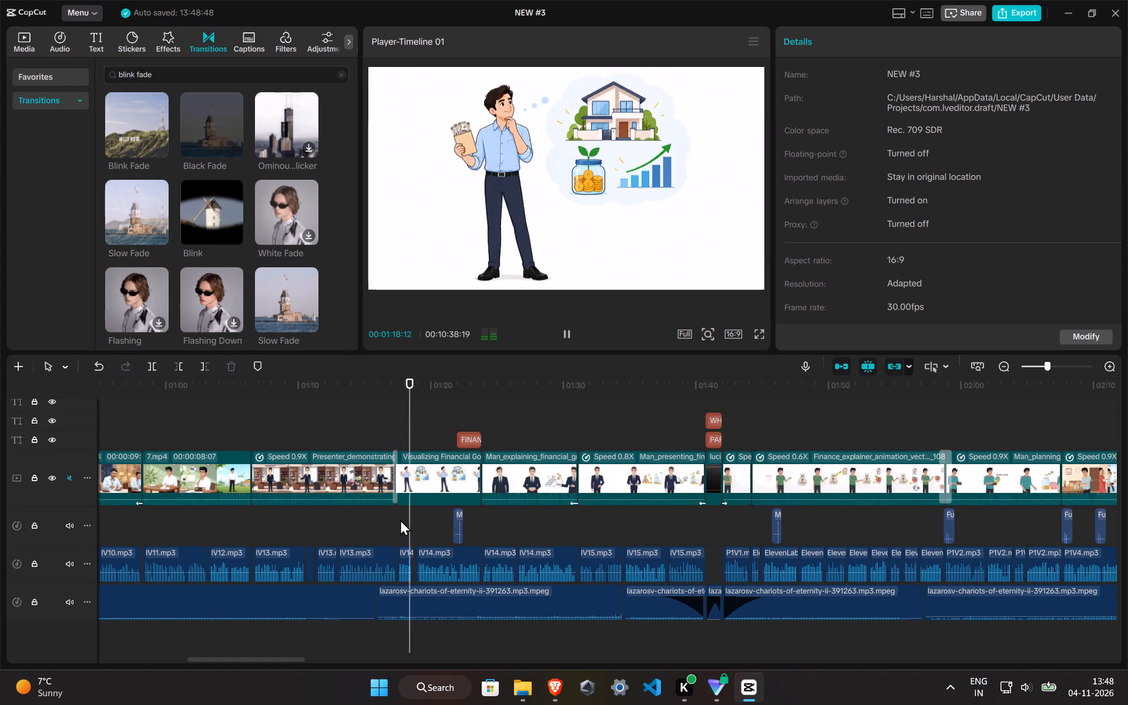
left_click(390, 518)
key("ctrl+v")
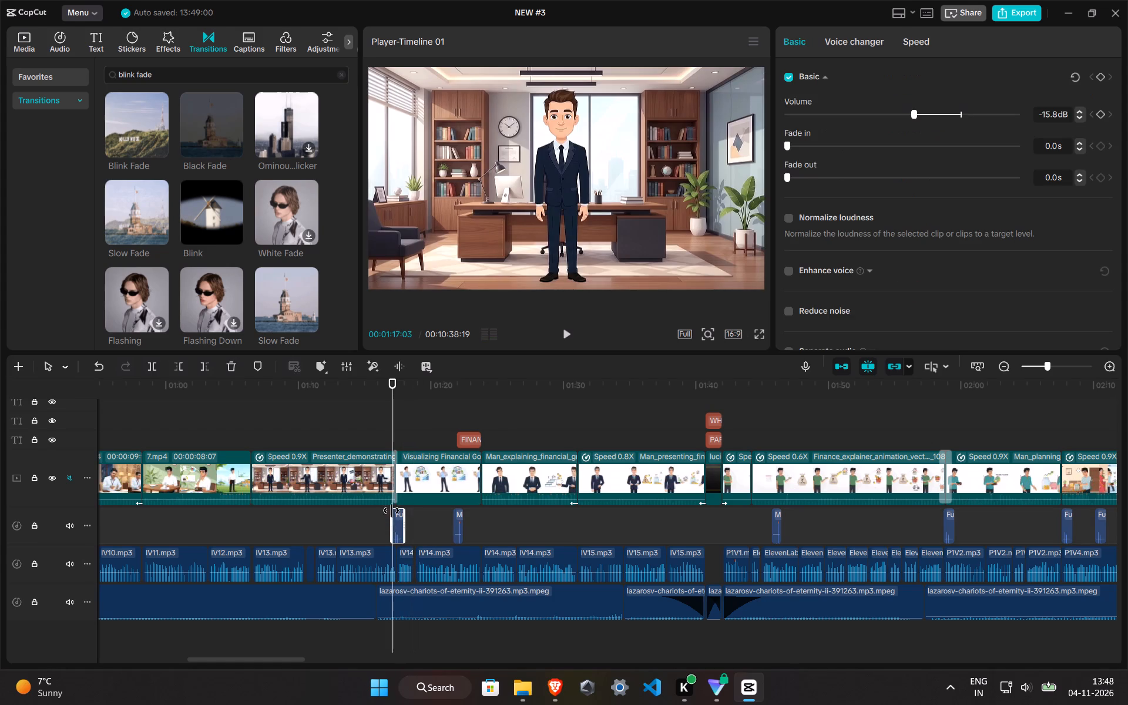
key("space")
scroll(462, 493, "down", 6, "ctrl")
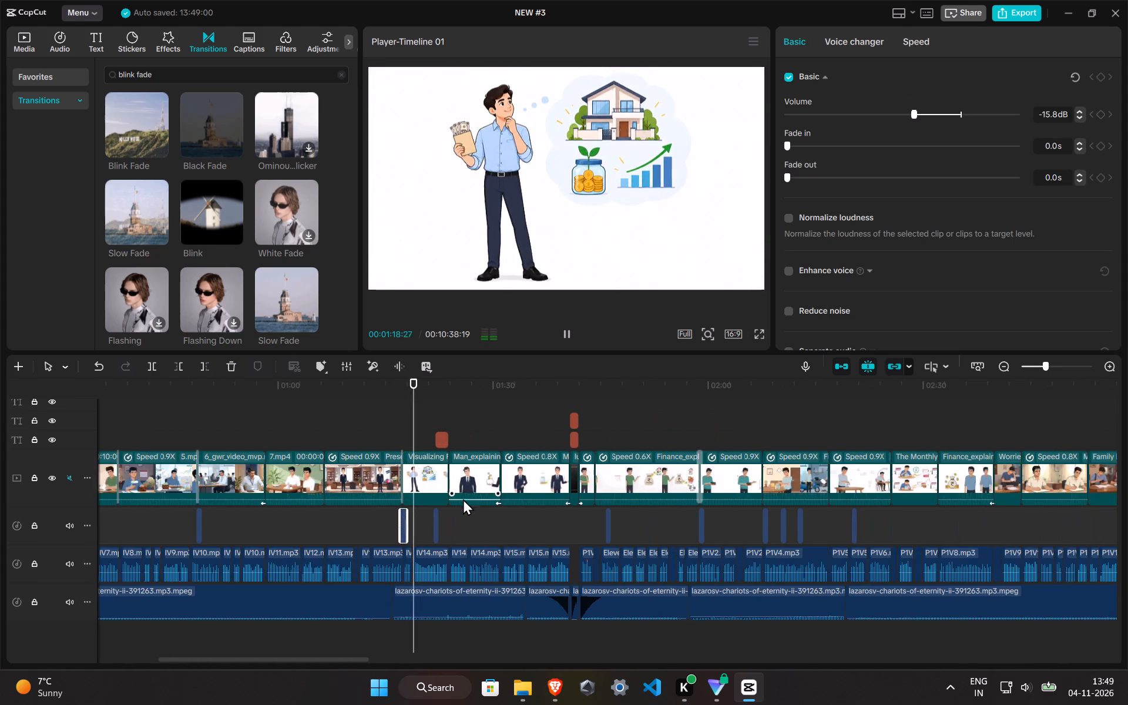
scroll(464, 501, "down", 4, "ctrl")
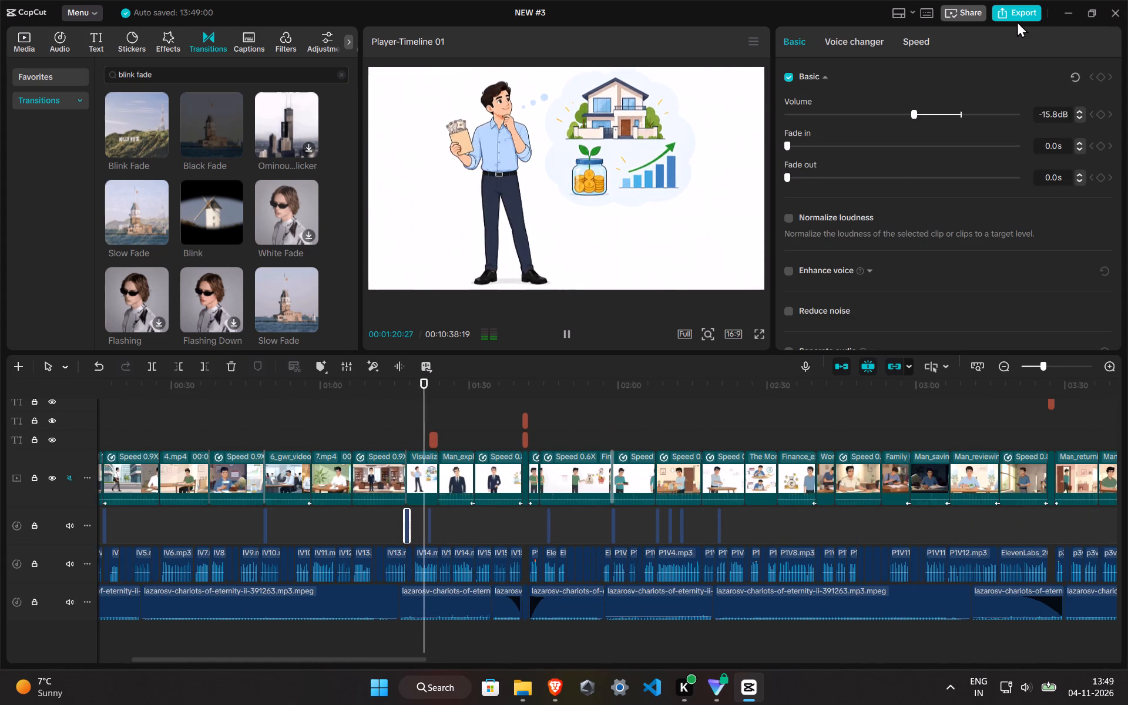
Open the export settings for NEW #3 and turn off the separate MP3 audio export.
left_click(1017, 21)
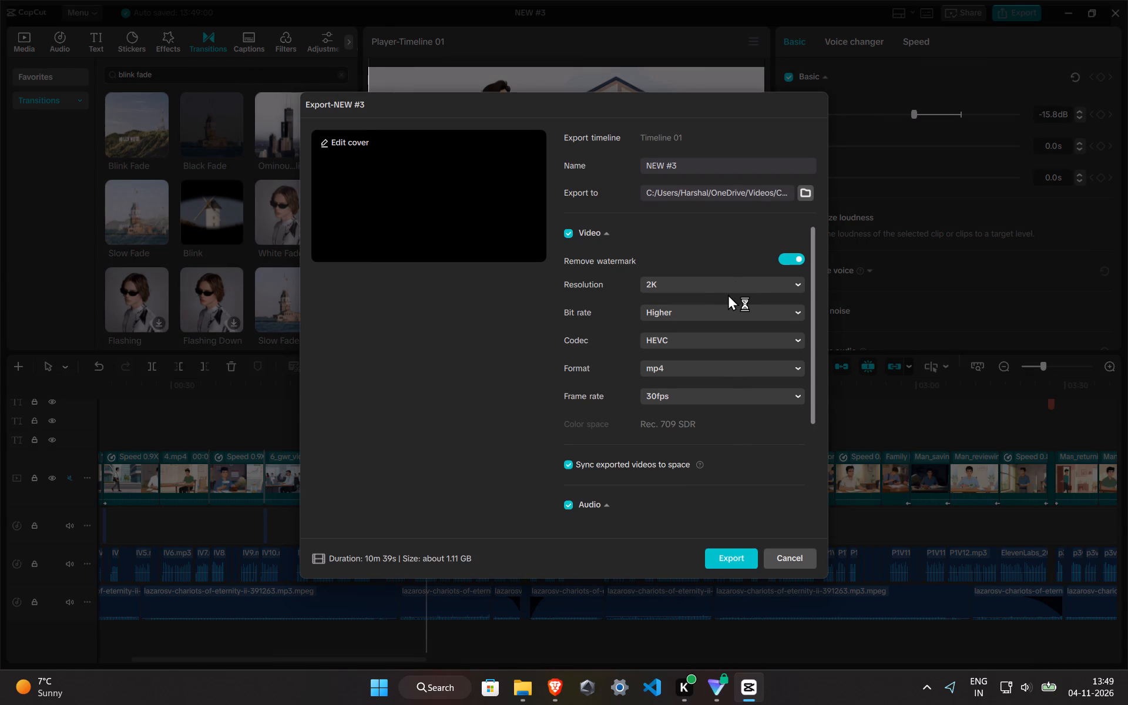
scroll(714, 399, "down", 10)
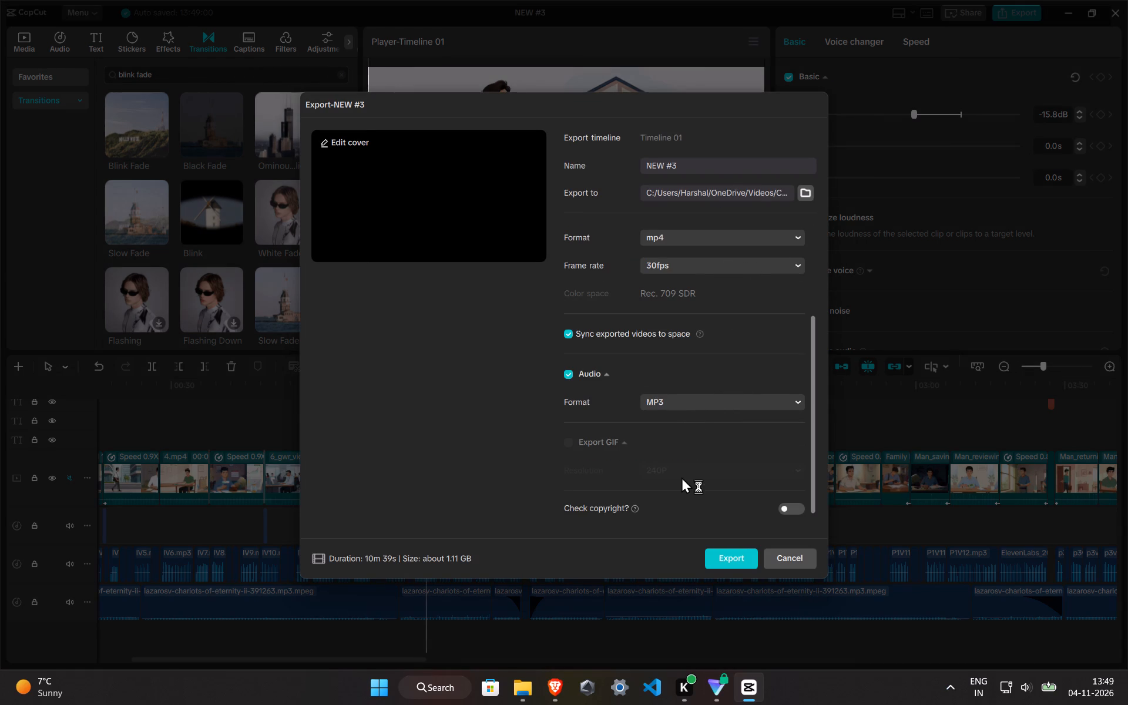
left_click(682, 397)
left_click(572, 400)
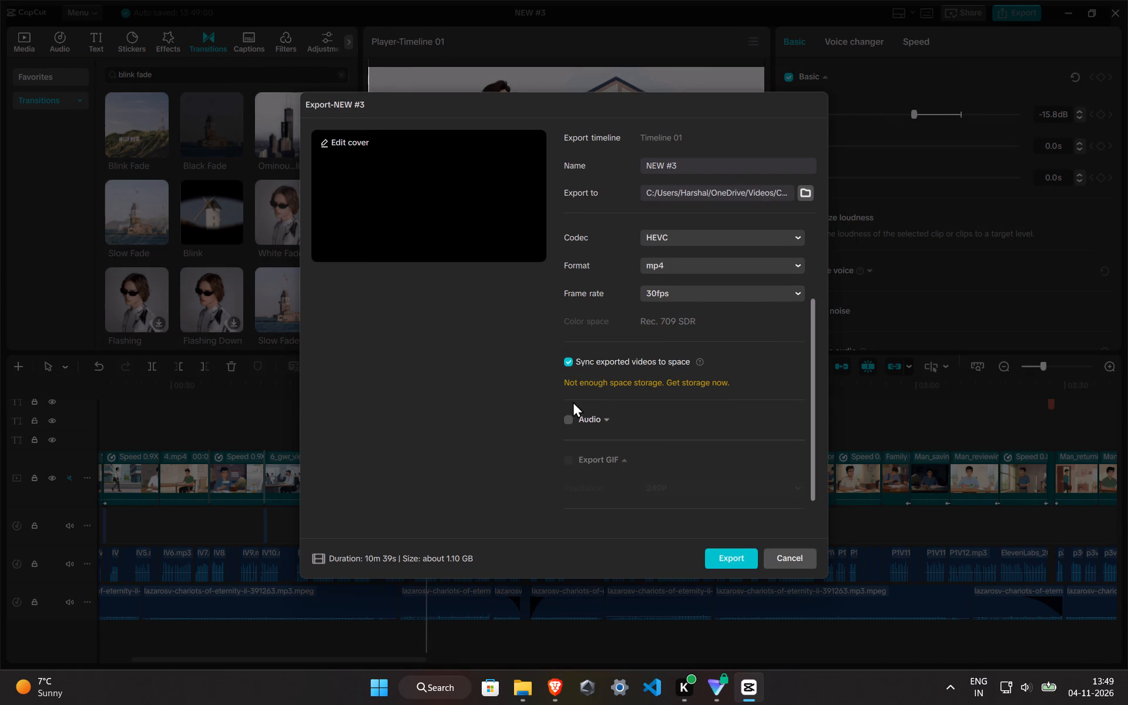
scroll(609, 414, "down", 4)
left_click(593, 404)
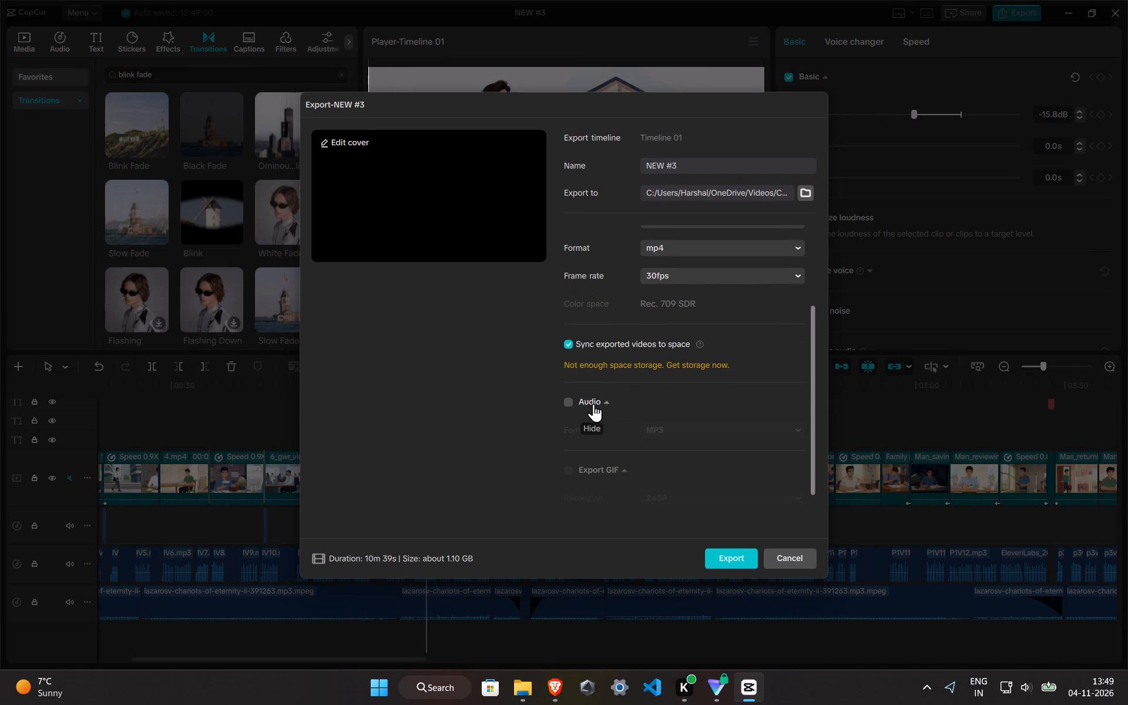
left_click(568, 401)
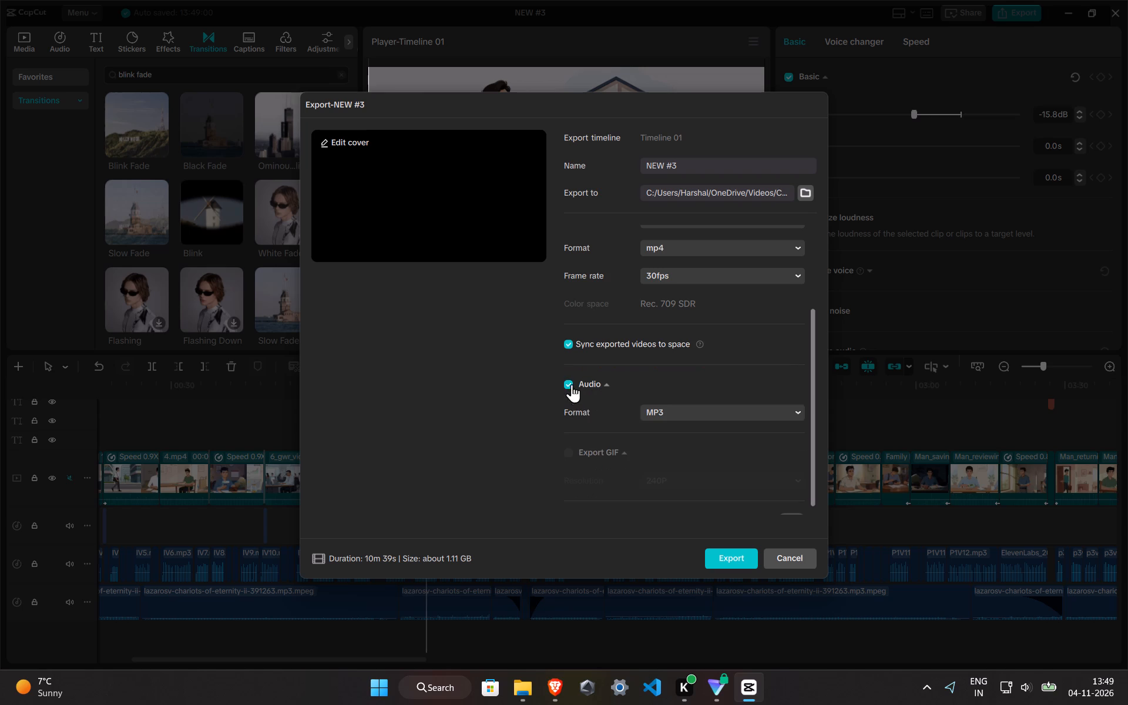
left_click(572, 383)
scroll(661, 367, "down", 4)
left_click(568, 388)
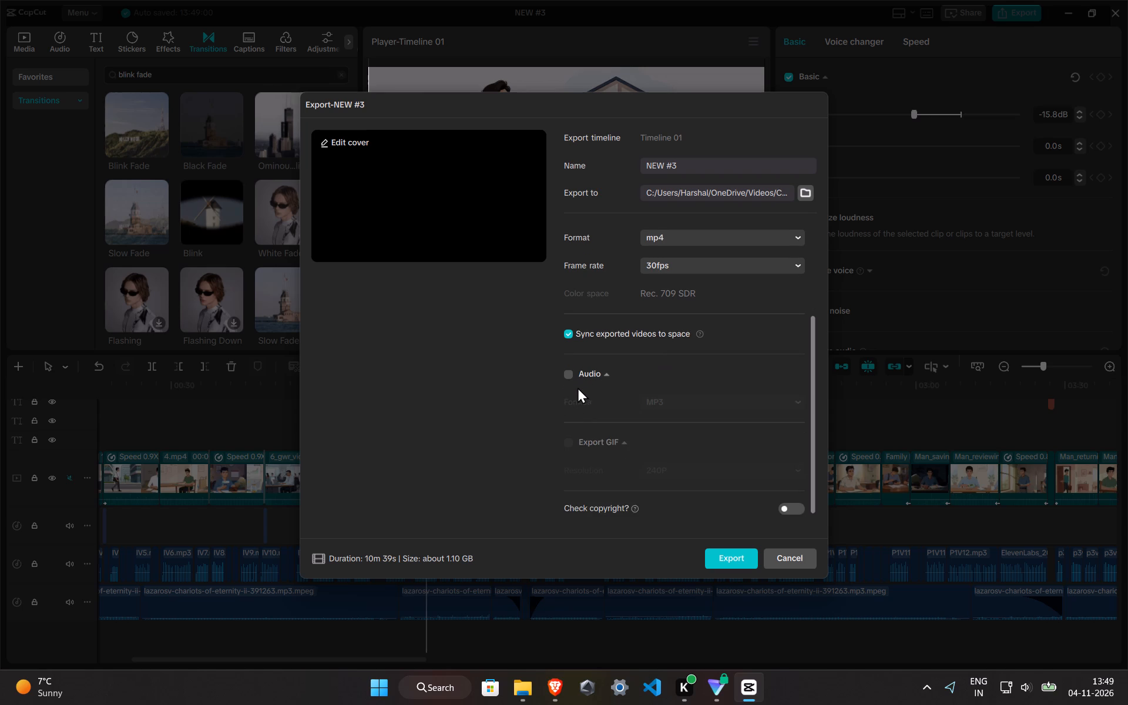
Check the remaining export settings and start exporting NEW #3 as a 2K HEVC mp4 at 30fps with Higher bit rate.
scroll(848, 423, "down", 4)
scroll(639, 367, "up", 2)
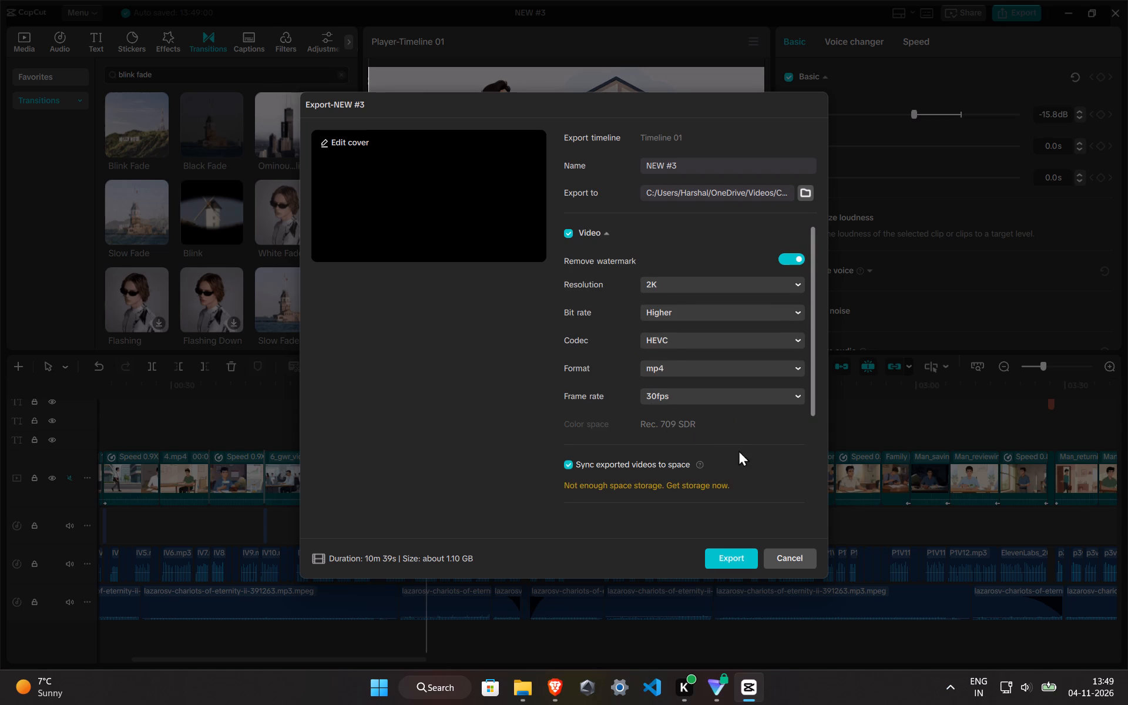
scroll(728, 499, "down", 5)
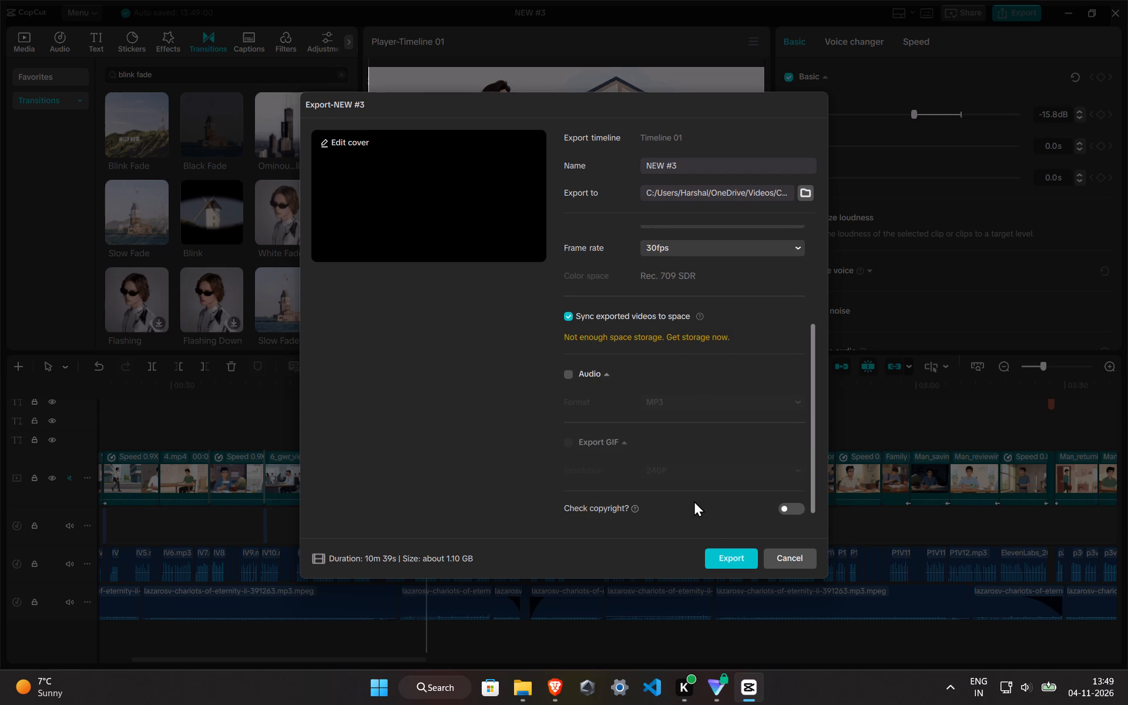
scroll(707, 525, "down", 3)
left_click(727, 557)
scroll(623, 475, "up", 4)
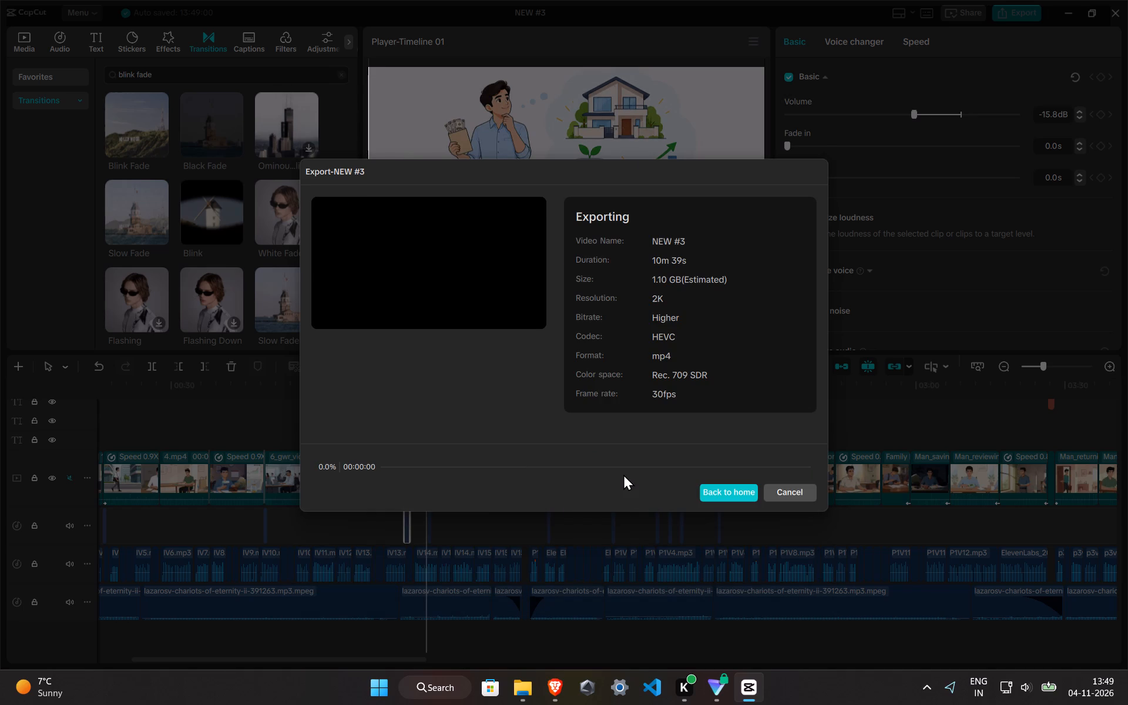
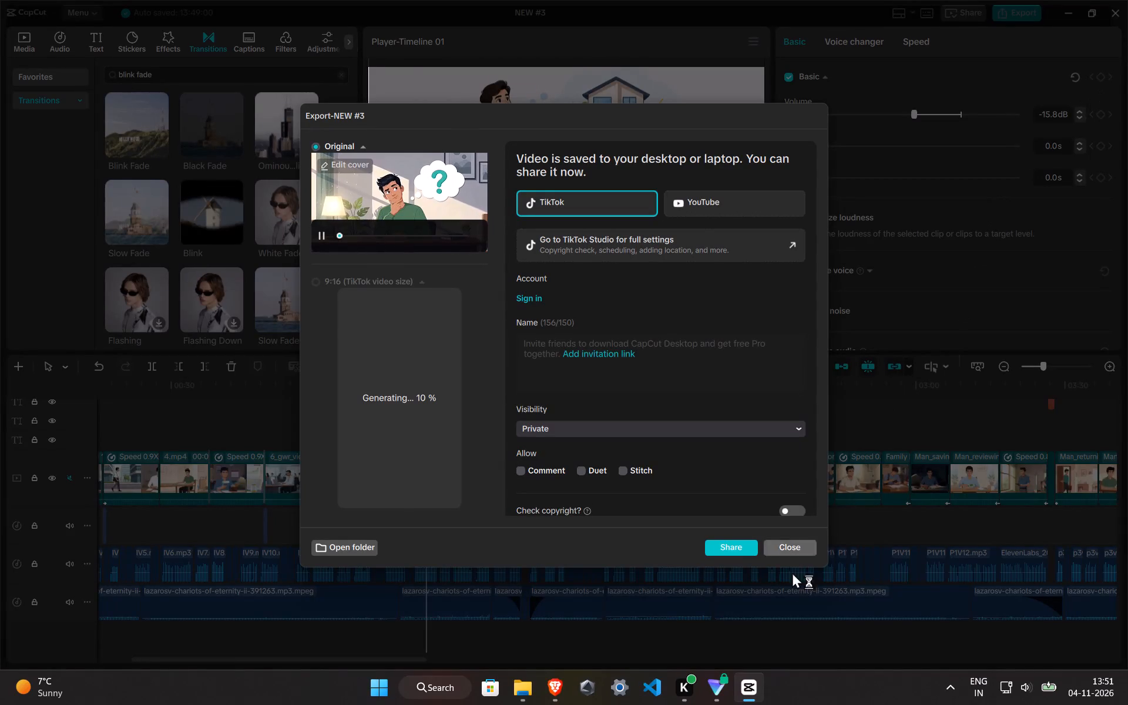
Dismiss the completed export dialog without sharing the video, and close the NEW #3 project window.
left_click(789, 548)
left_click(1115, 15)
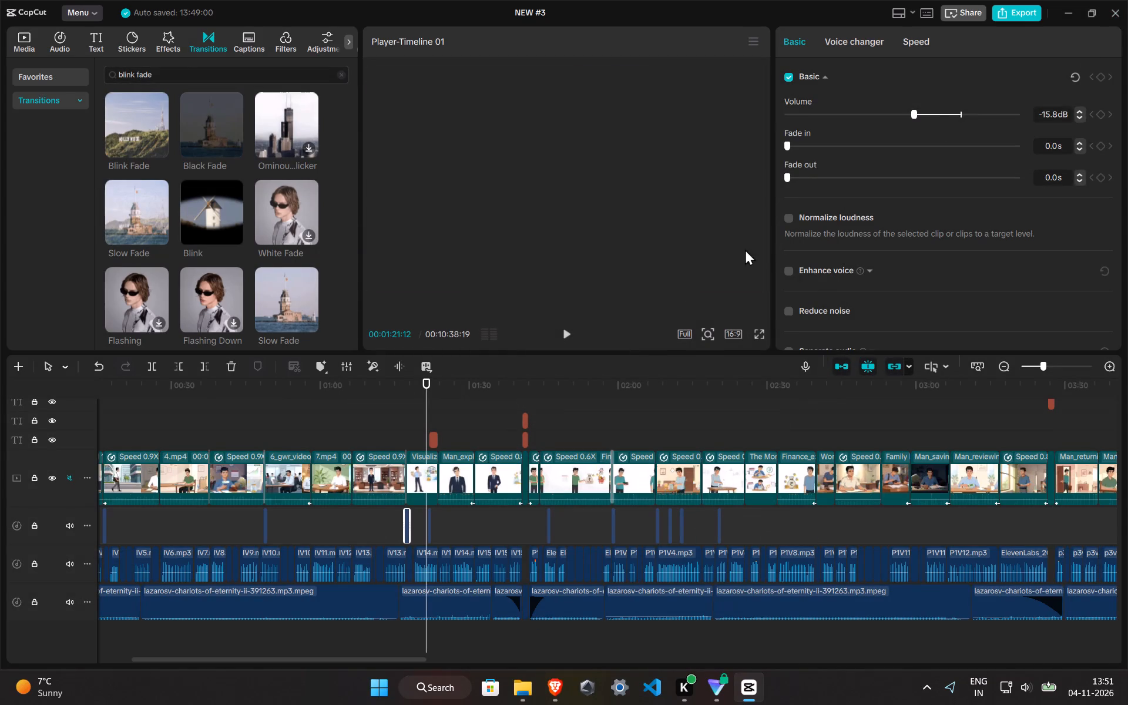